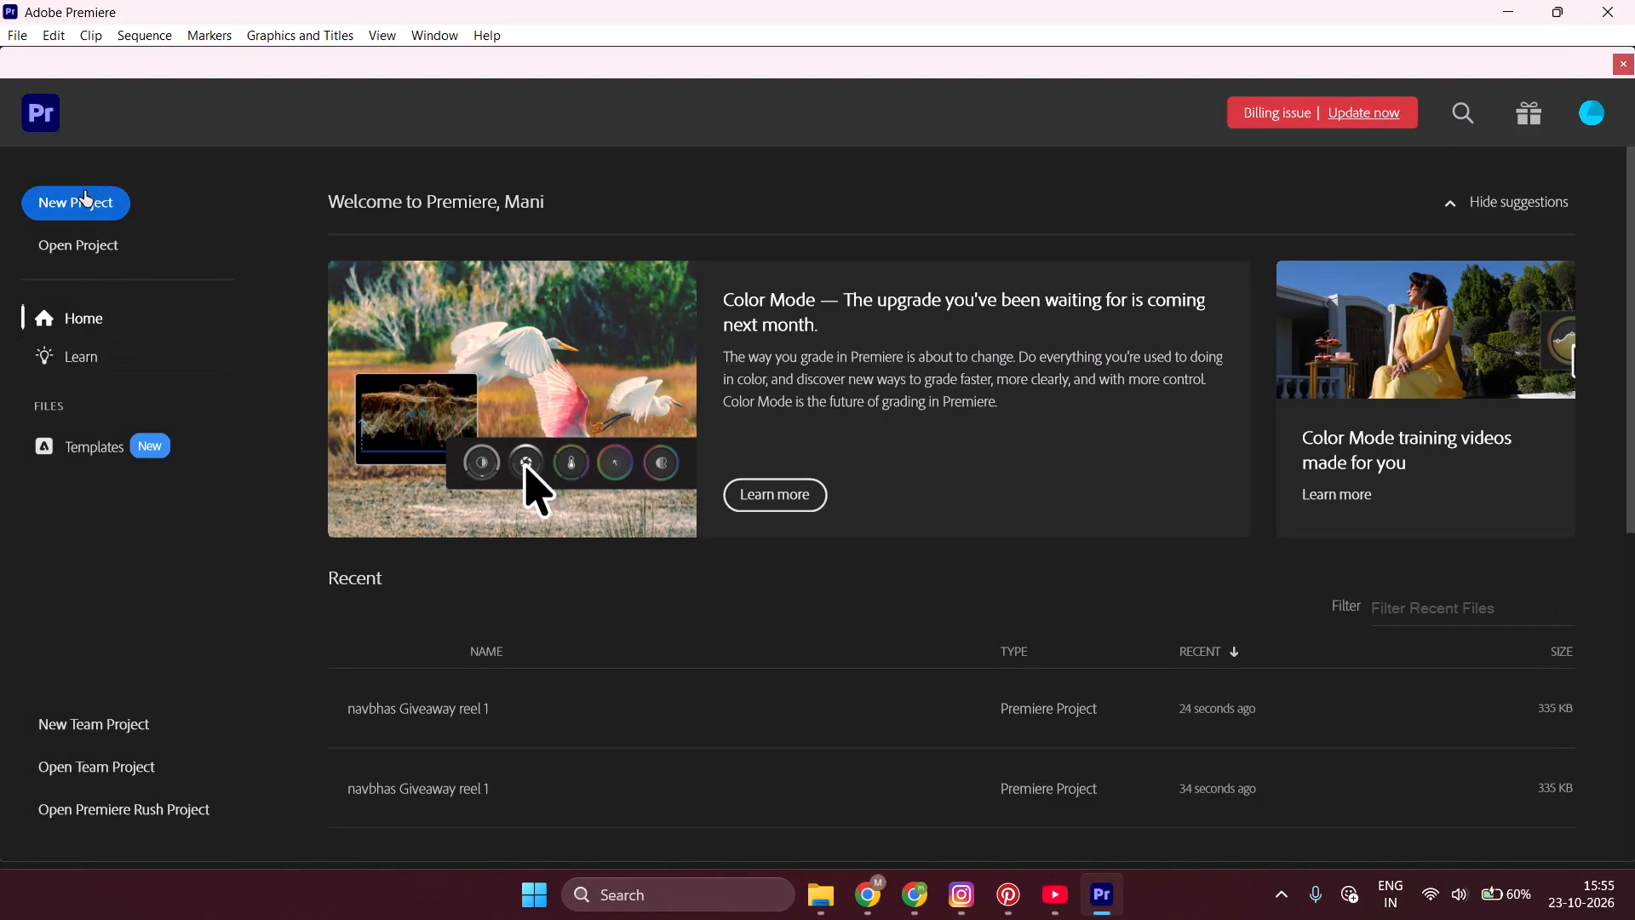
Create a new project named "dress drop reel 1" in the Downloads location, skipping the initial media import.
left_click(84, 191)
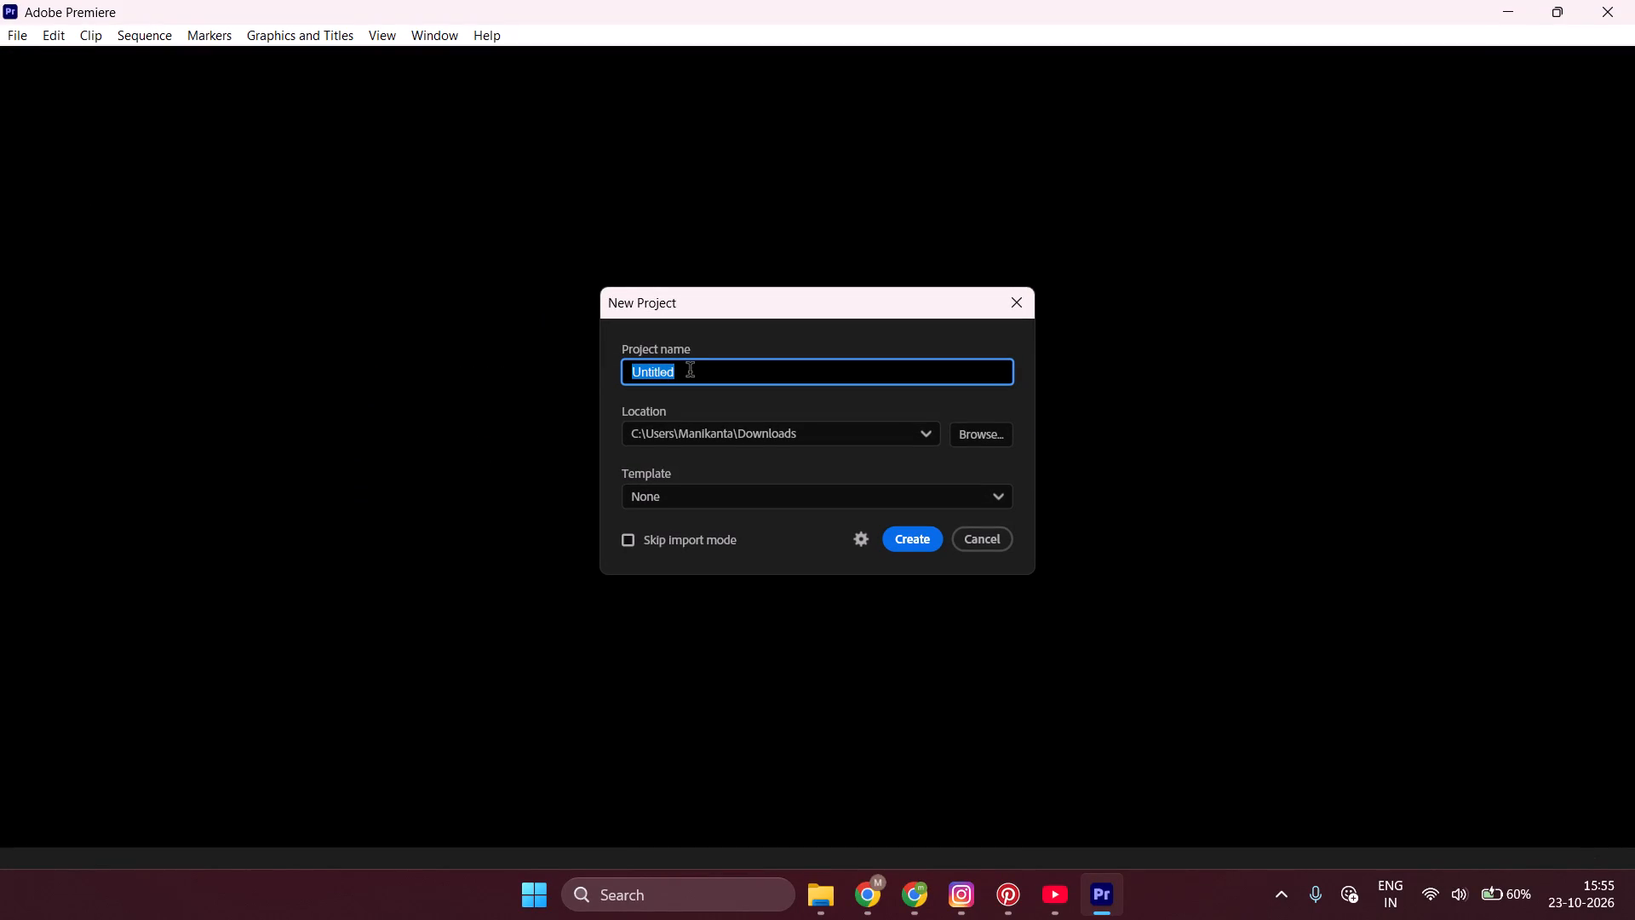
key("BackSpace")
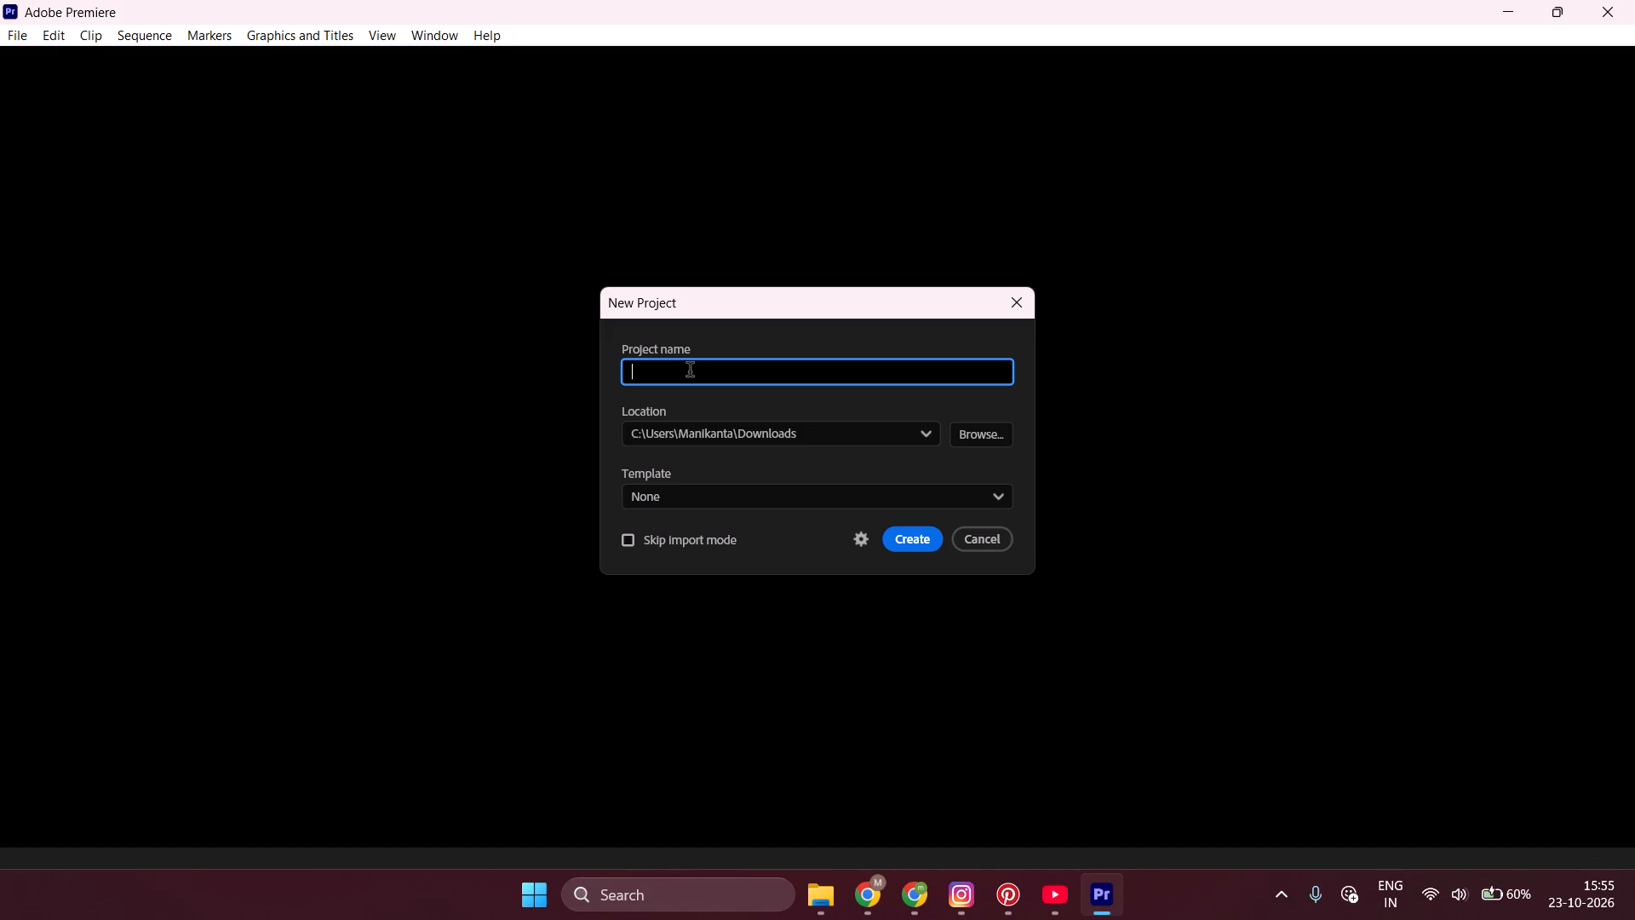
type("dress drop ree")
type("l")
key("space")
key("1")
key("Return")
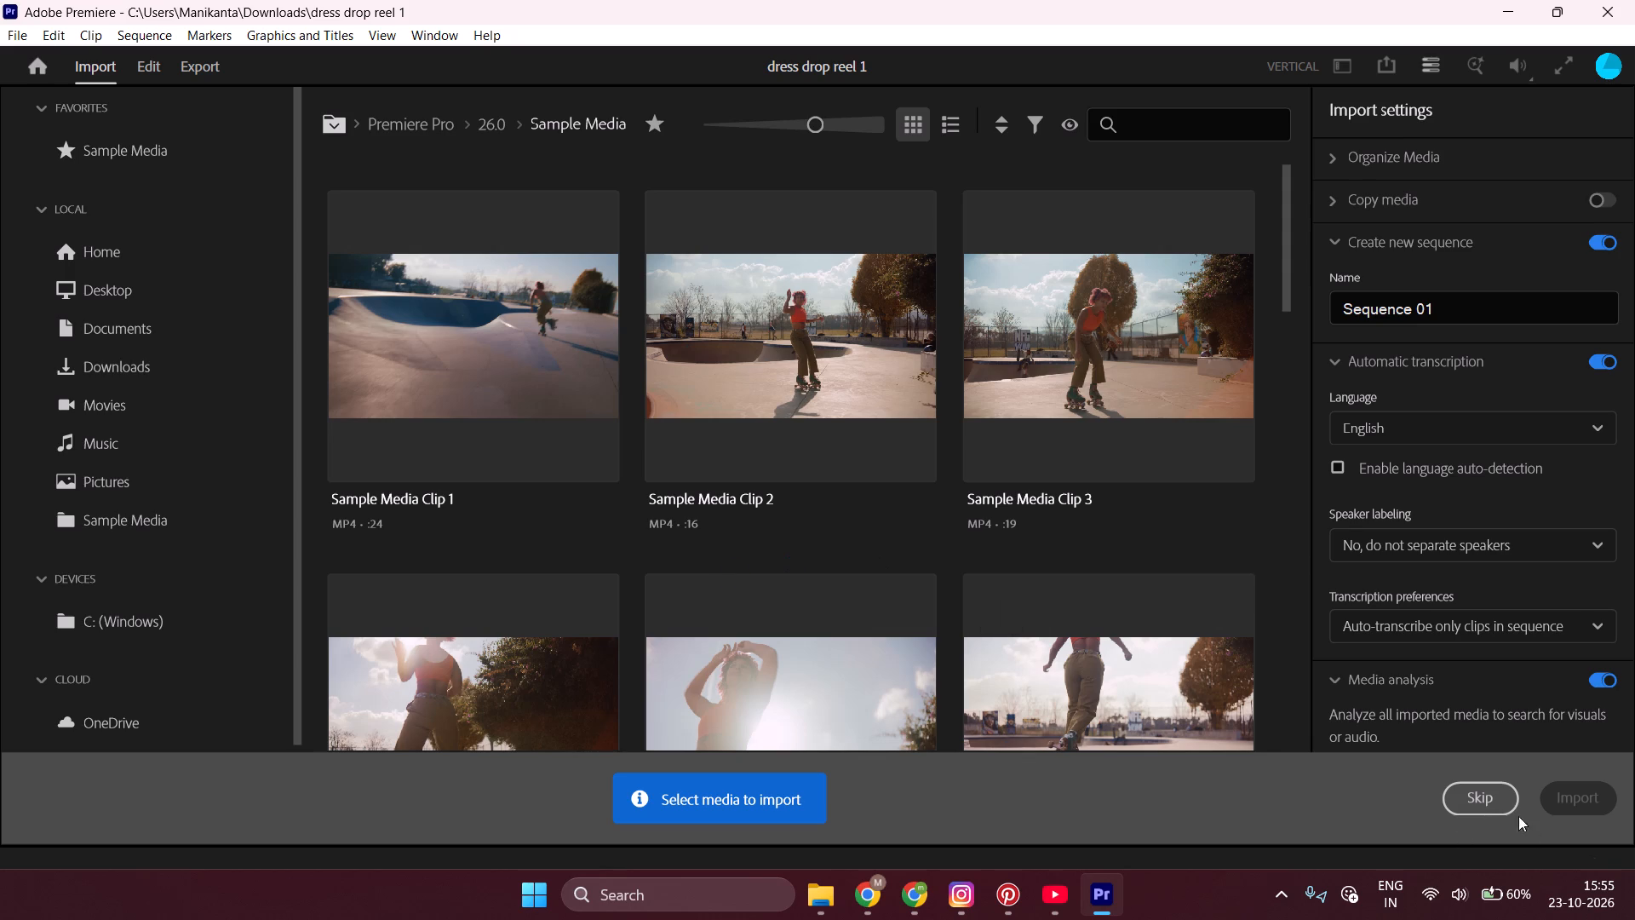
left_click(1485, 798)
Import all video clips from IMG_1022 drees drop through IMG_1119 from the "drees drop reel footage" folder in Downloads.
double_click(215, 233)
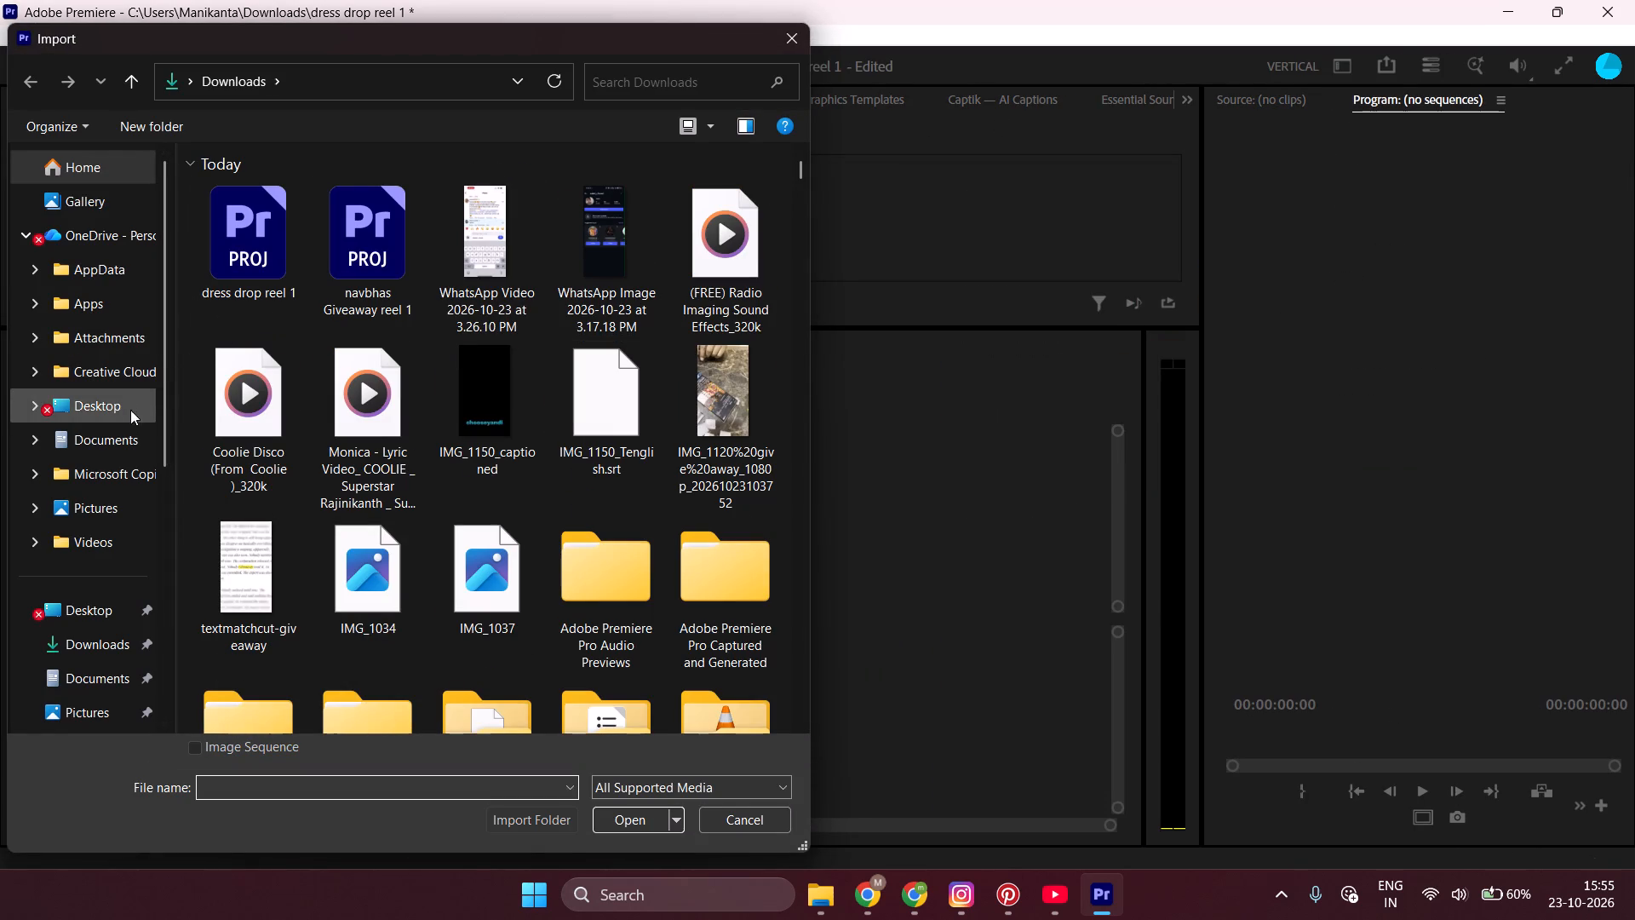
left_click(104, 636)
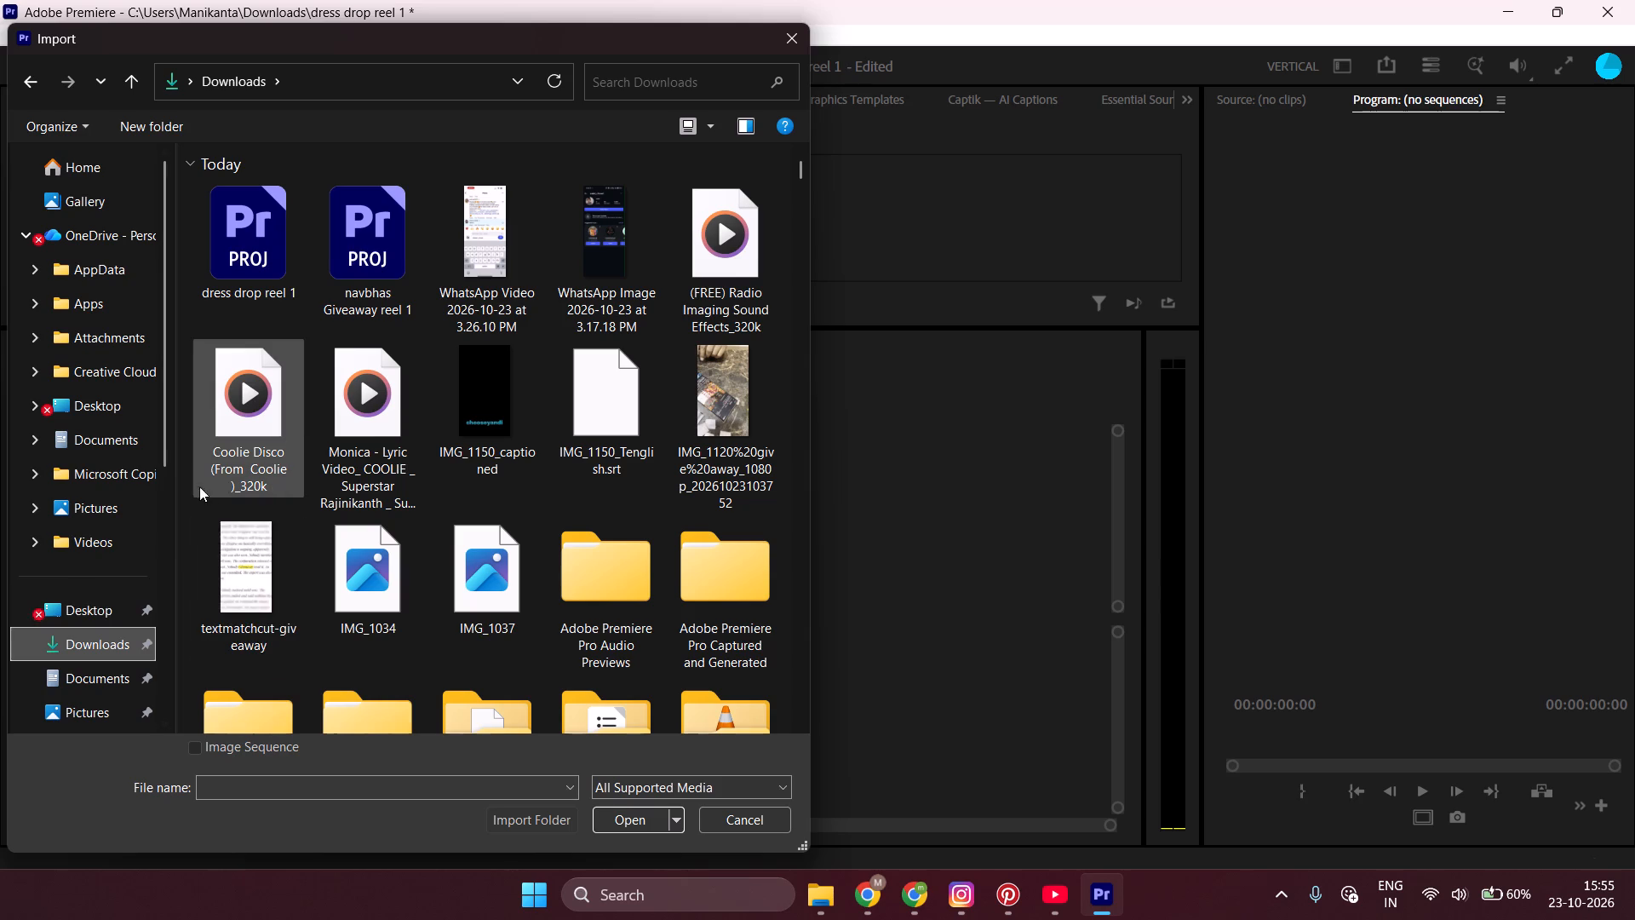
left_click(104, 655)
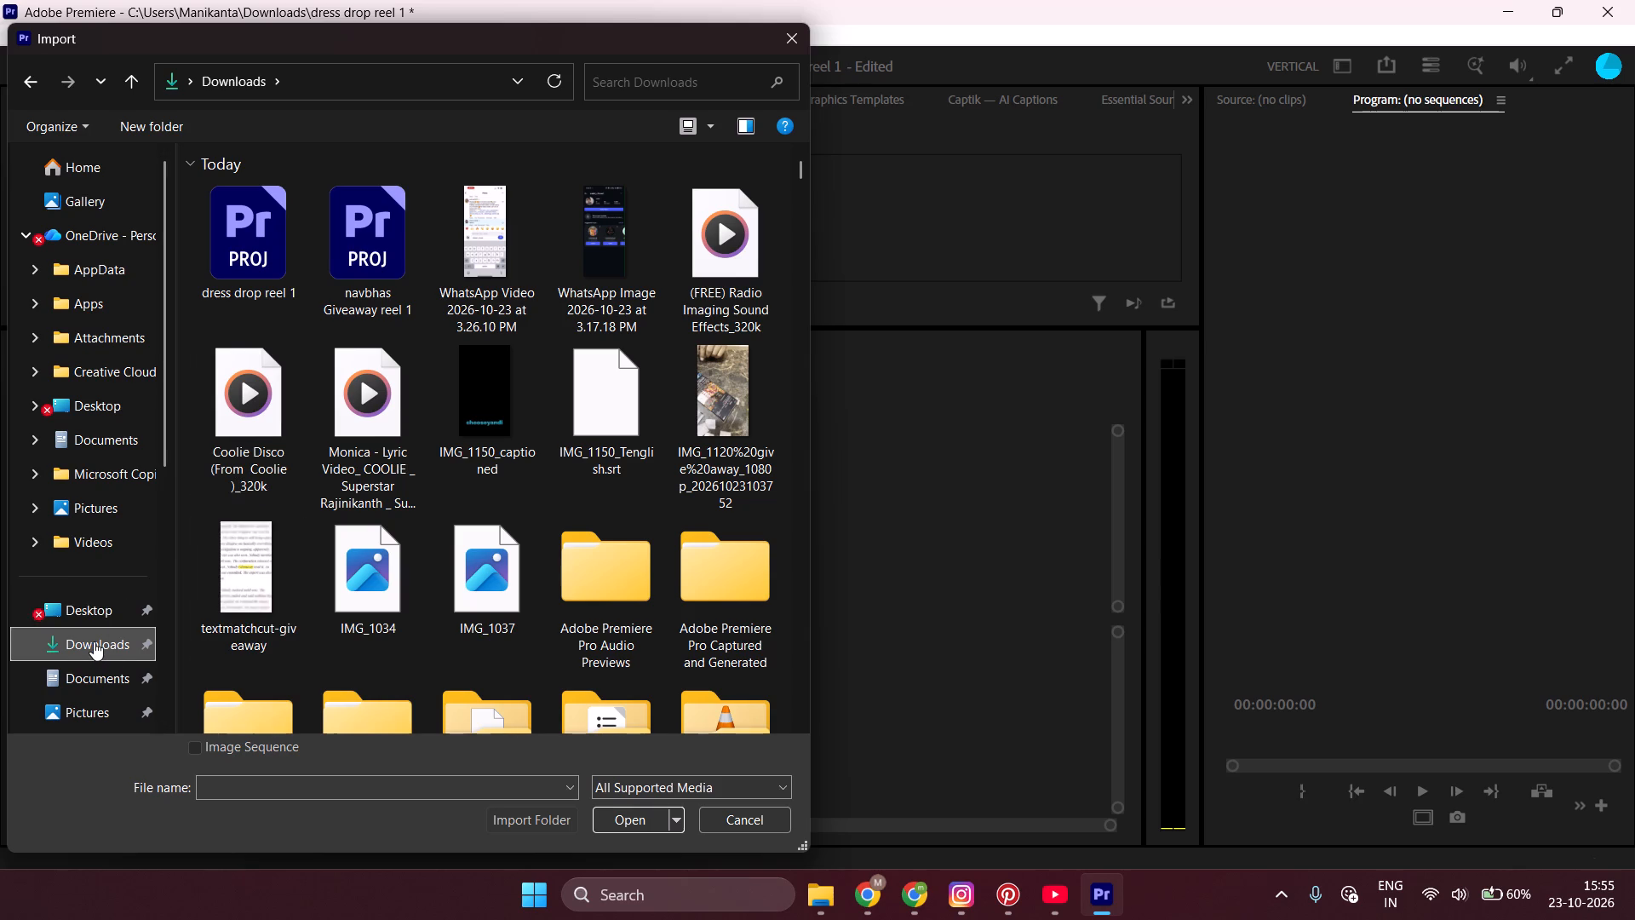
scroll(581, 508, "down", 1)
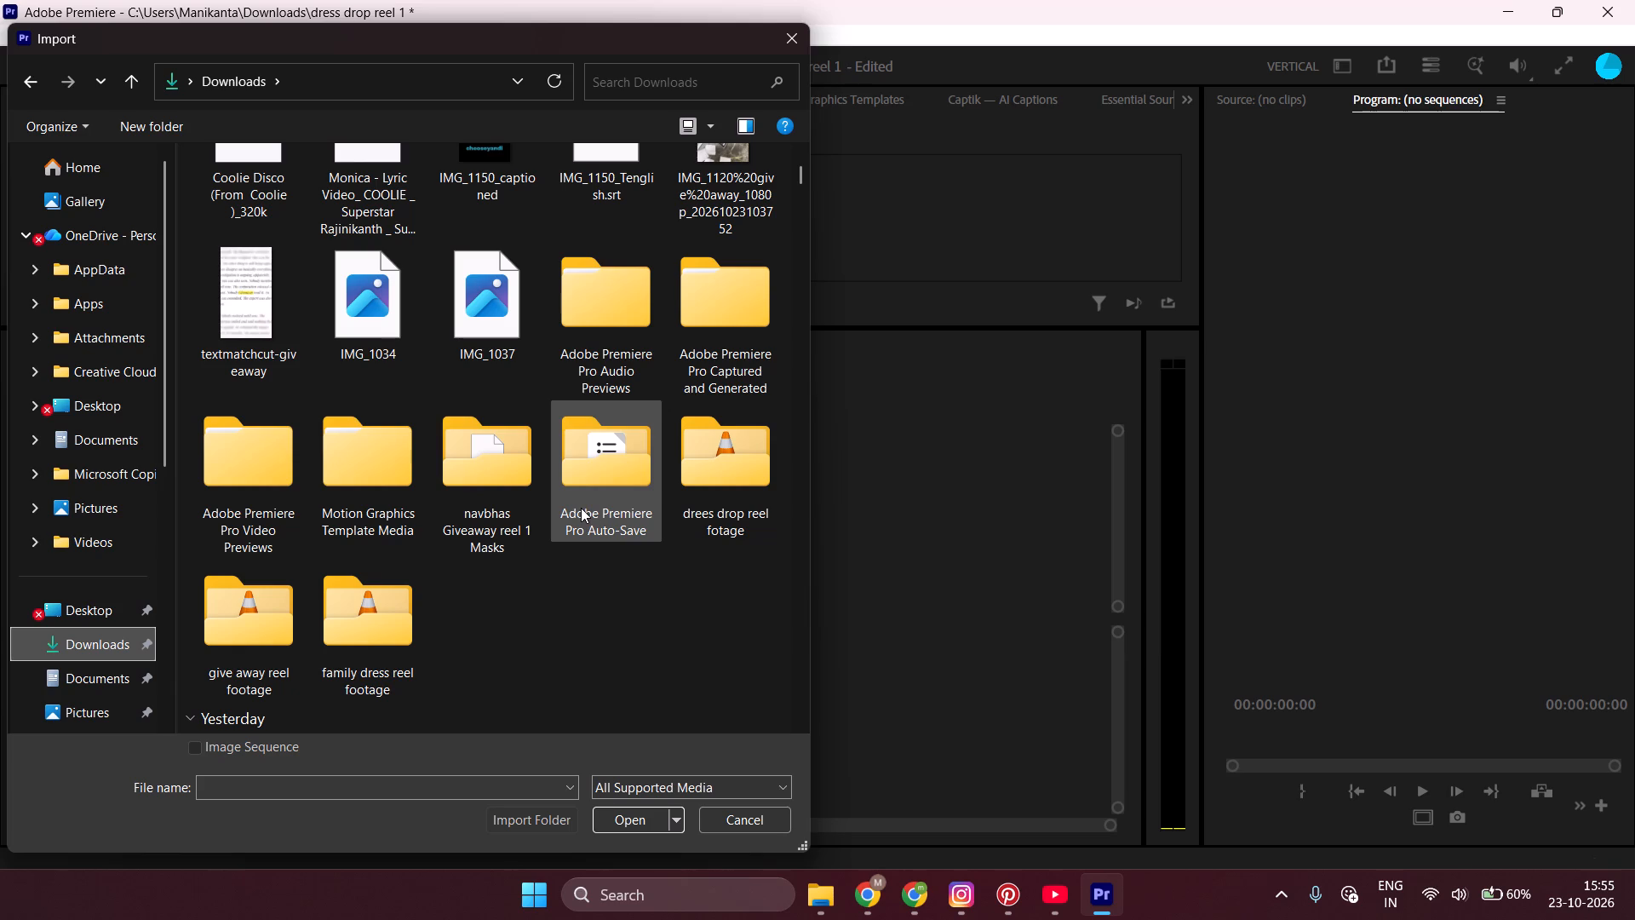
double_click(756, 493)
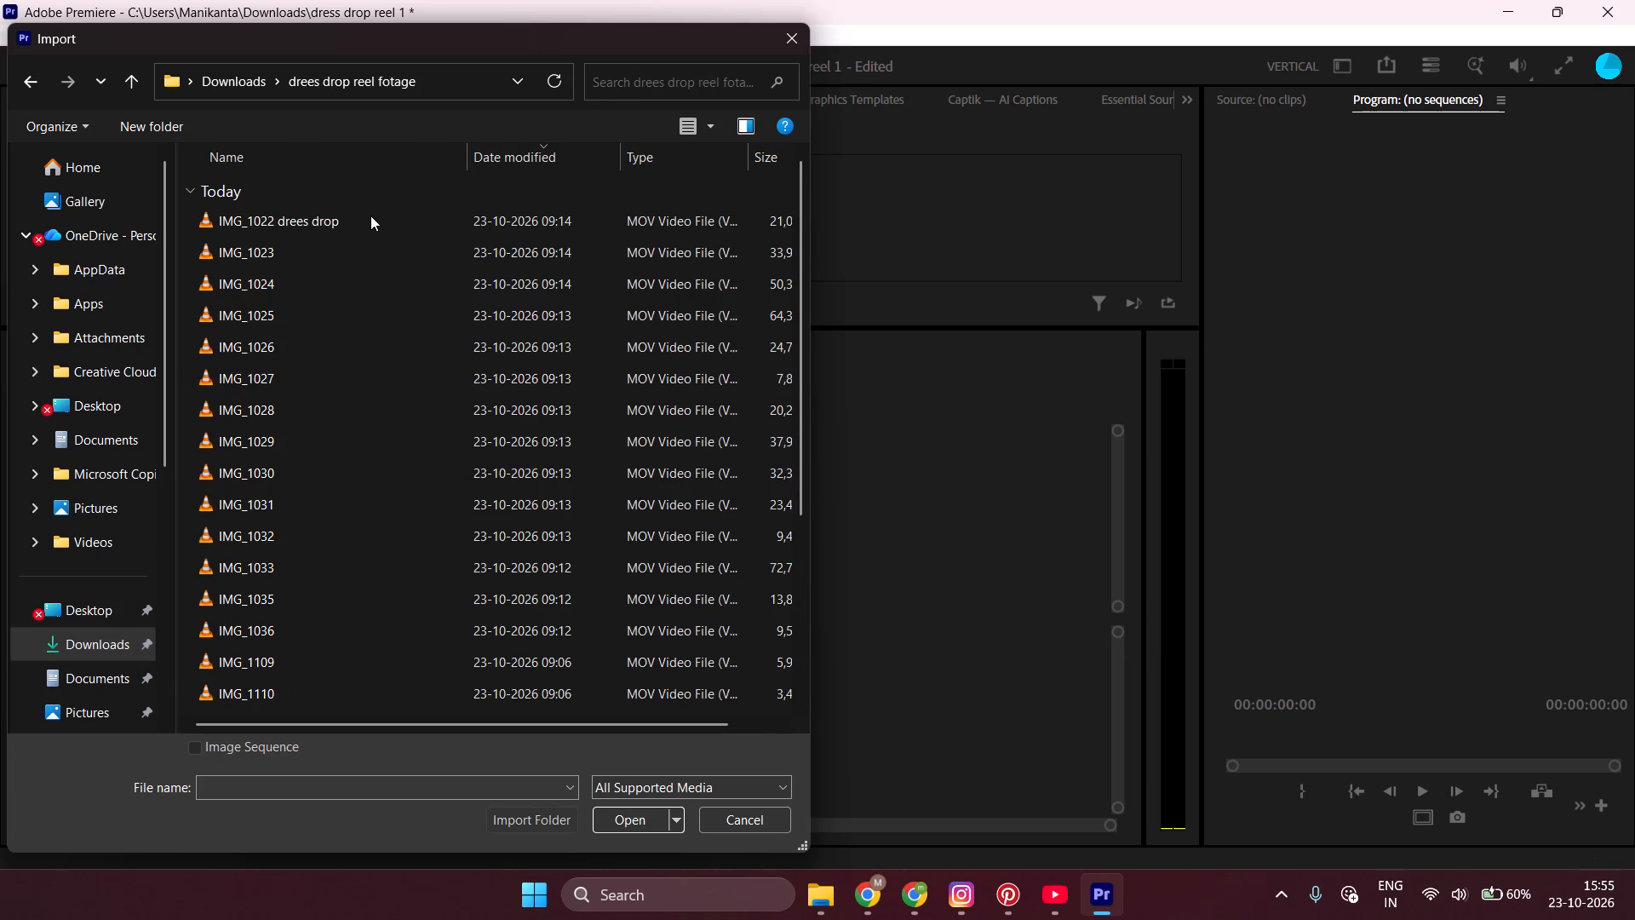
left_click(370, 216)
scroll(404, 463, "down", 9)
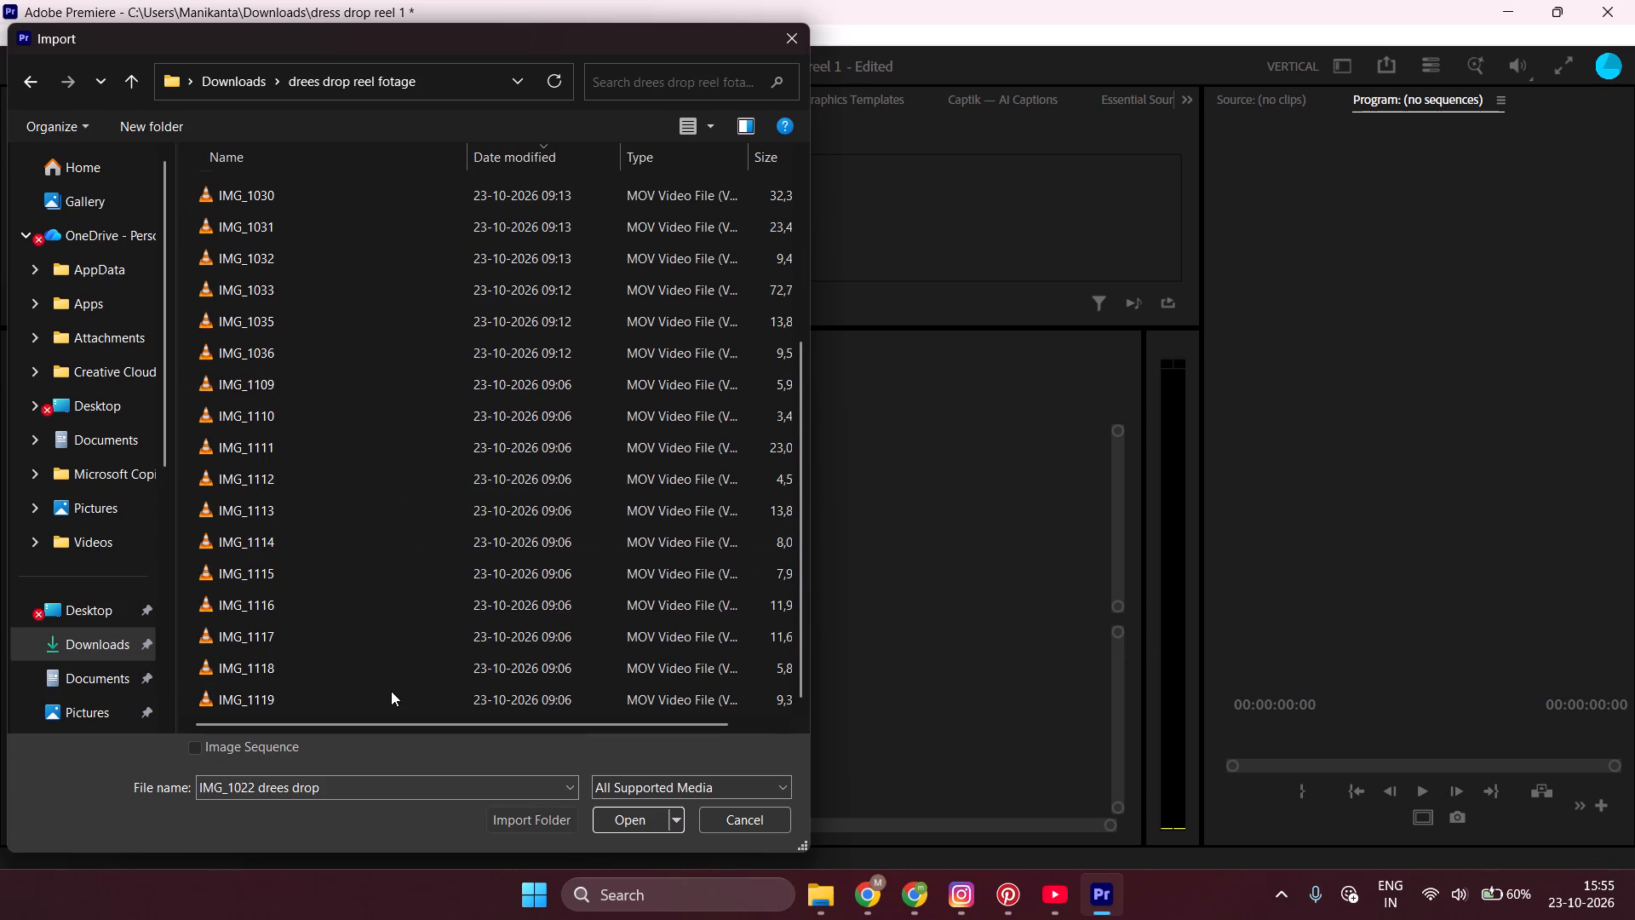
left_click(391, 691, "shift")
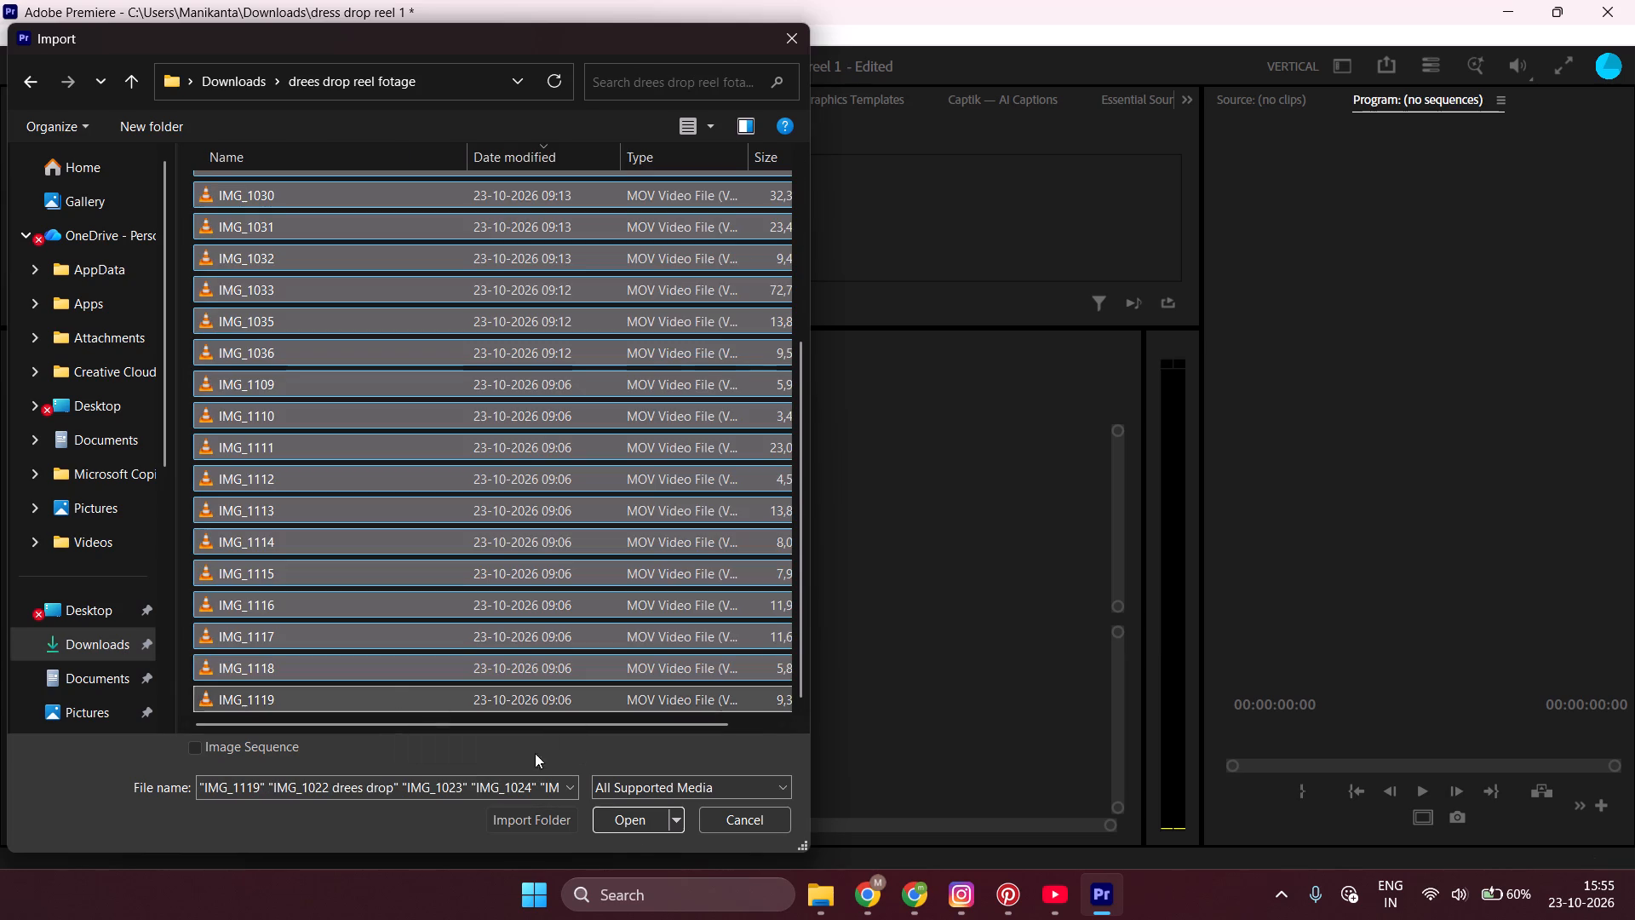
left_click(633, 837)
left_click(622, 825)
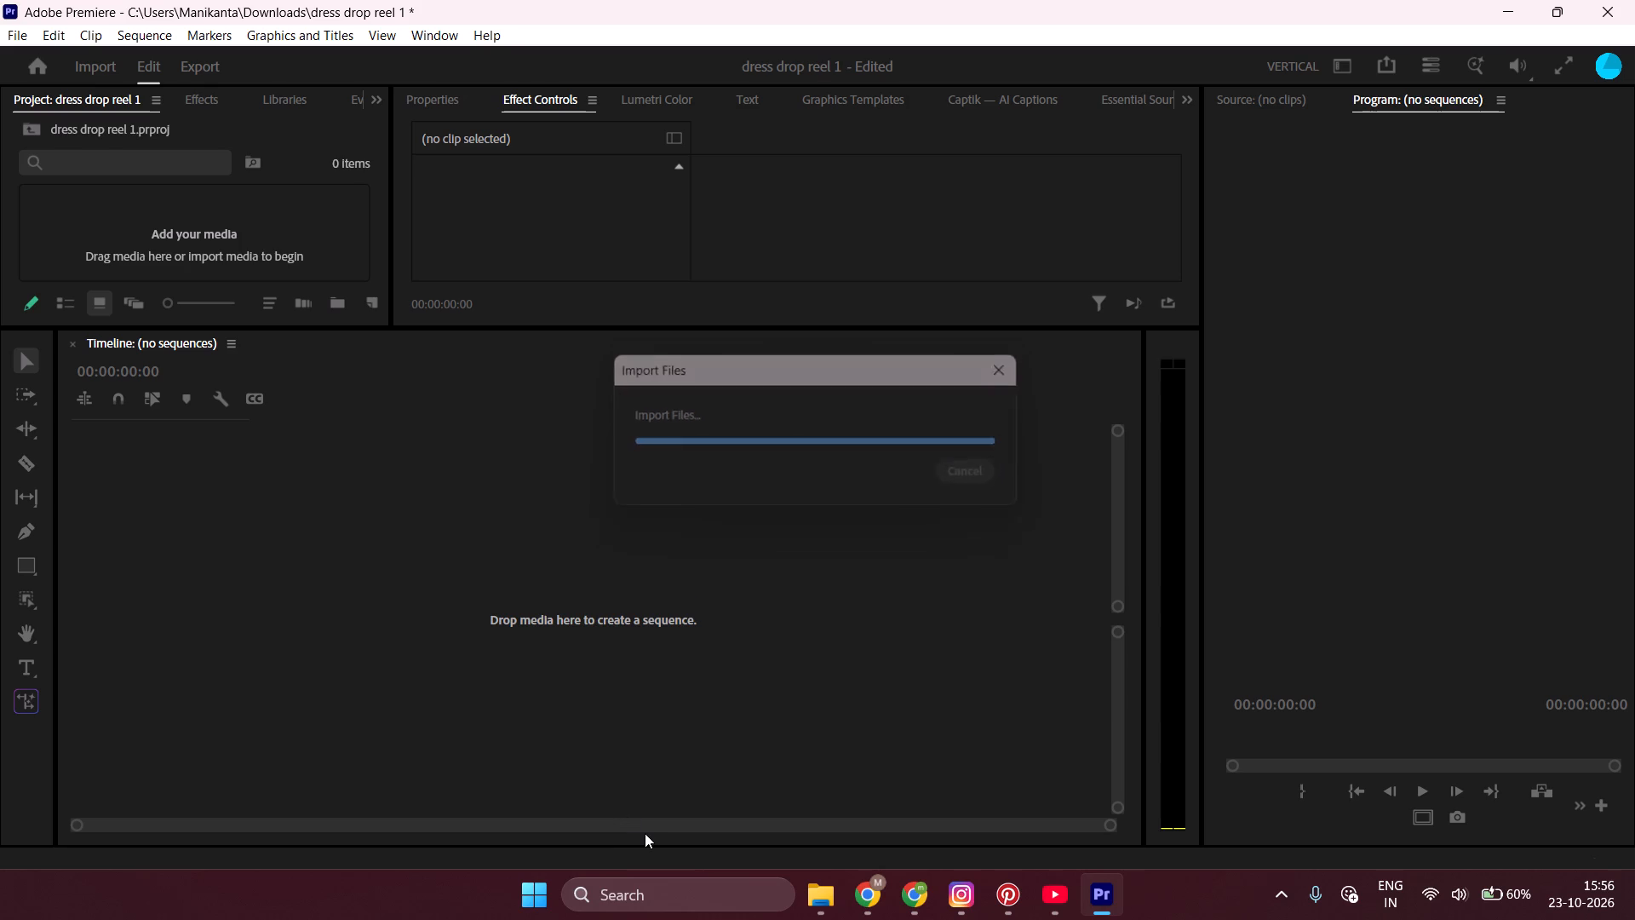
Enlarge the Project panel vertically so the imported clips' thumbnails and names have more room.
left_click(215, 325)
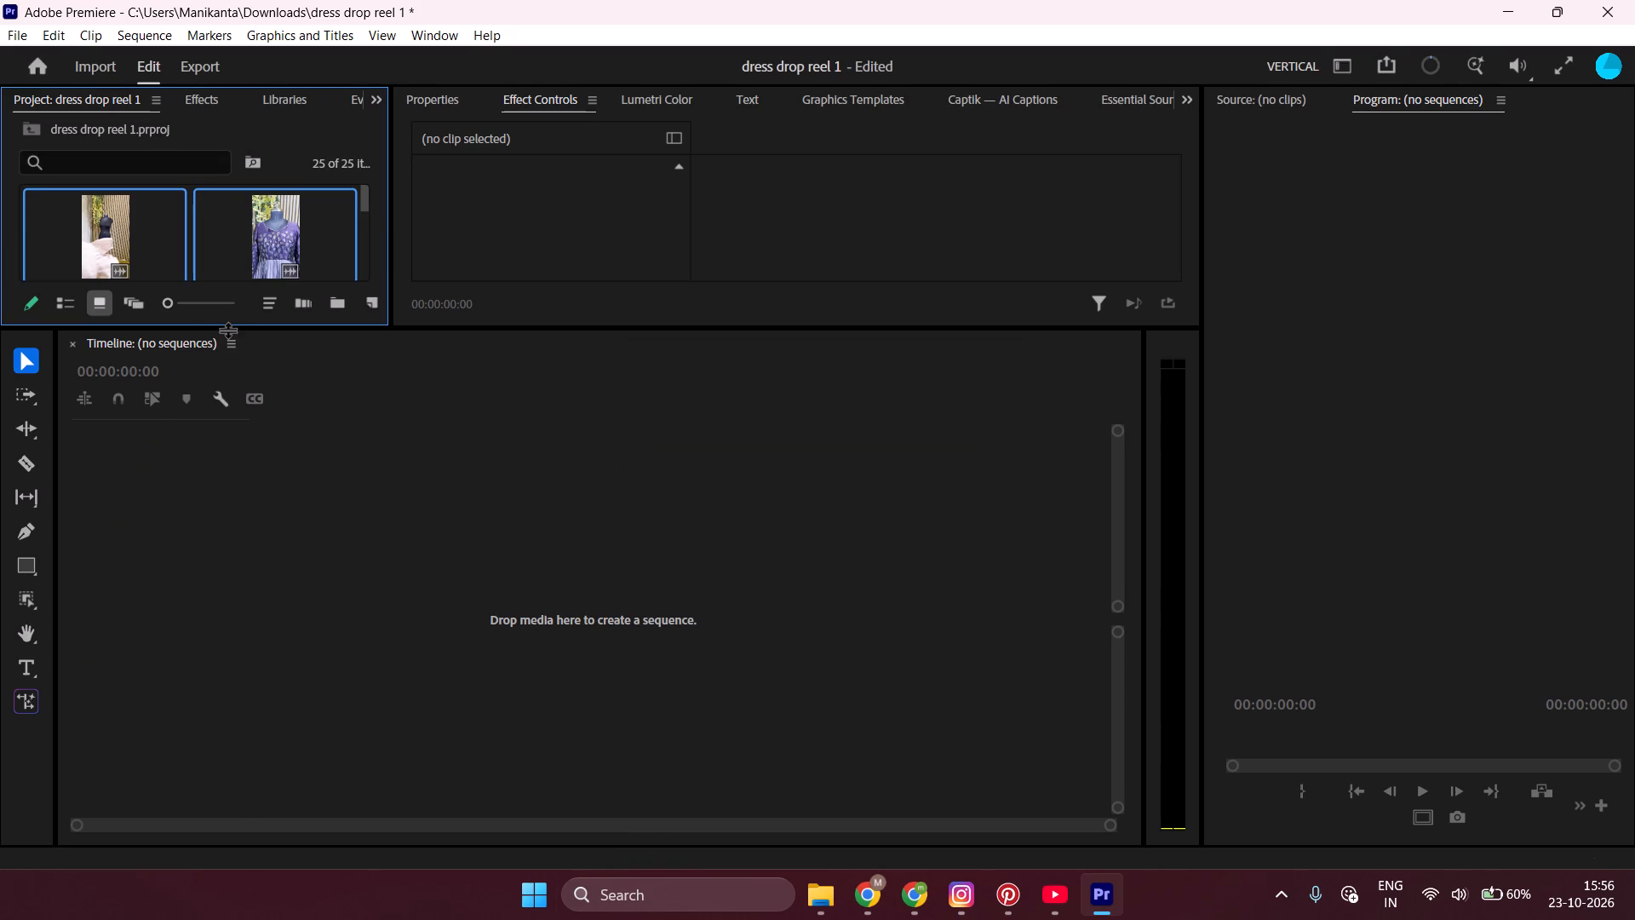
left_click_drag(227, 330, 226, 433)
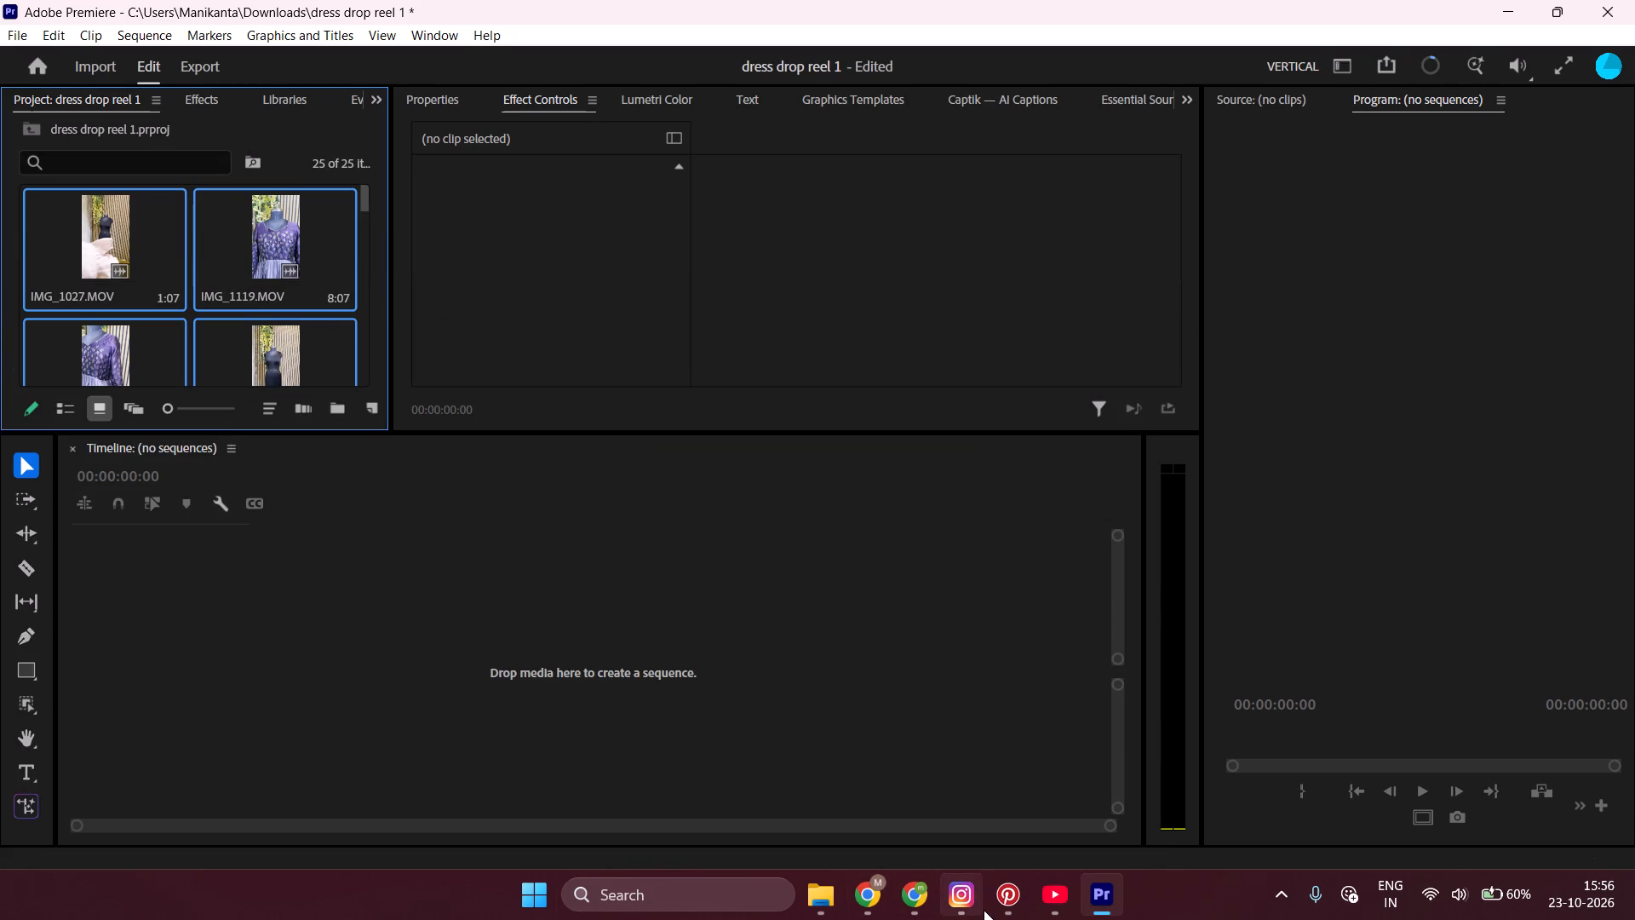
Switch to Instagram for reel references.
left_click(985, 910)
left_click(972, 910)
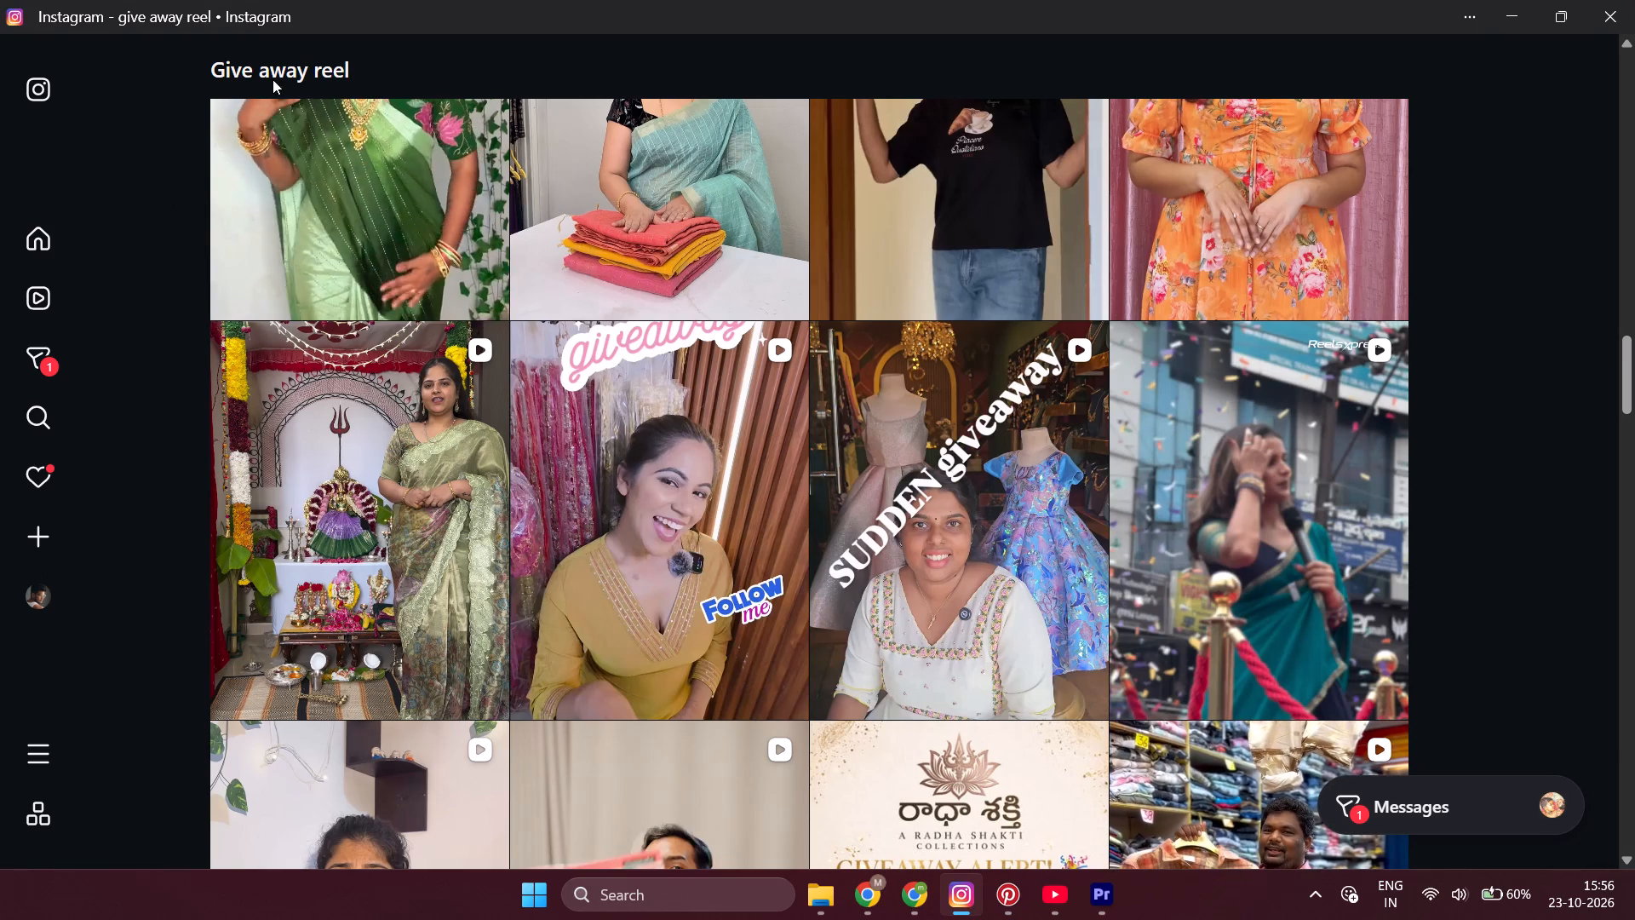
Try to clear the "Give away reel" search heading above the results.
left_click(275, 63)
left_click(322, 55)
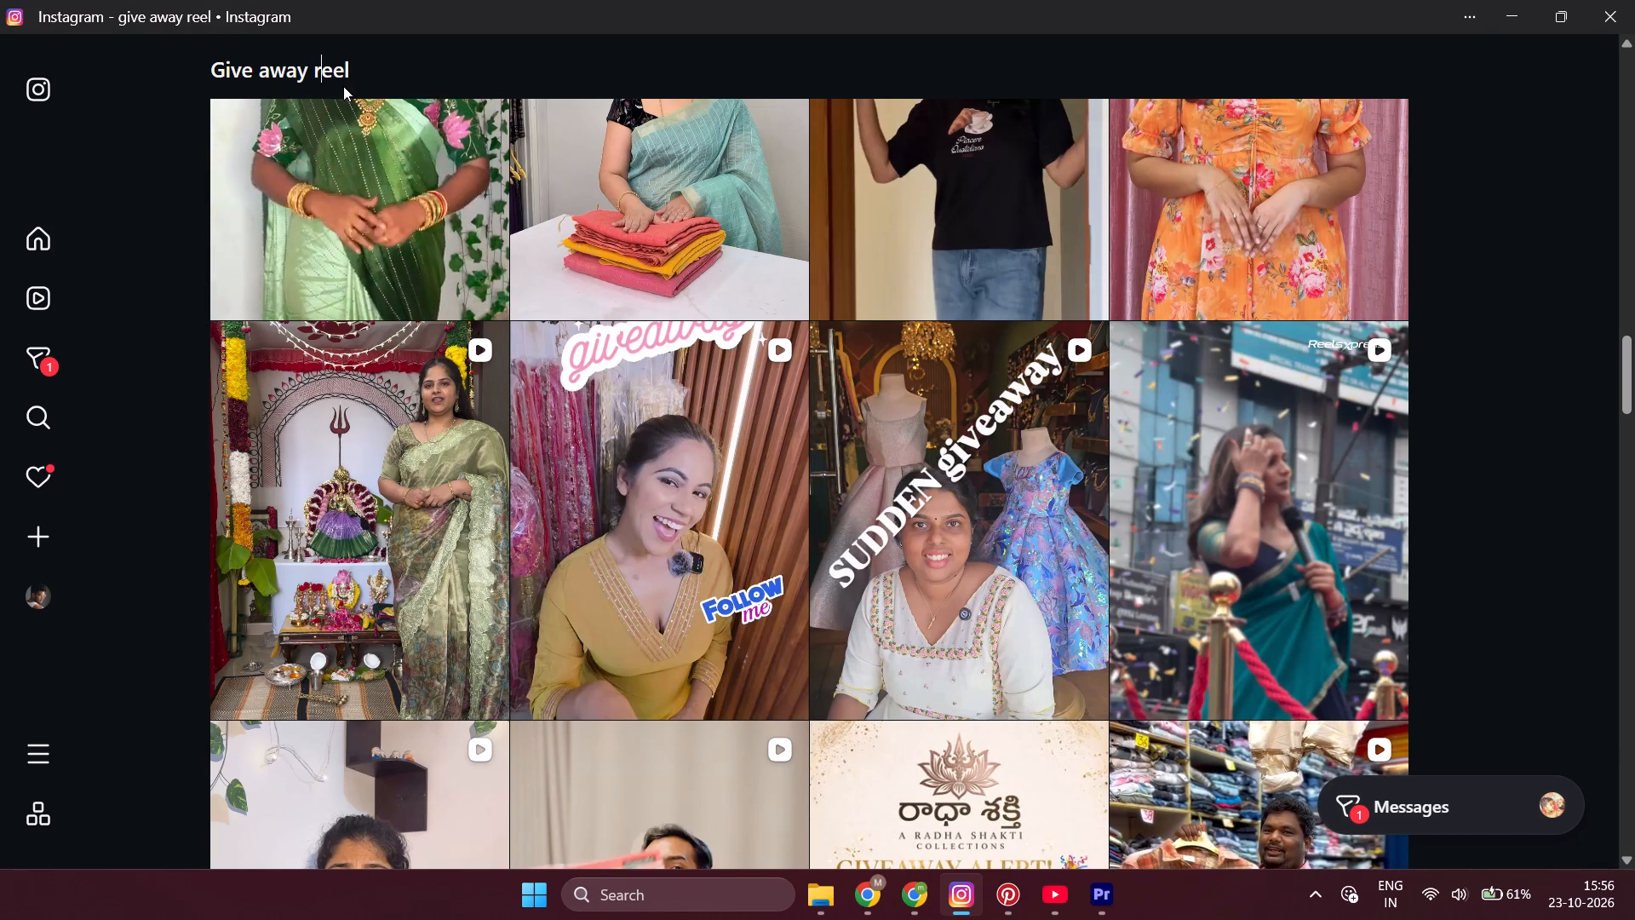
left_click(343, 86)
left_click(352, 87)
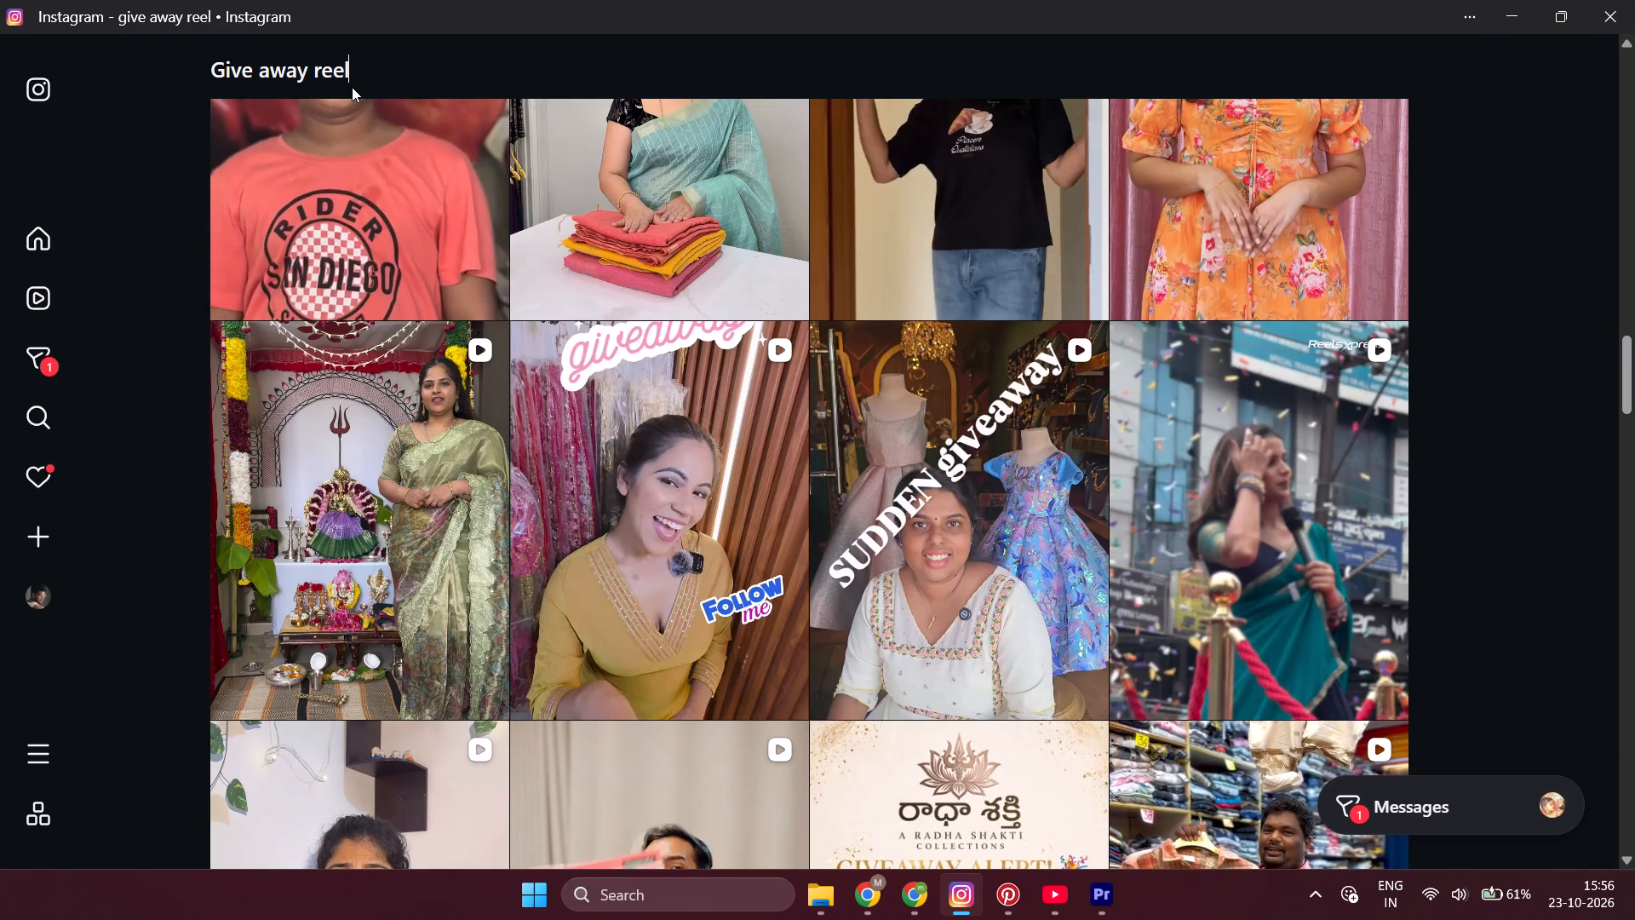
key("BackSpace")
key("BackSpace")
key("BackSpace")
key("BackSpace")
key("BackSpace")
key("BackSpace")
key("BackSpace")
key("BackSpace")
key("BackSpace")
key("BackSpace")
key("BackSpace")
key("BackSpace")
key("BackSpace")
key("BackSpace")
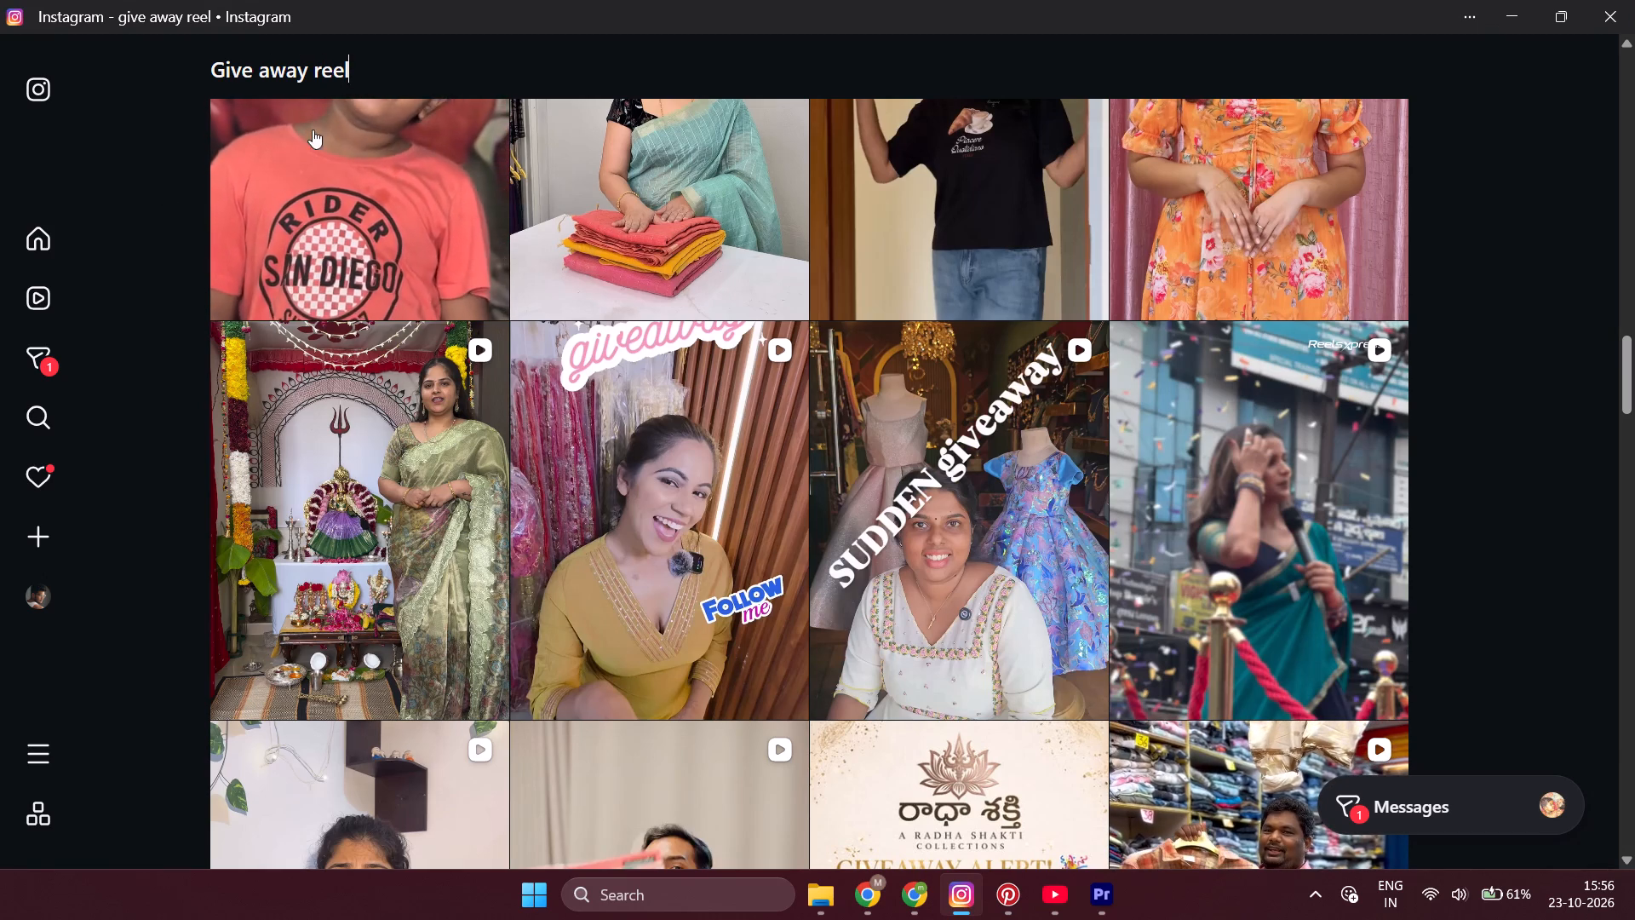
Open Instagram search and run the recent search "boutique".
left_click(56, 418)
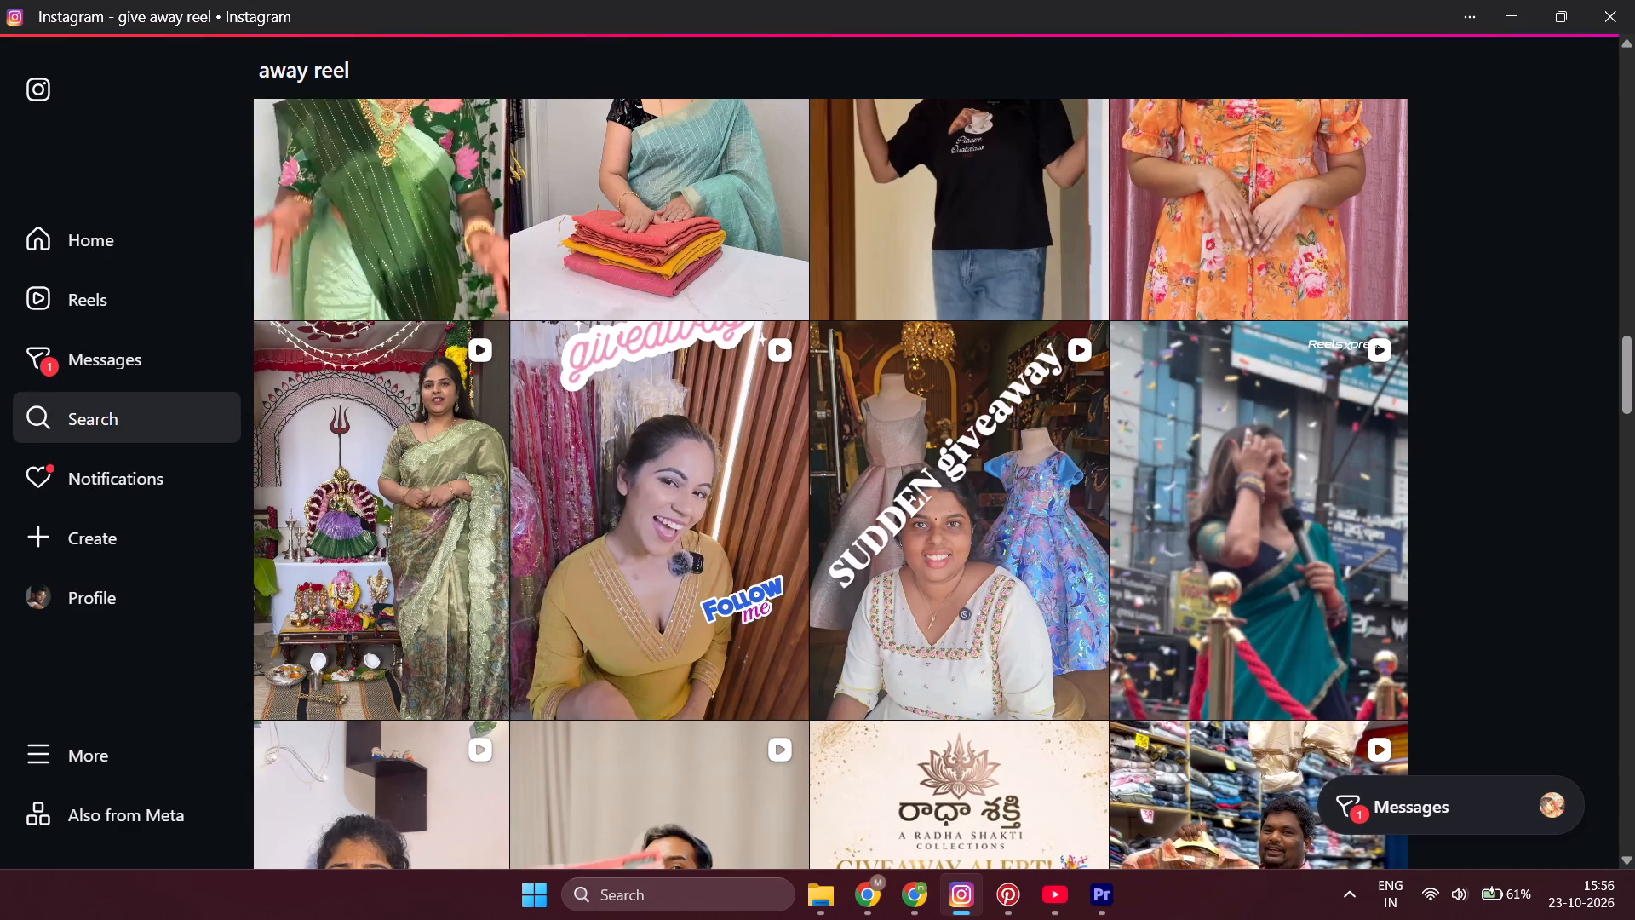
left_click(556, 72)
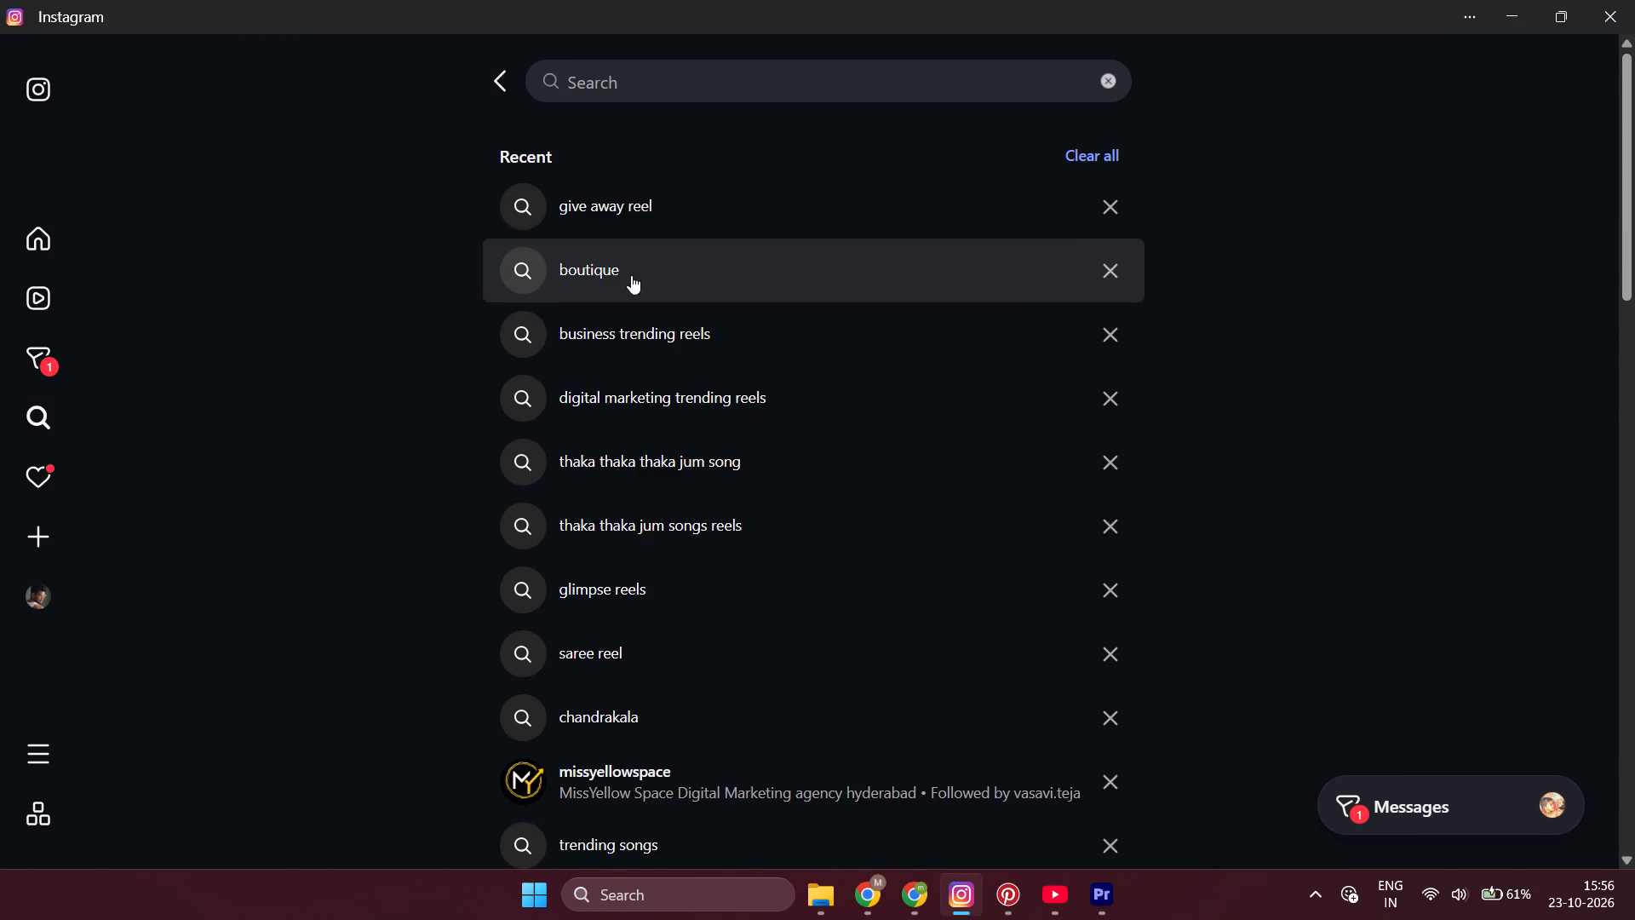
left_click(631, 275)
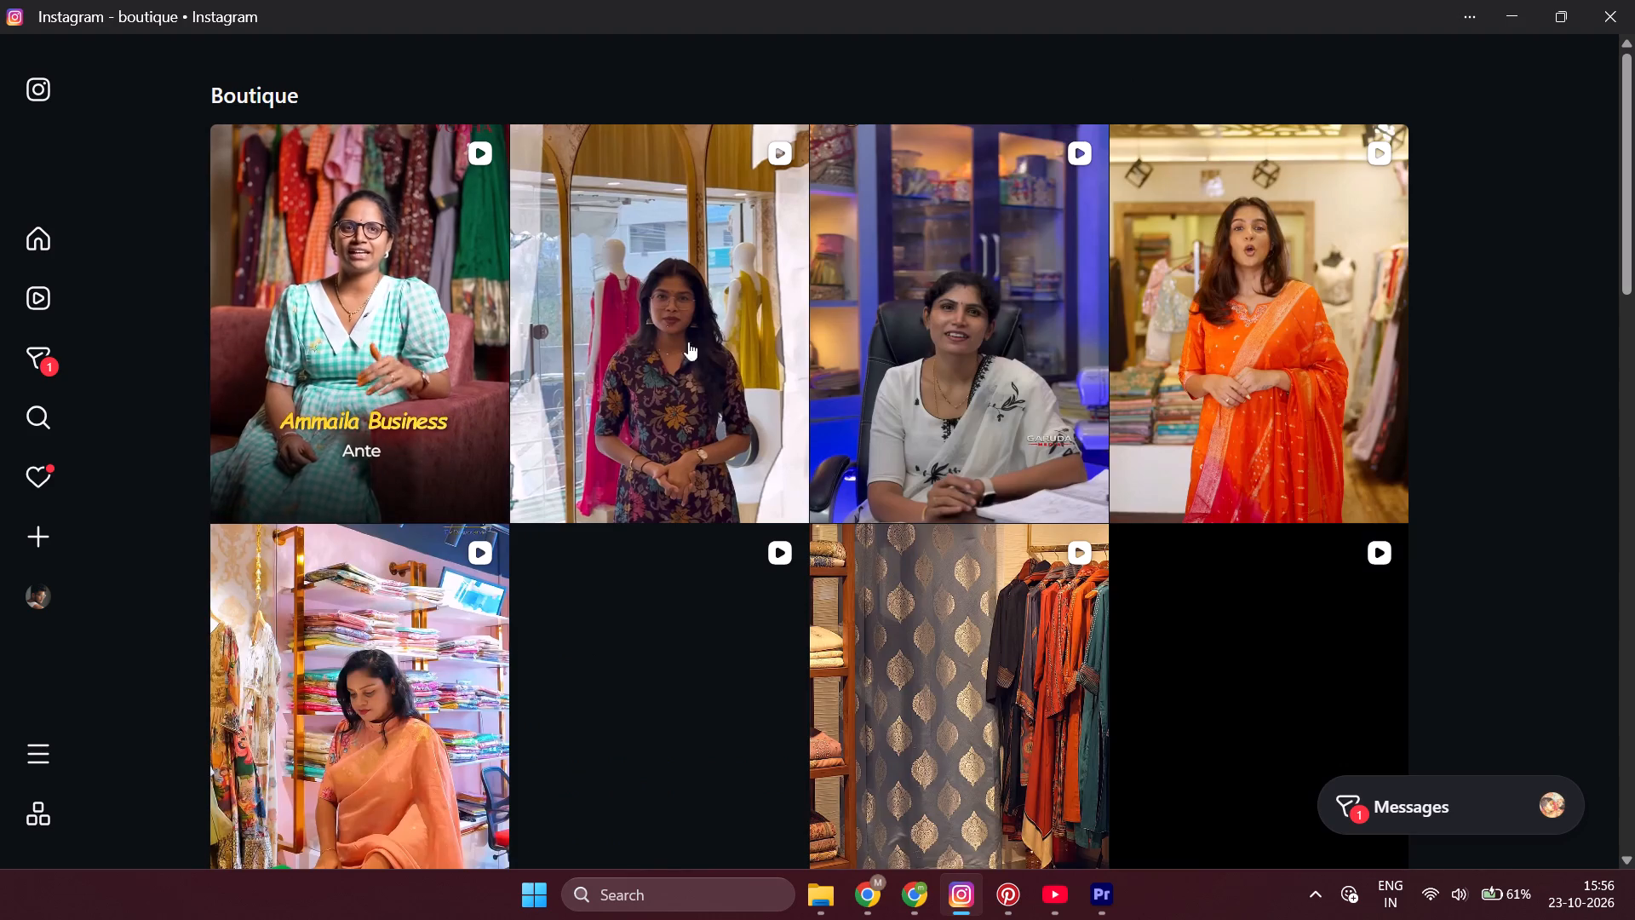
Browse the boutique results, view the ekabysruthi reel of the yellow saree and eka shopping bag, and close it.
scroll(754, 385, "down", 2)
scroll(754, 385, "up", 1)
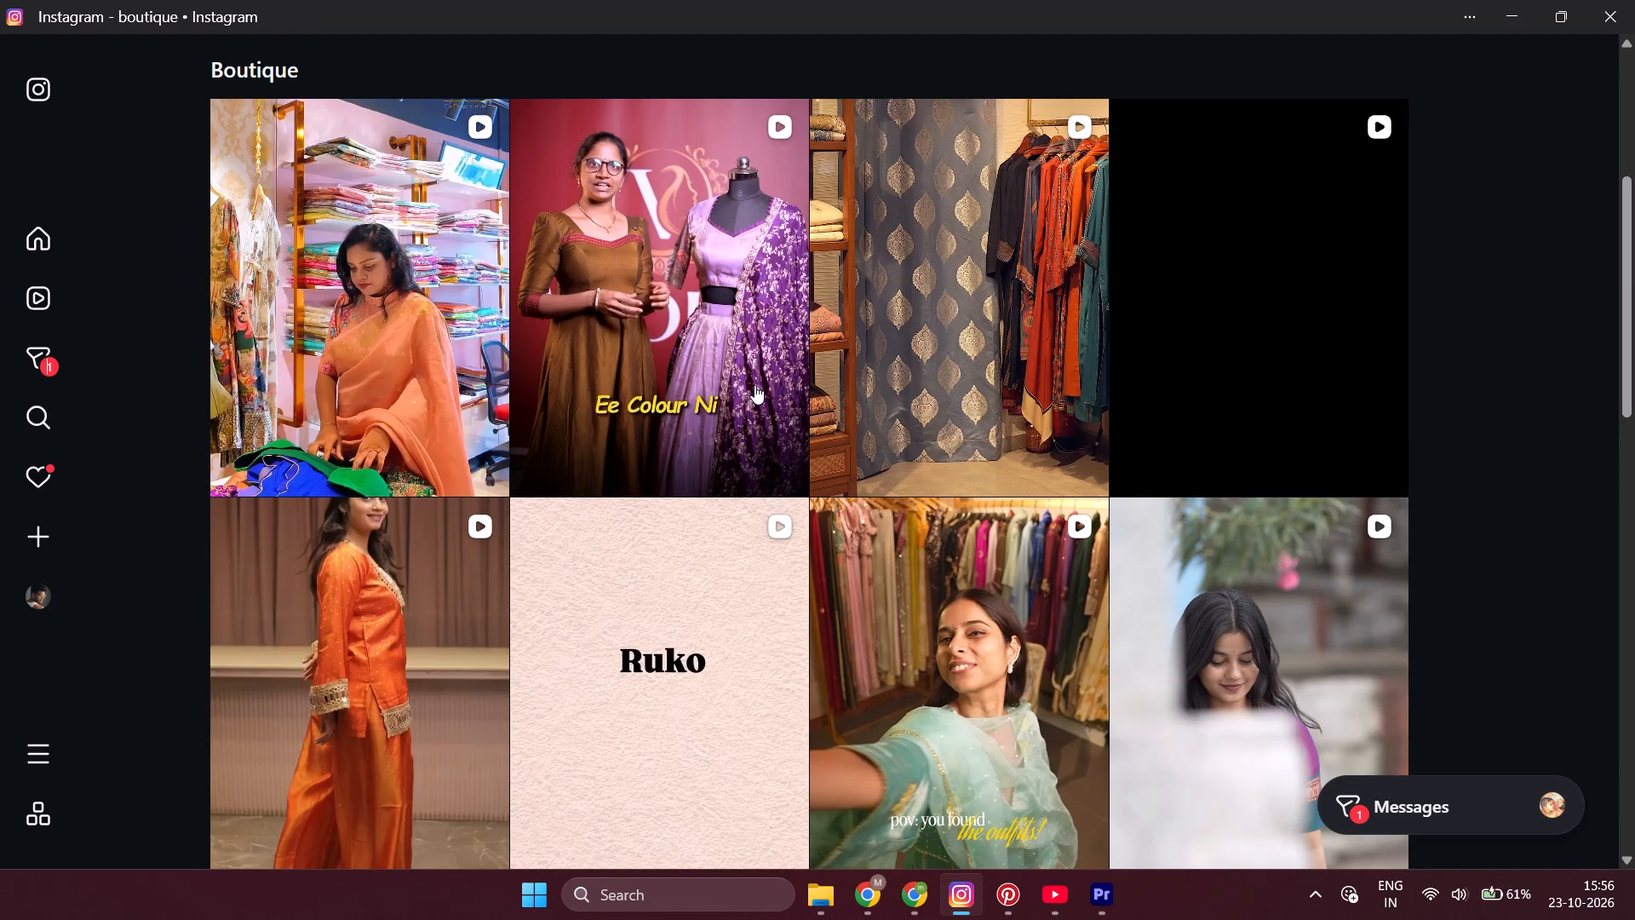
scroll(754, 385, "down", 2)
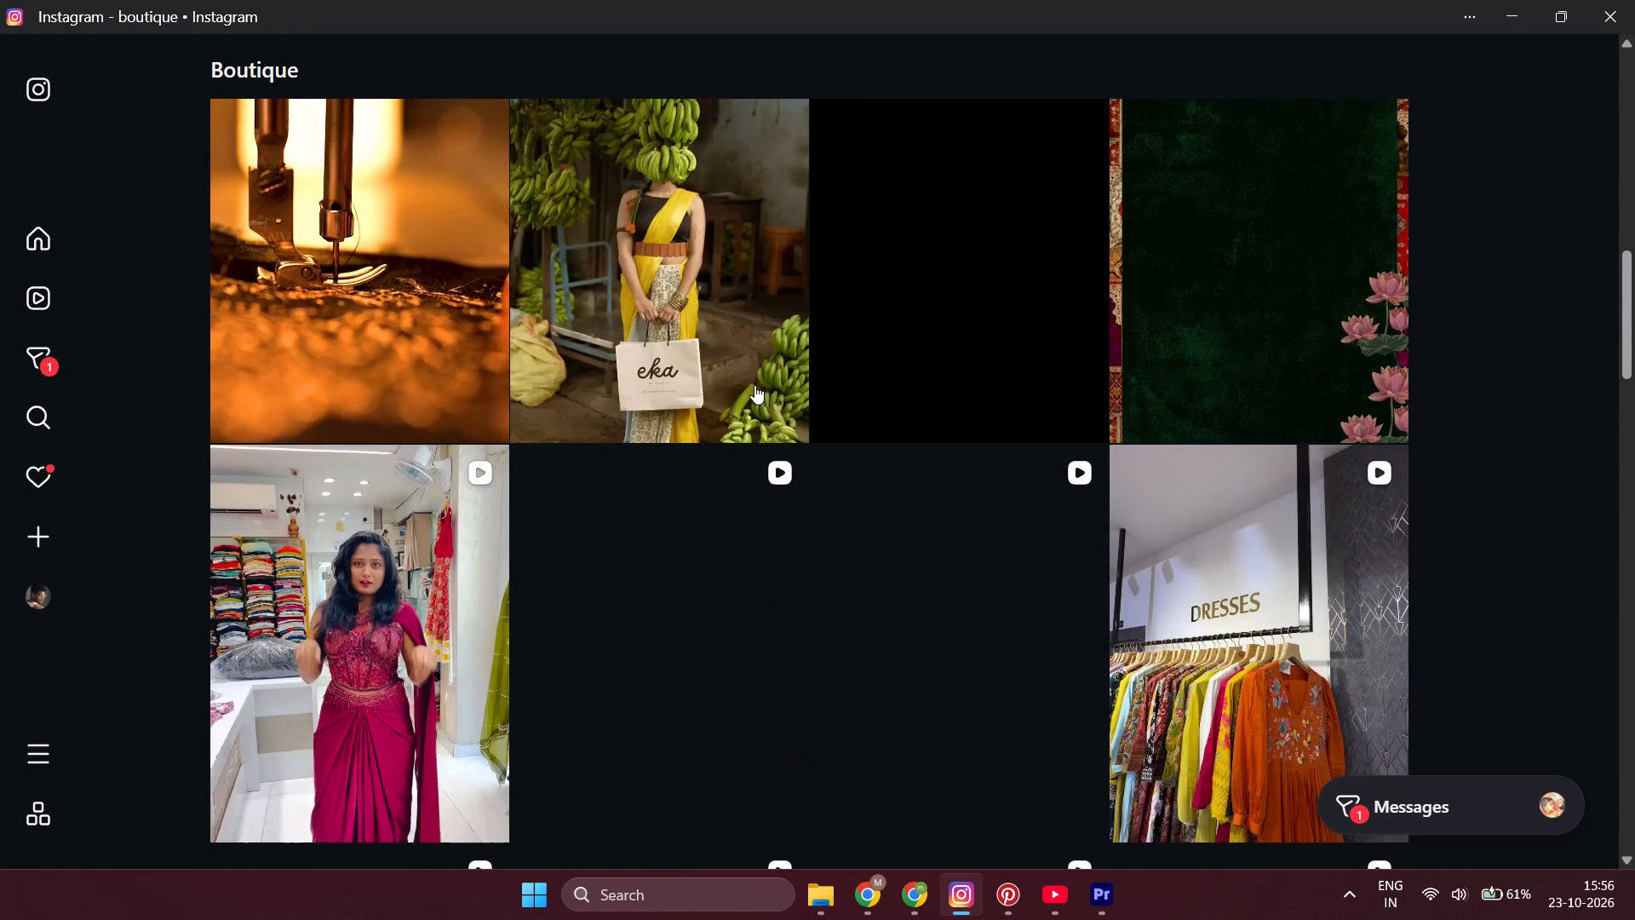
scroll(754, 385, "down", 1)
left_click(715, 308)
scroll(721, 436, "down", 2)
scroll(747, 439, "up", 4)
scroll(948, 418, "up", 3)
left_click(948, 902)
left_click(948, 902)
scroll(958, 466, "down", 2)
scroll(958, 466, "up", 4)
left_click_drag(1629, 333, 1614, 396)
left_click_drag(1626, 369, 1626, 460)
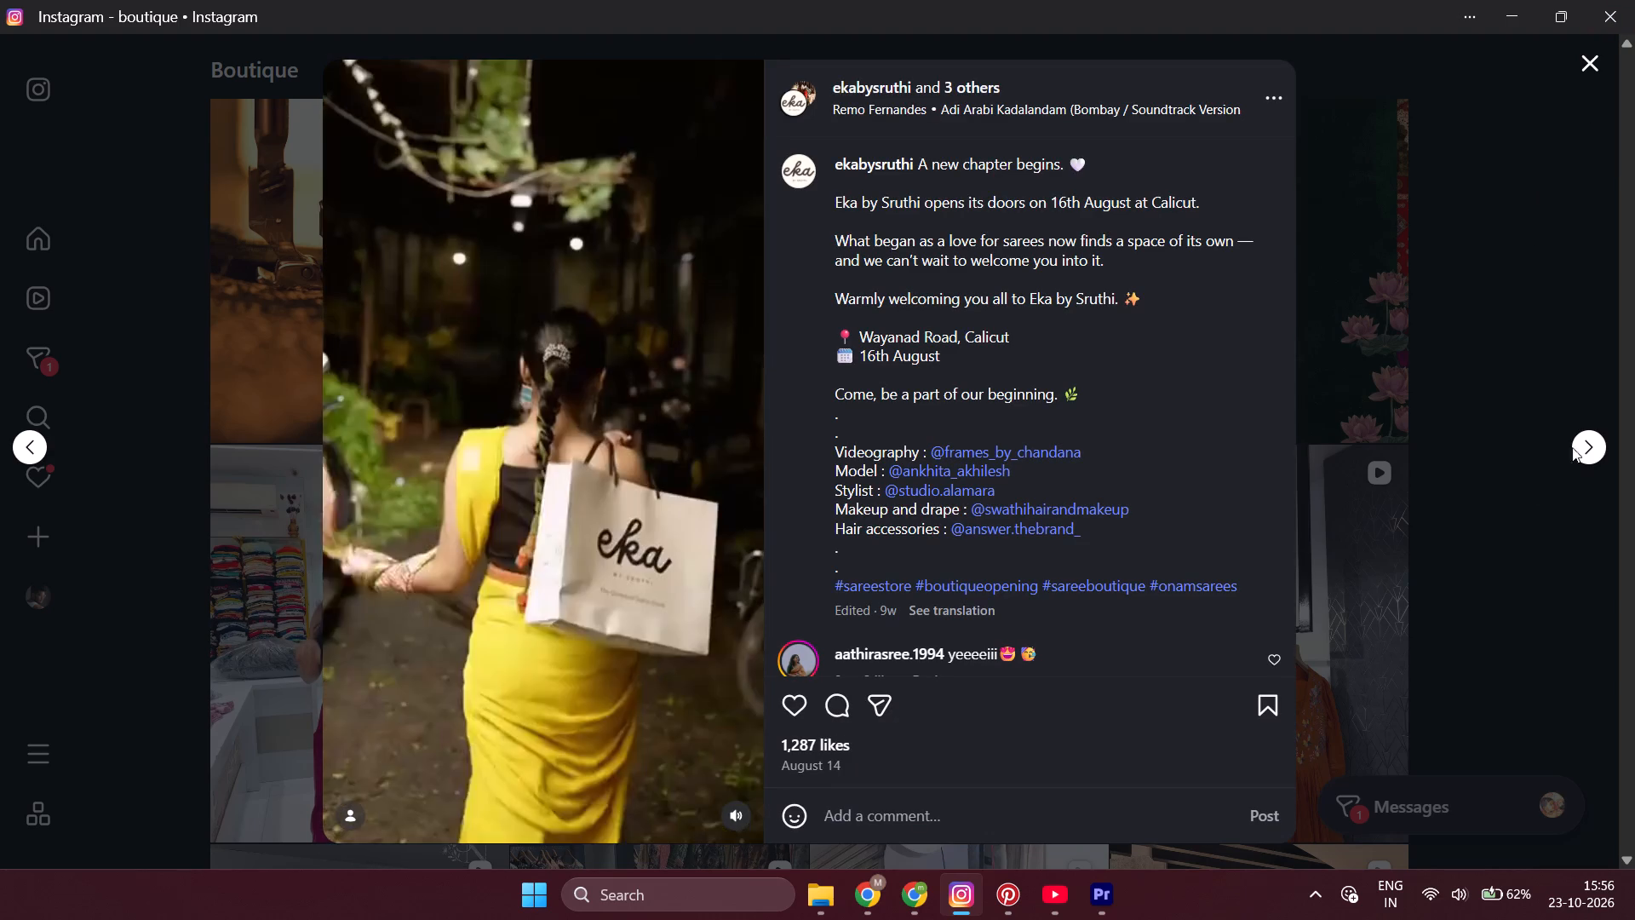
left_click(1544, 509)
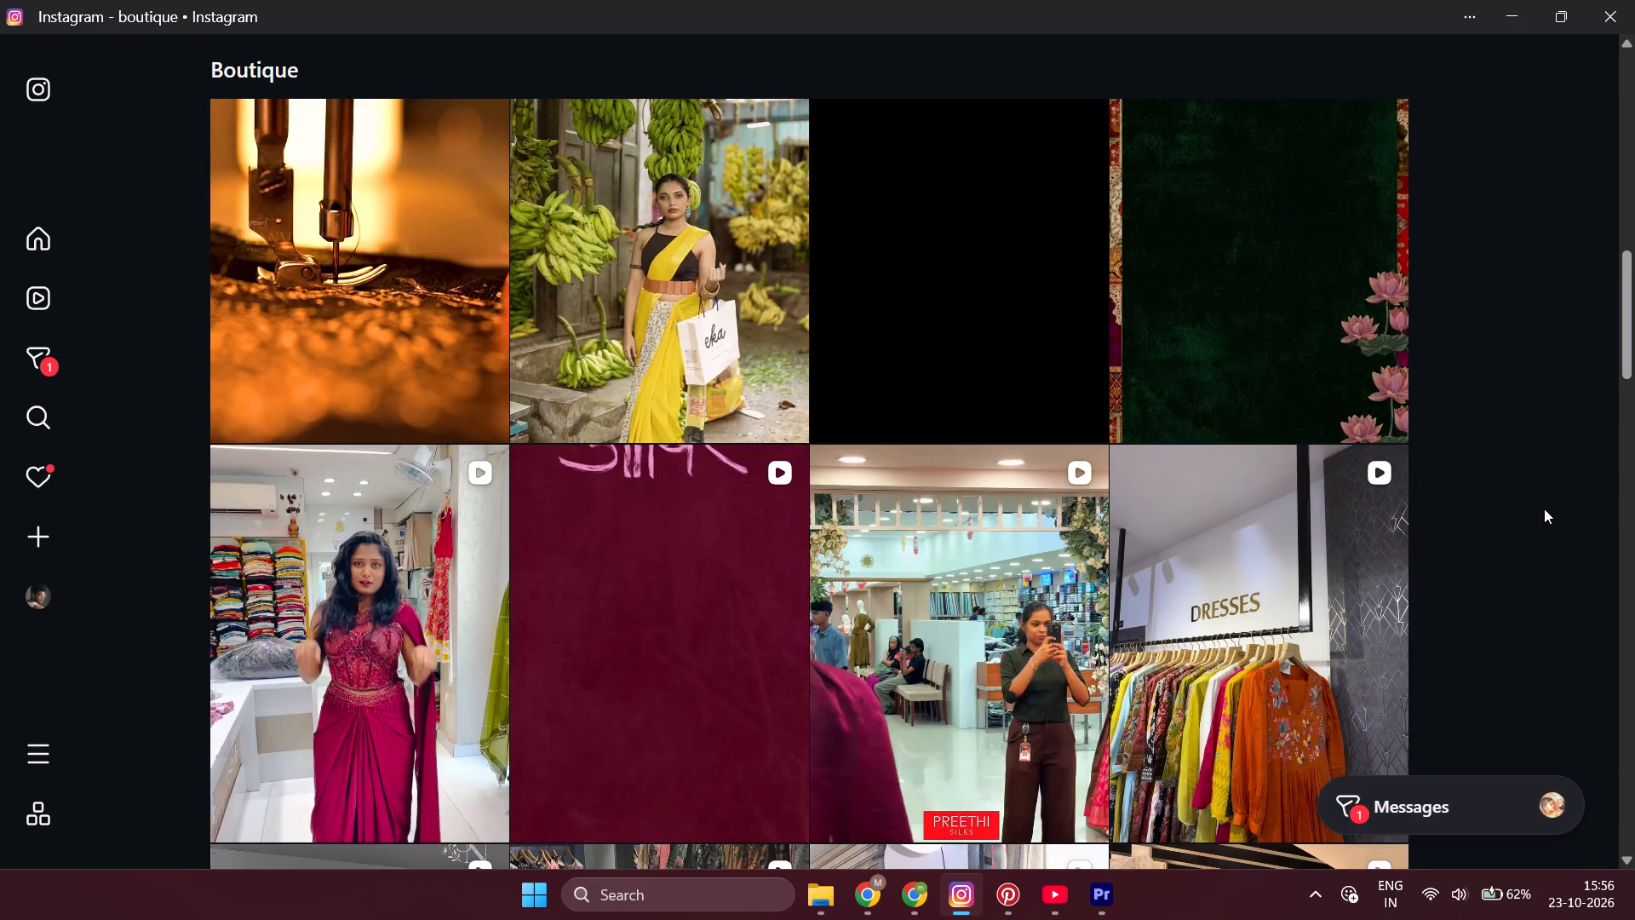
Browse further through the boutique results, view the urban_chhori_ reel showing the red garment, and close it.
scroll(1416, 555, "down", 2)
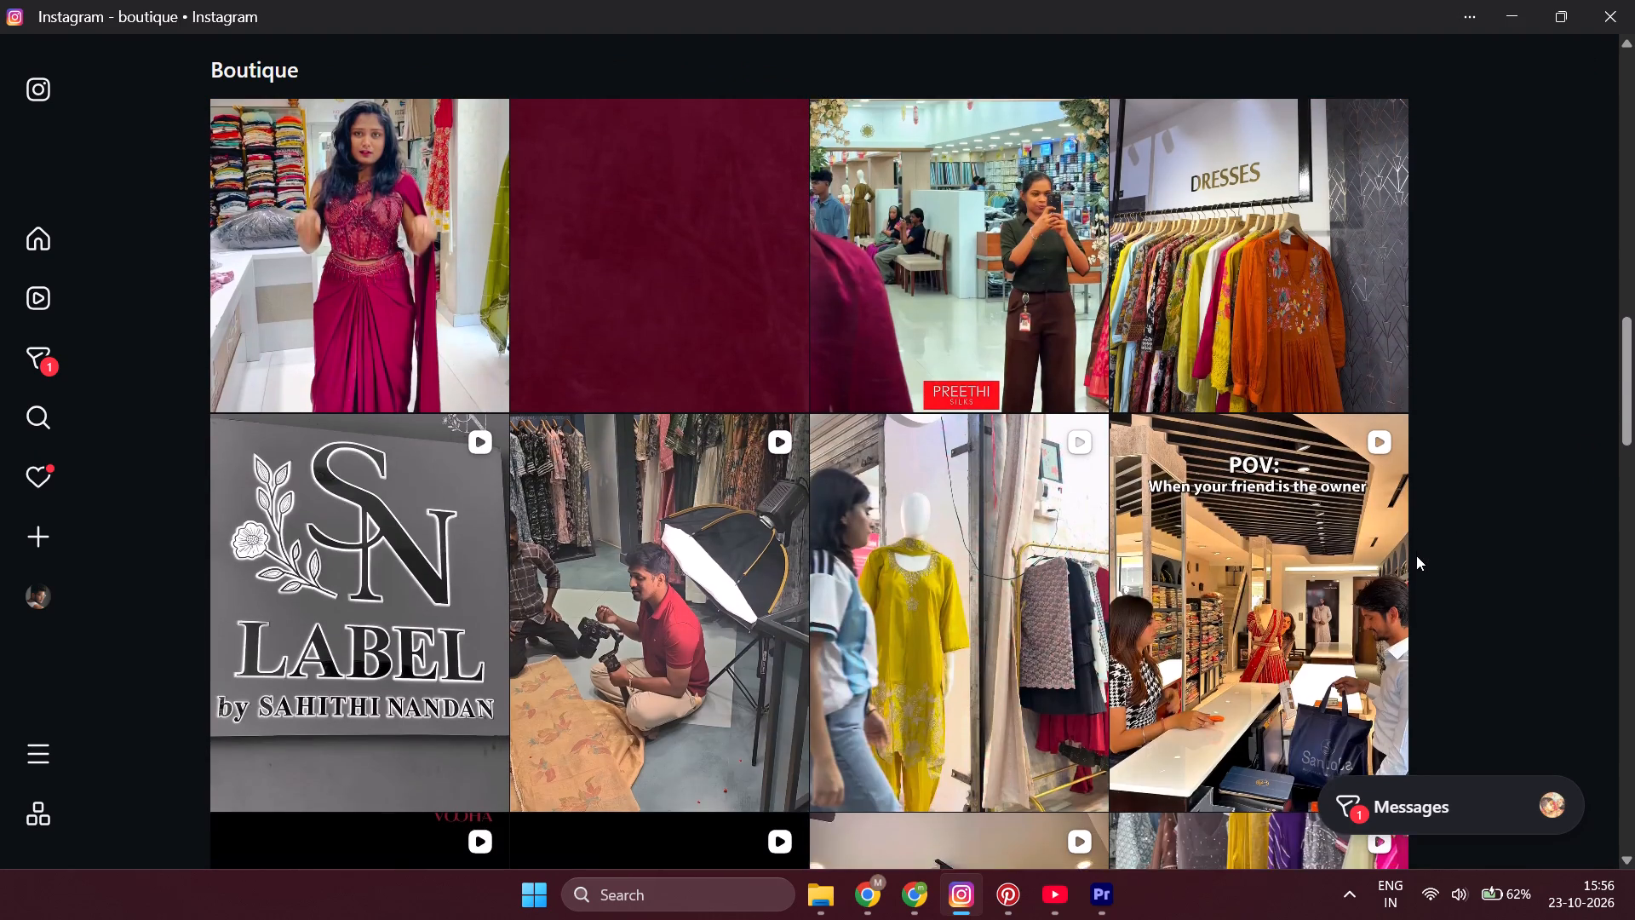
scroll(1416, 566, "down", 1)
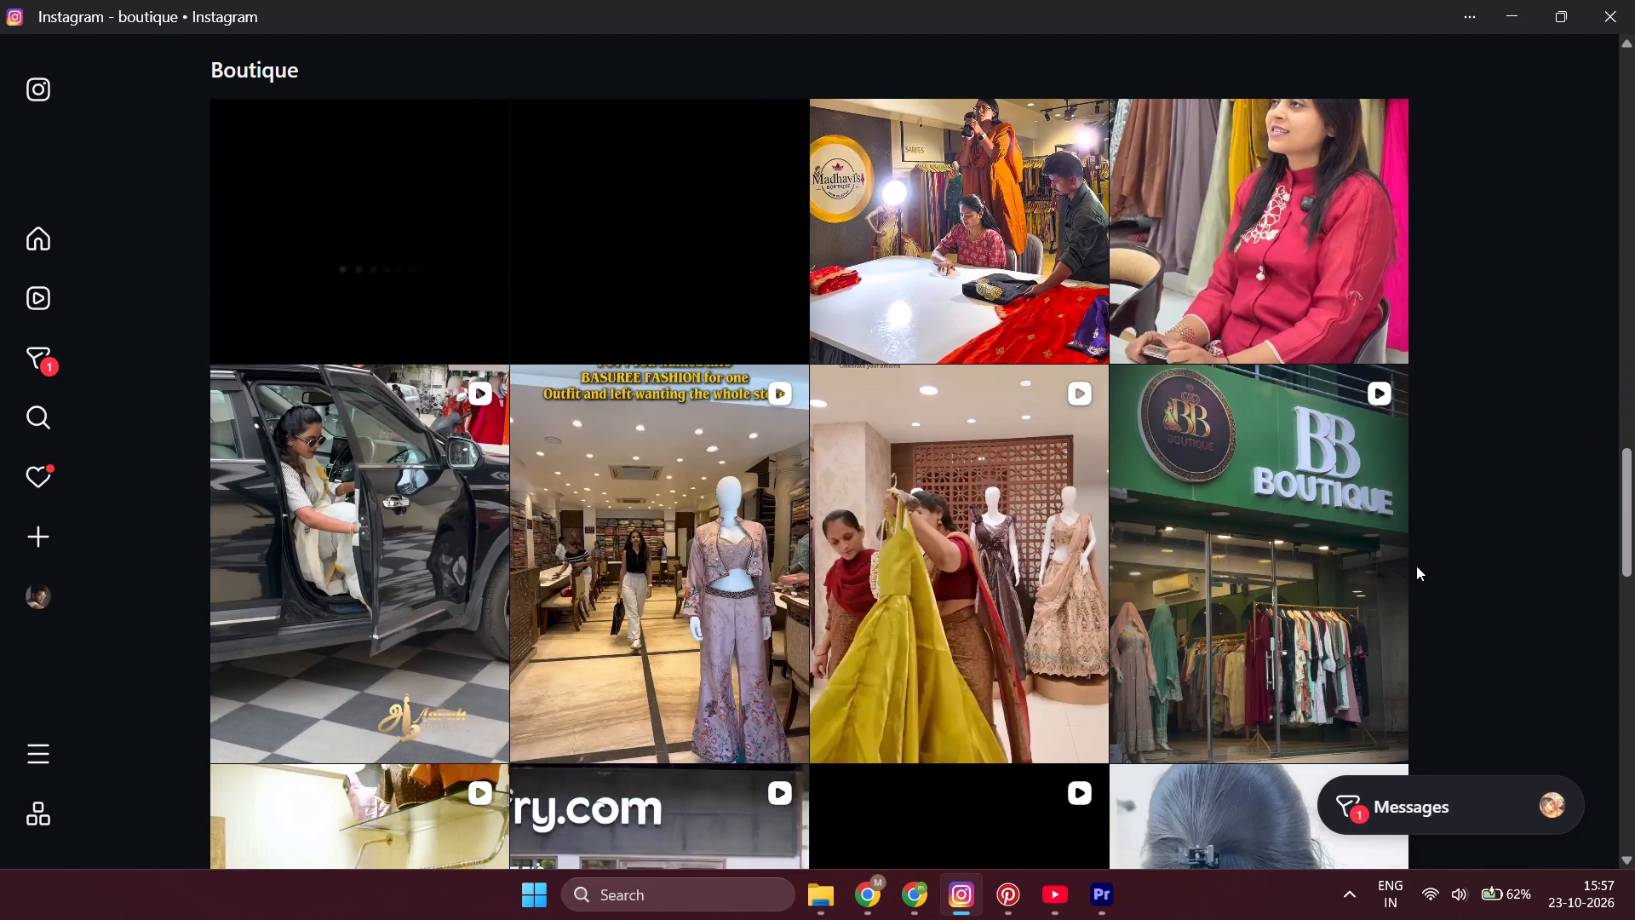
scroll(1416, 566, "down", 2)
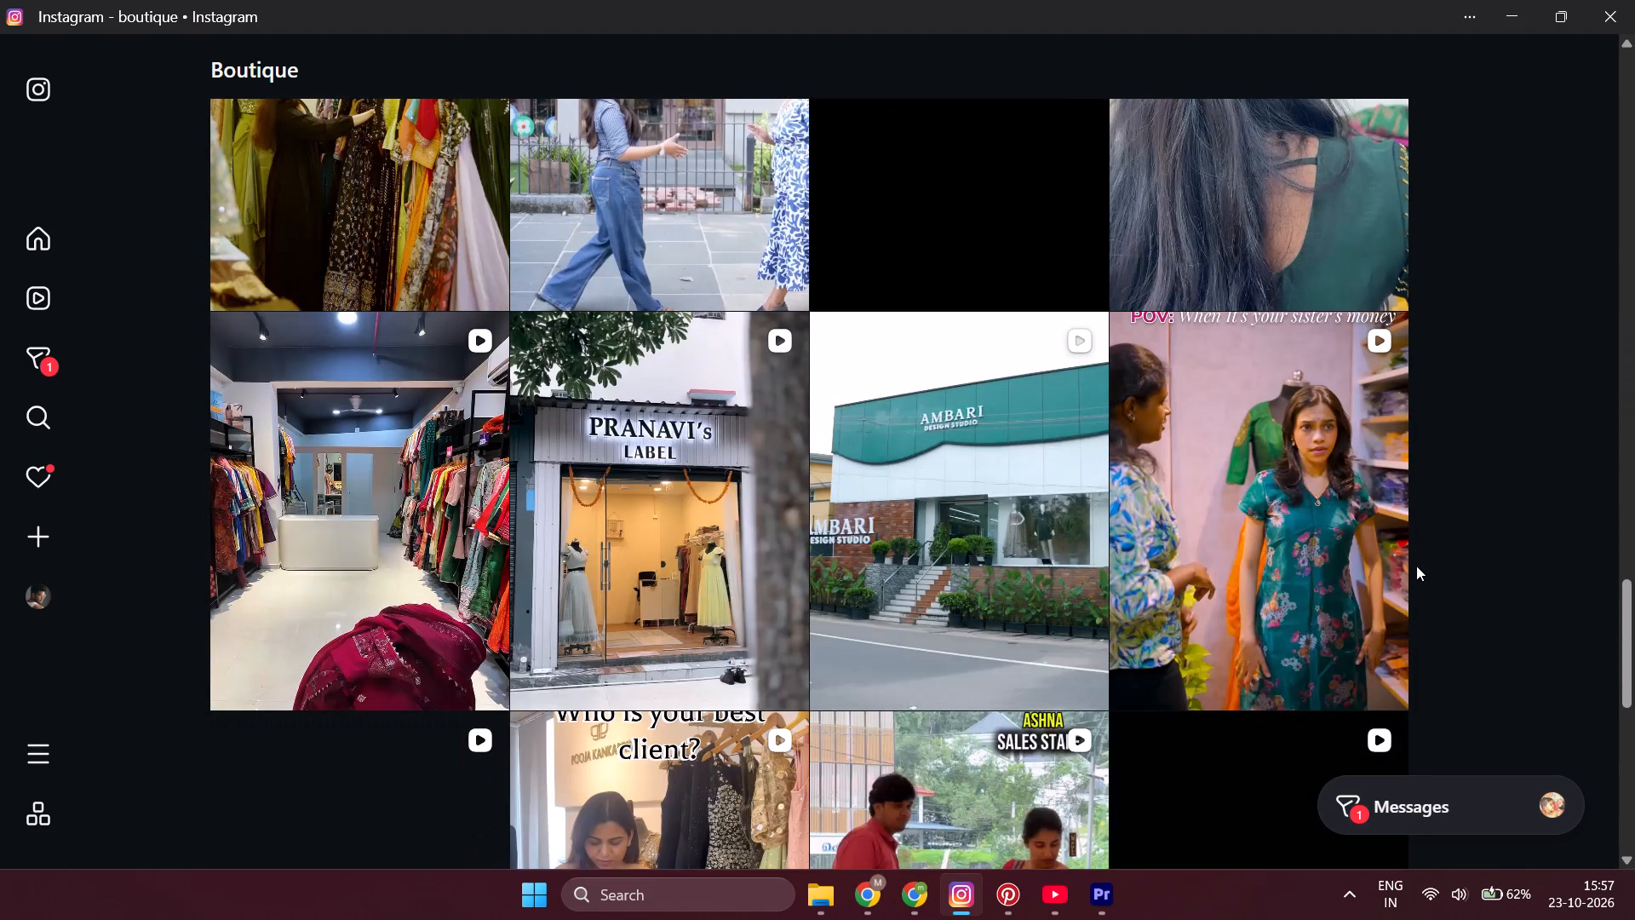
scroll(1416, 566, "down", 1)
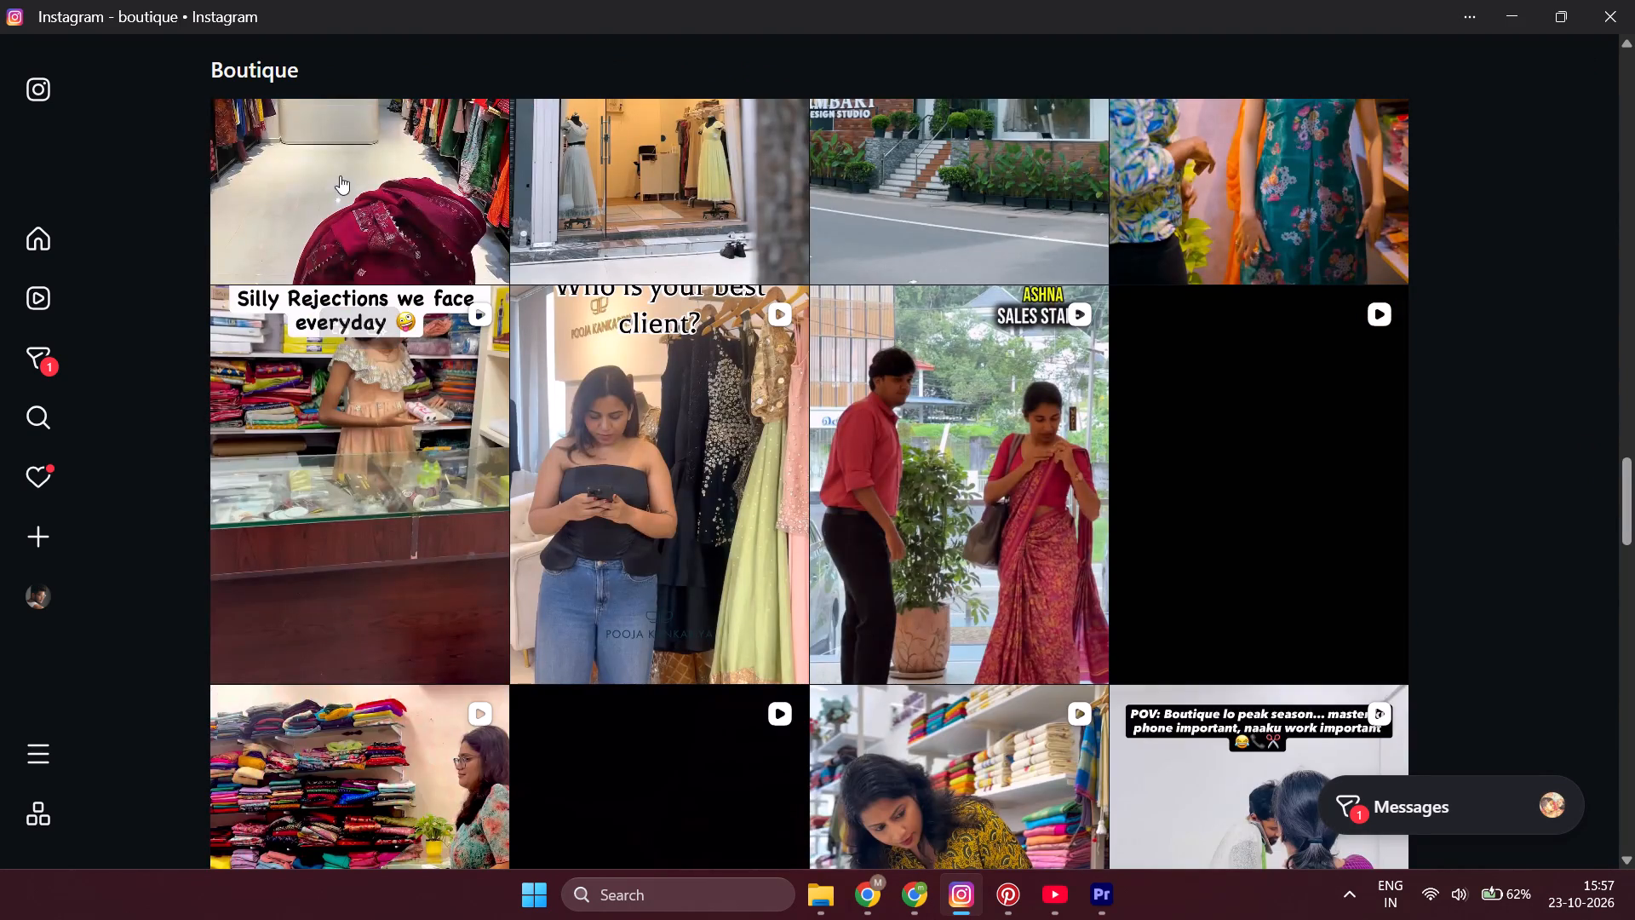
left_click(340, 161)
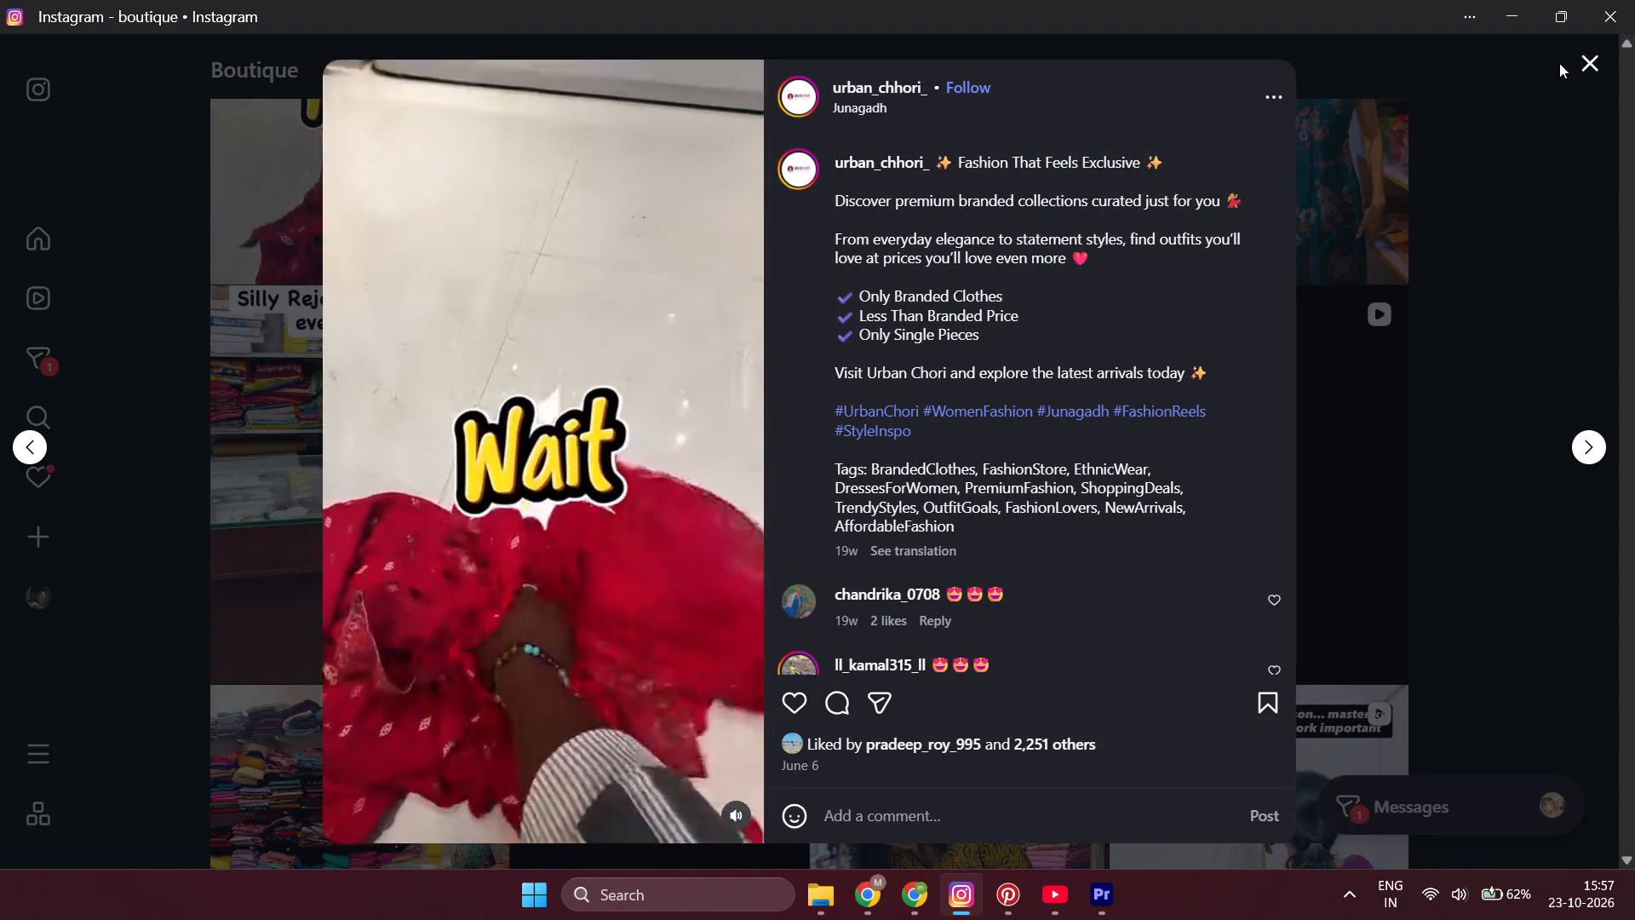
left_click(1596, 59)
Continue through the boutique results, view the shrimaanshrimaticollection reel starting with the black printed garment, and close it.
scroll(1252, 410, "down", 1)
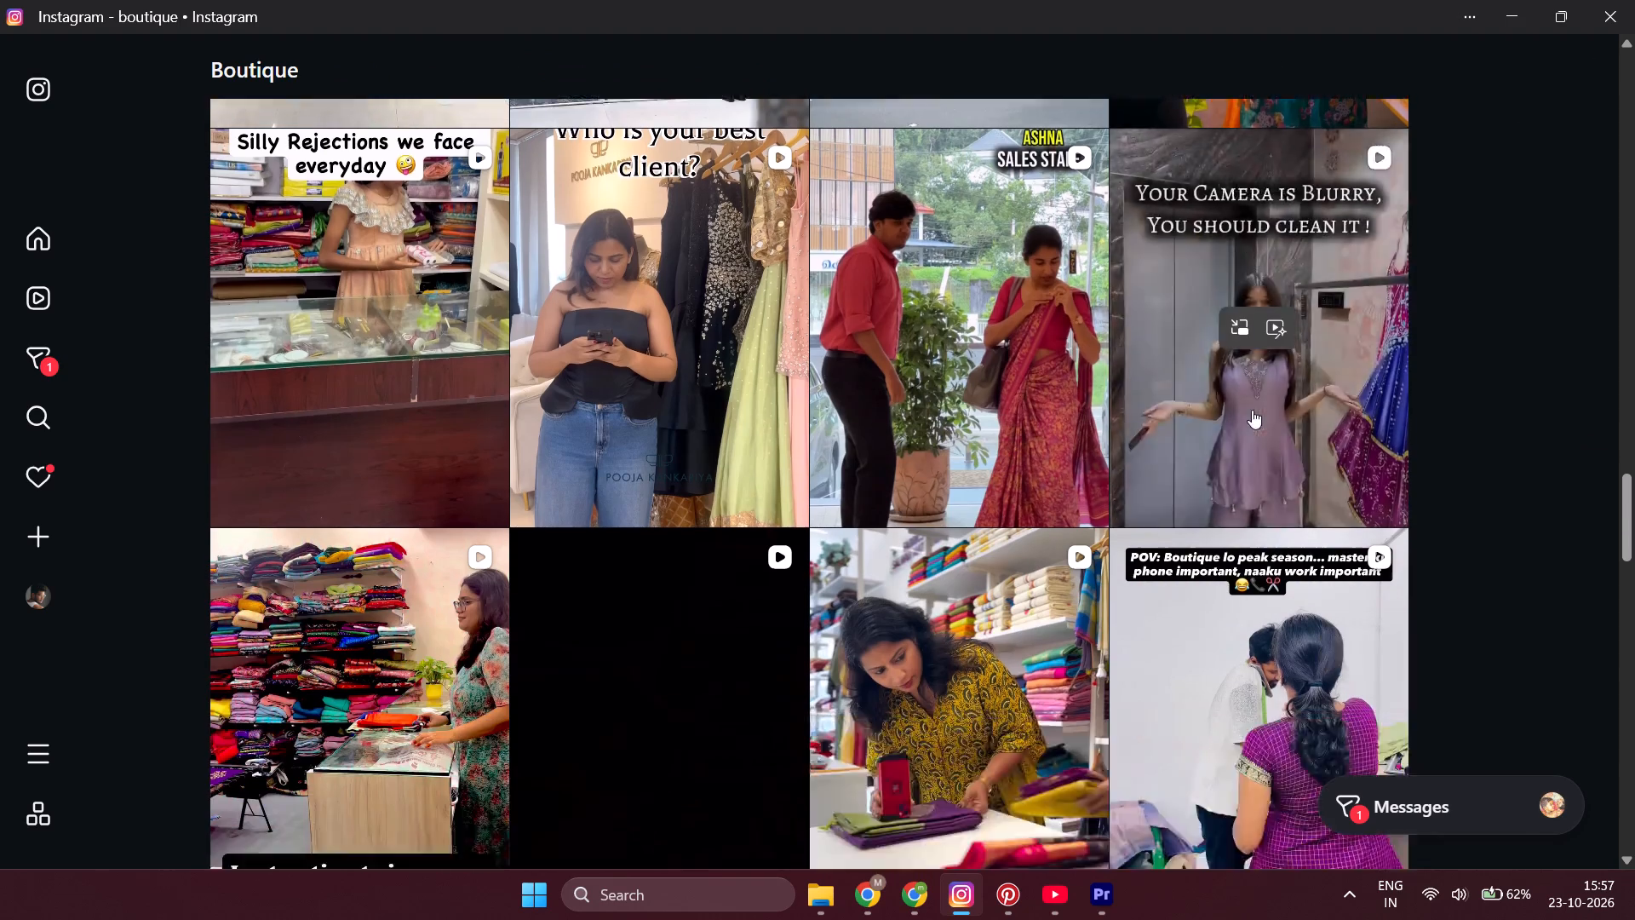
scroll(1252, 410, "down", 1)
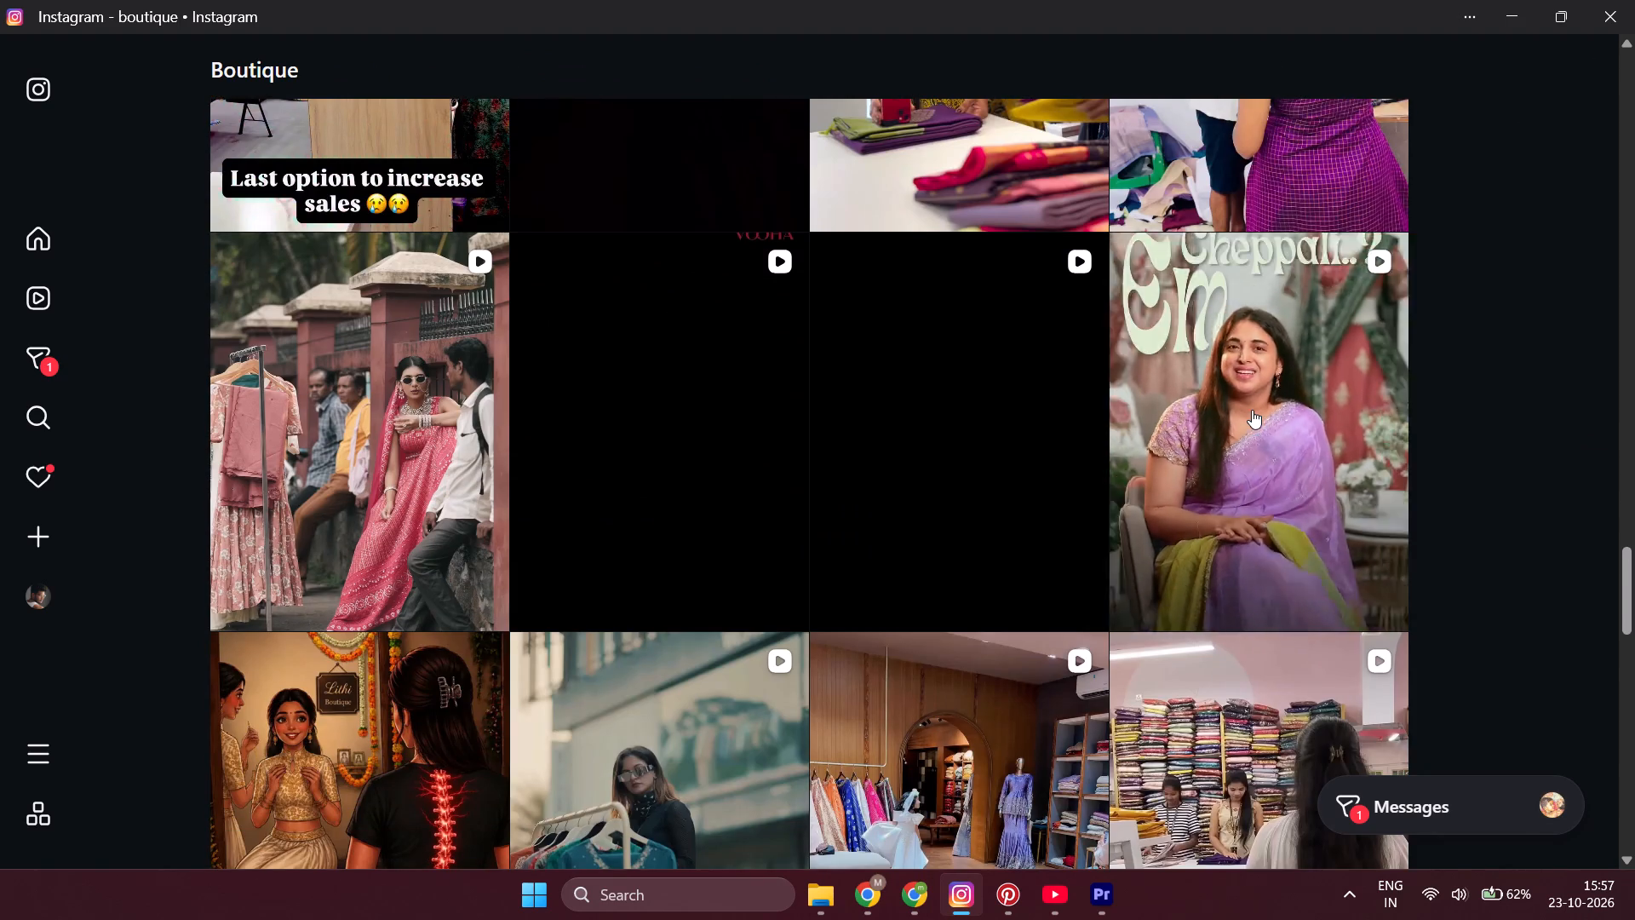
scroll(1252, 410, "down", 2)
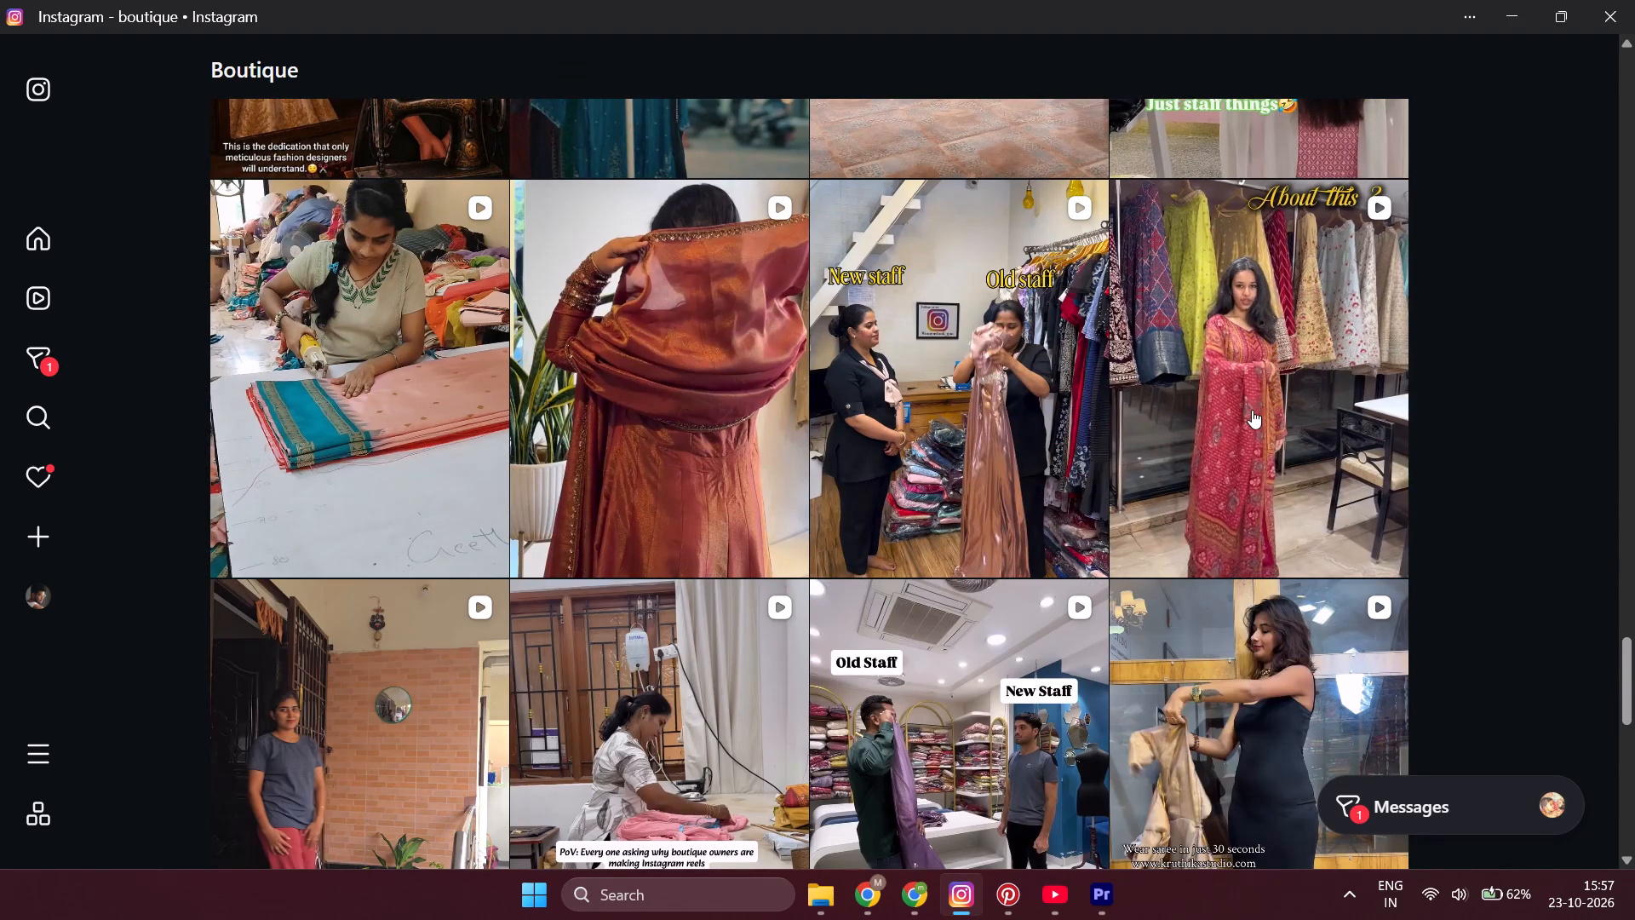
scroll(1252, 410, "down", 2)
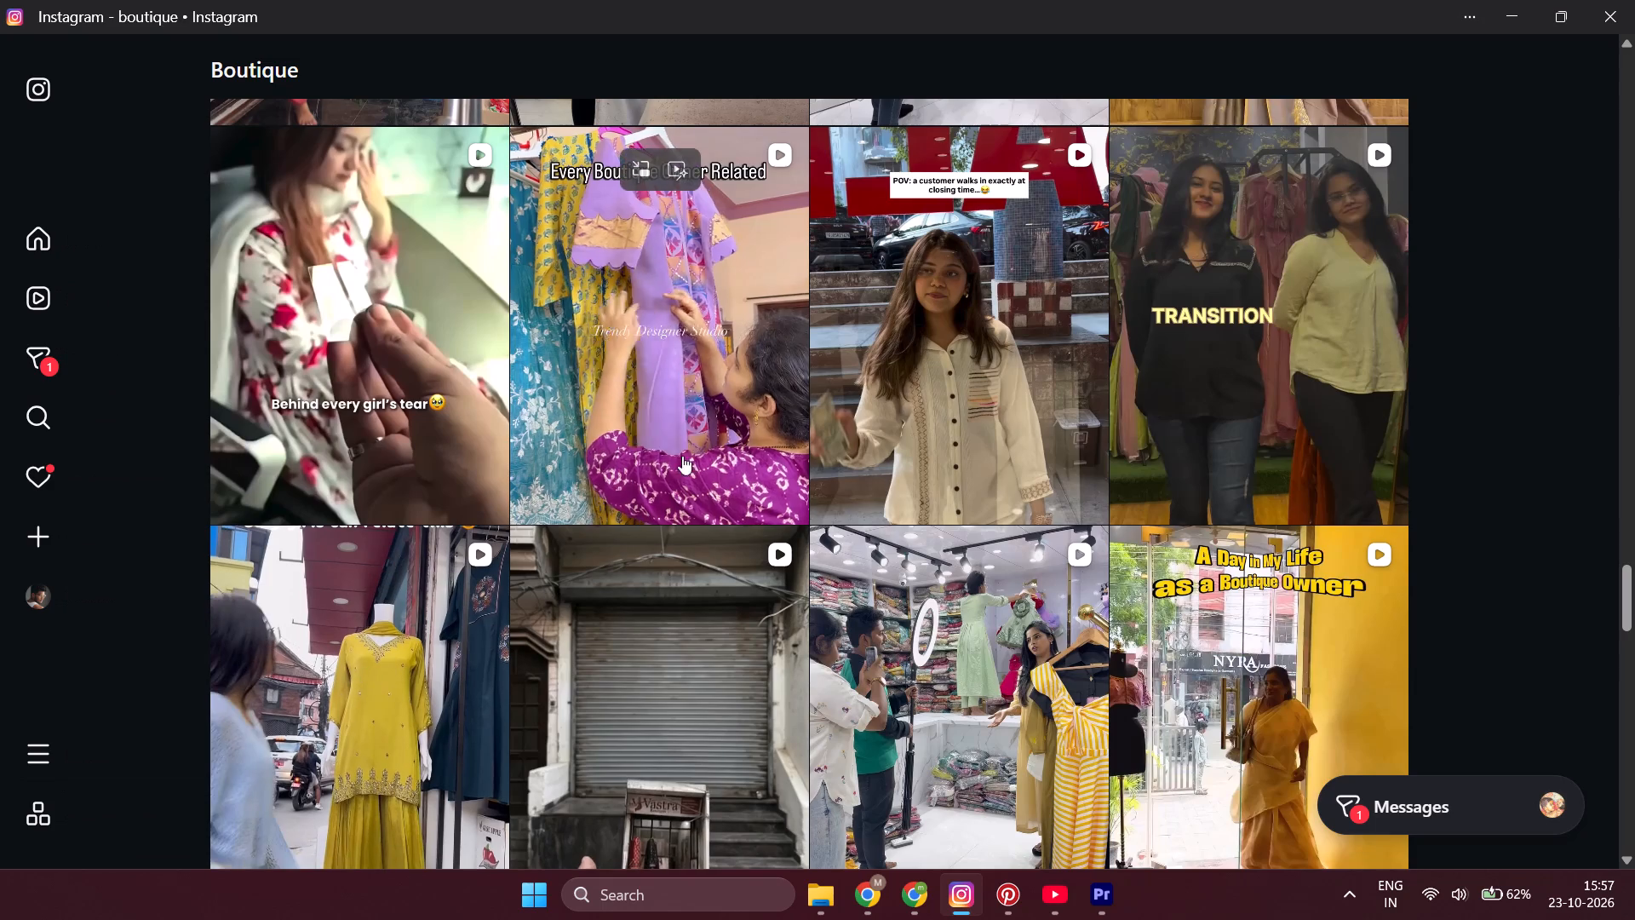
scroll(714, 450, "down", 2)
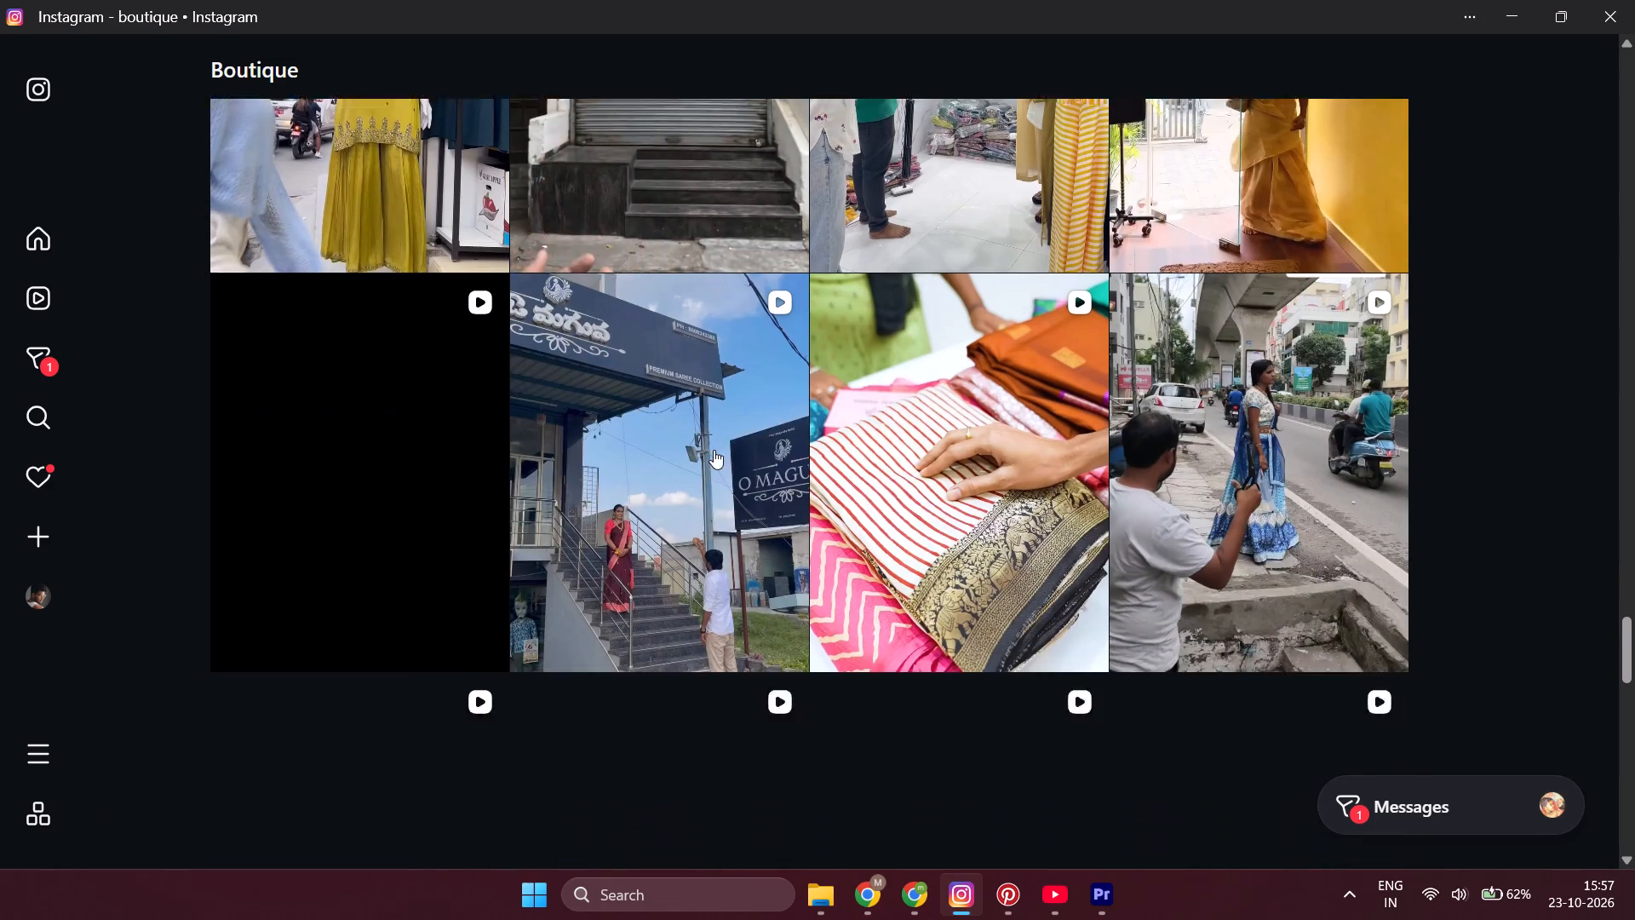
scroll(714, 450, "down", 1)
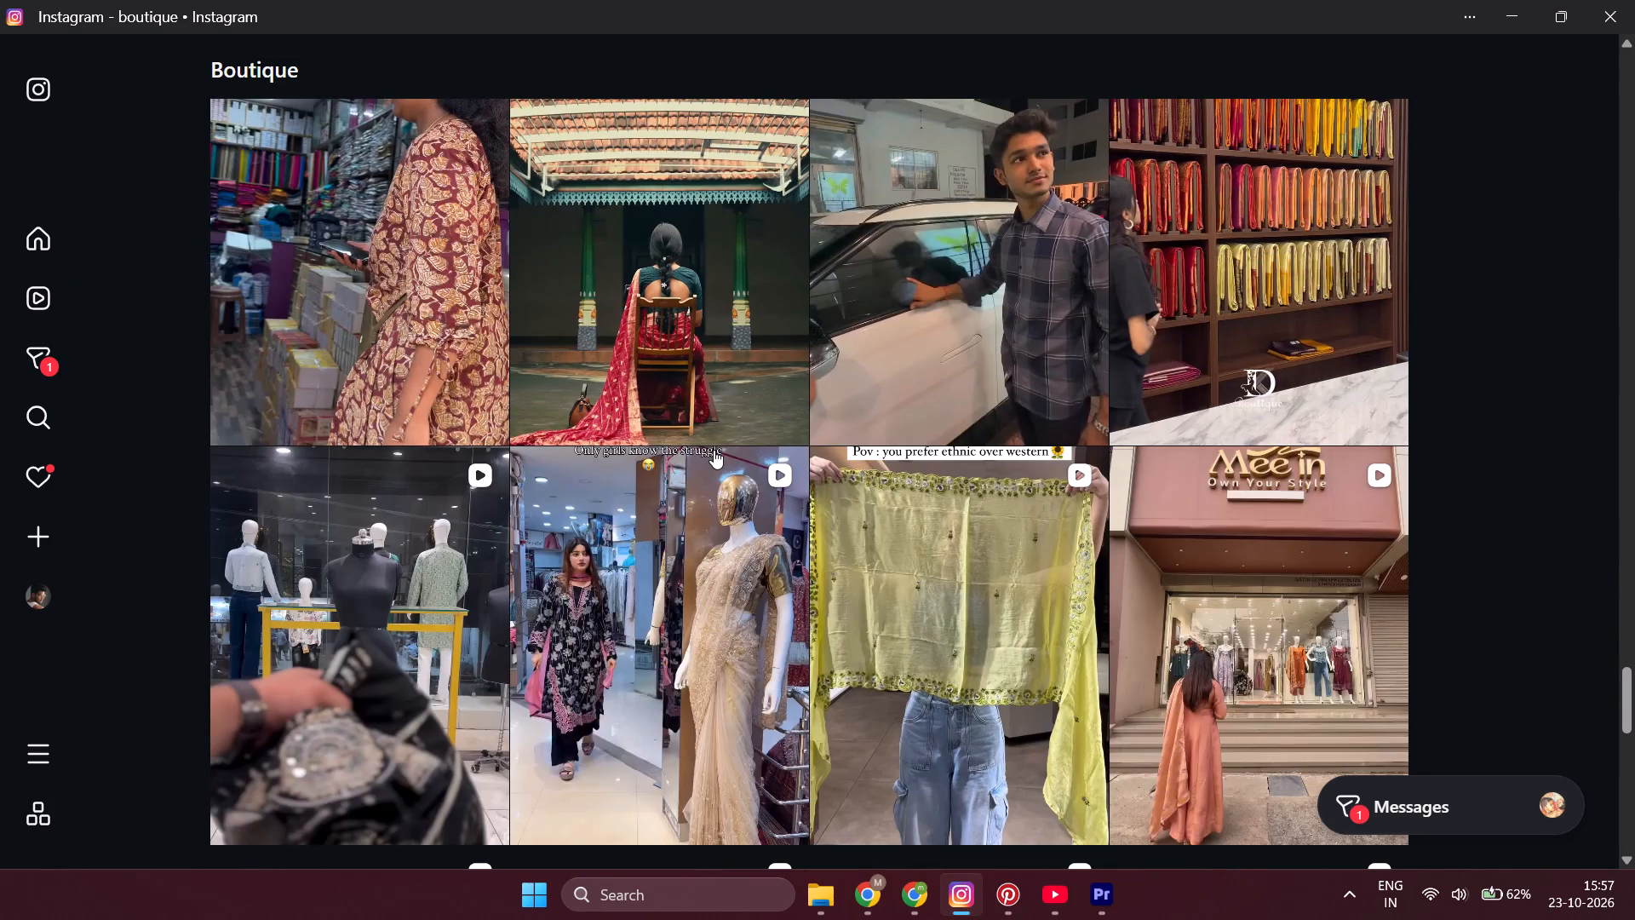
scroll(714, 450, "down", 1)
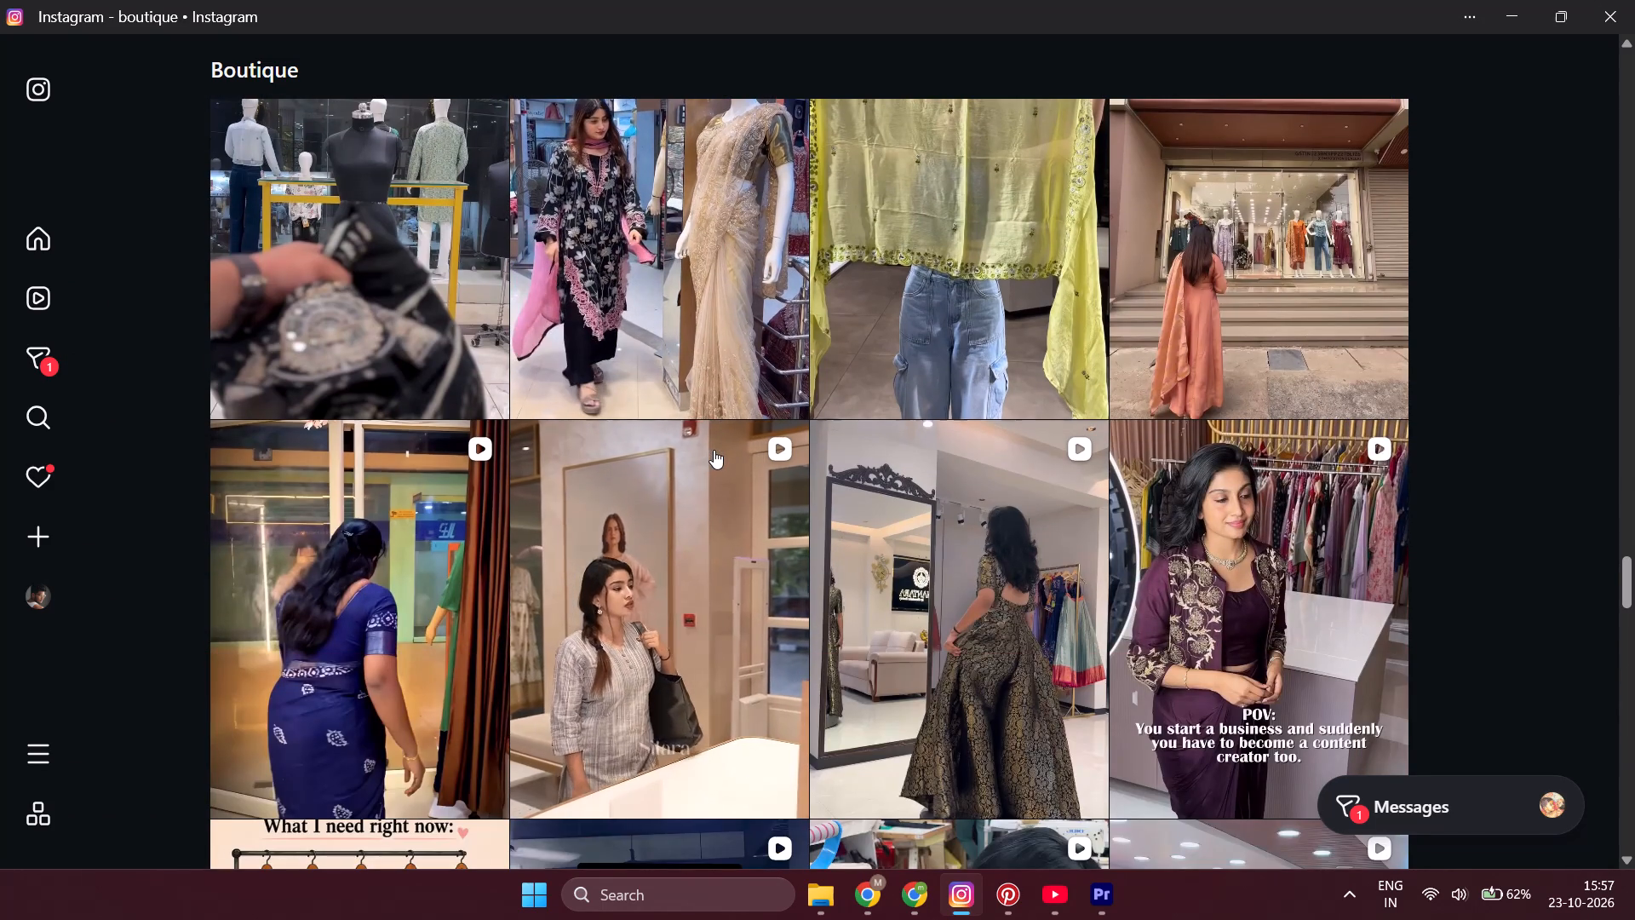
left_click(331, 326)
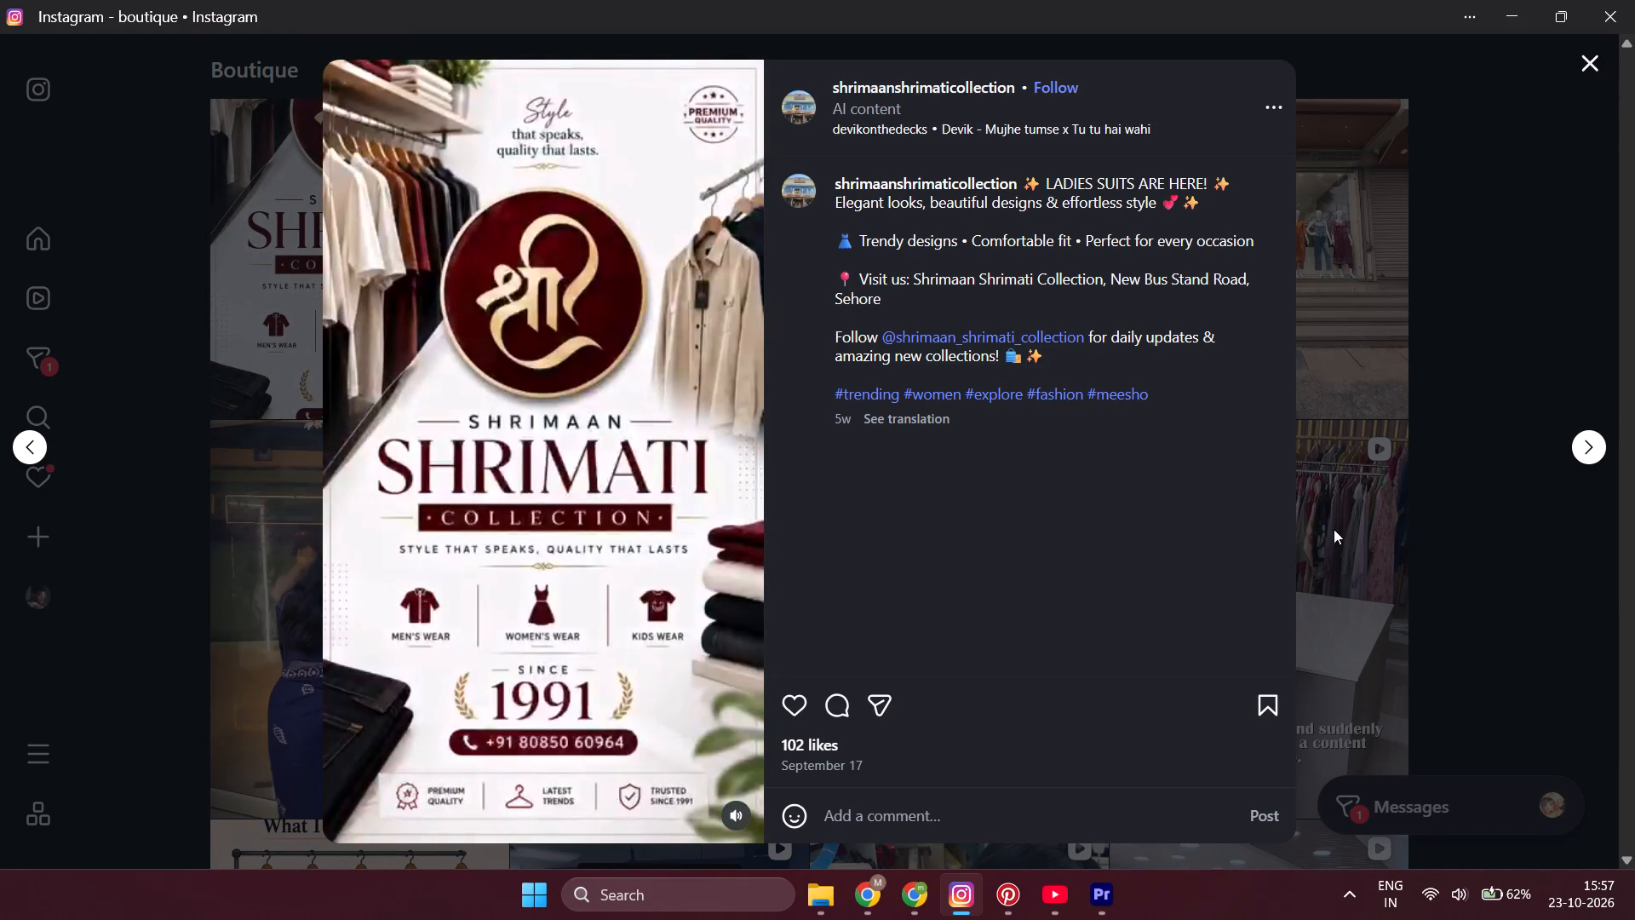
left_click(1443, 490)
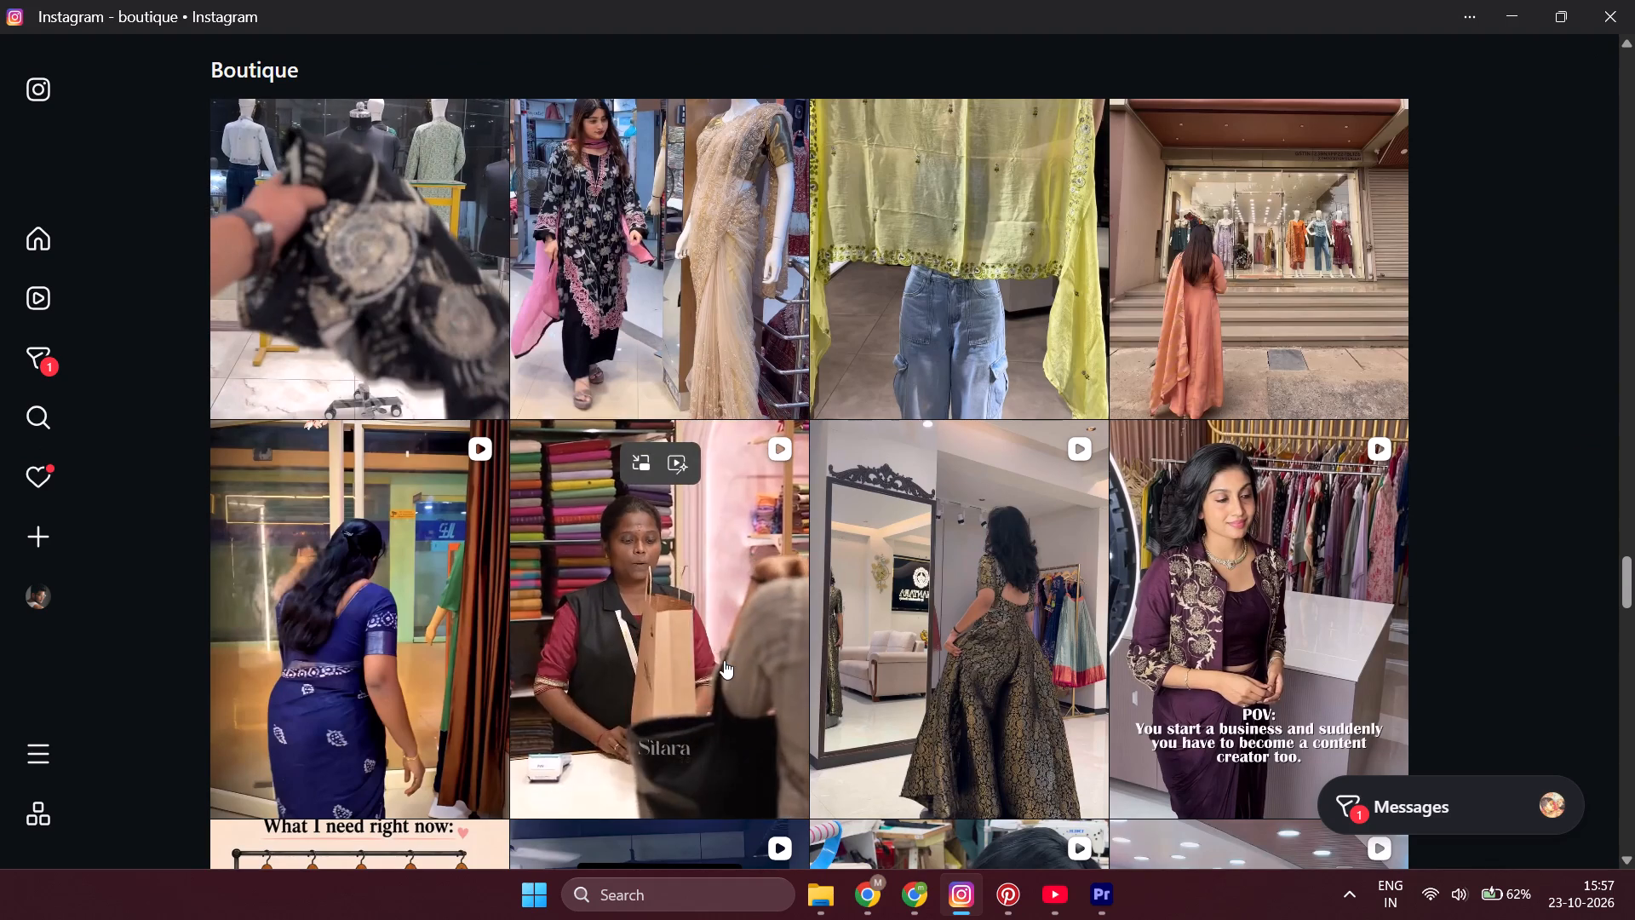
In Instagram, browse the boutique search results for reference reels and watch the one with the white mannequin in a clothing shop.
scroll(724, 660, "down", 2)
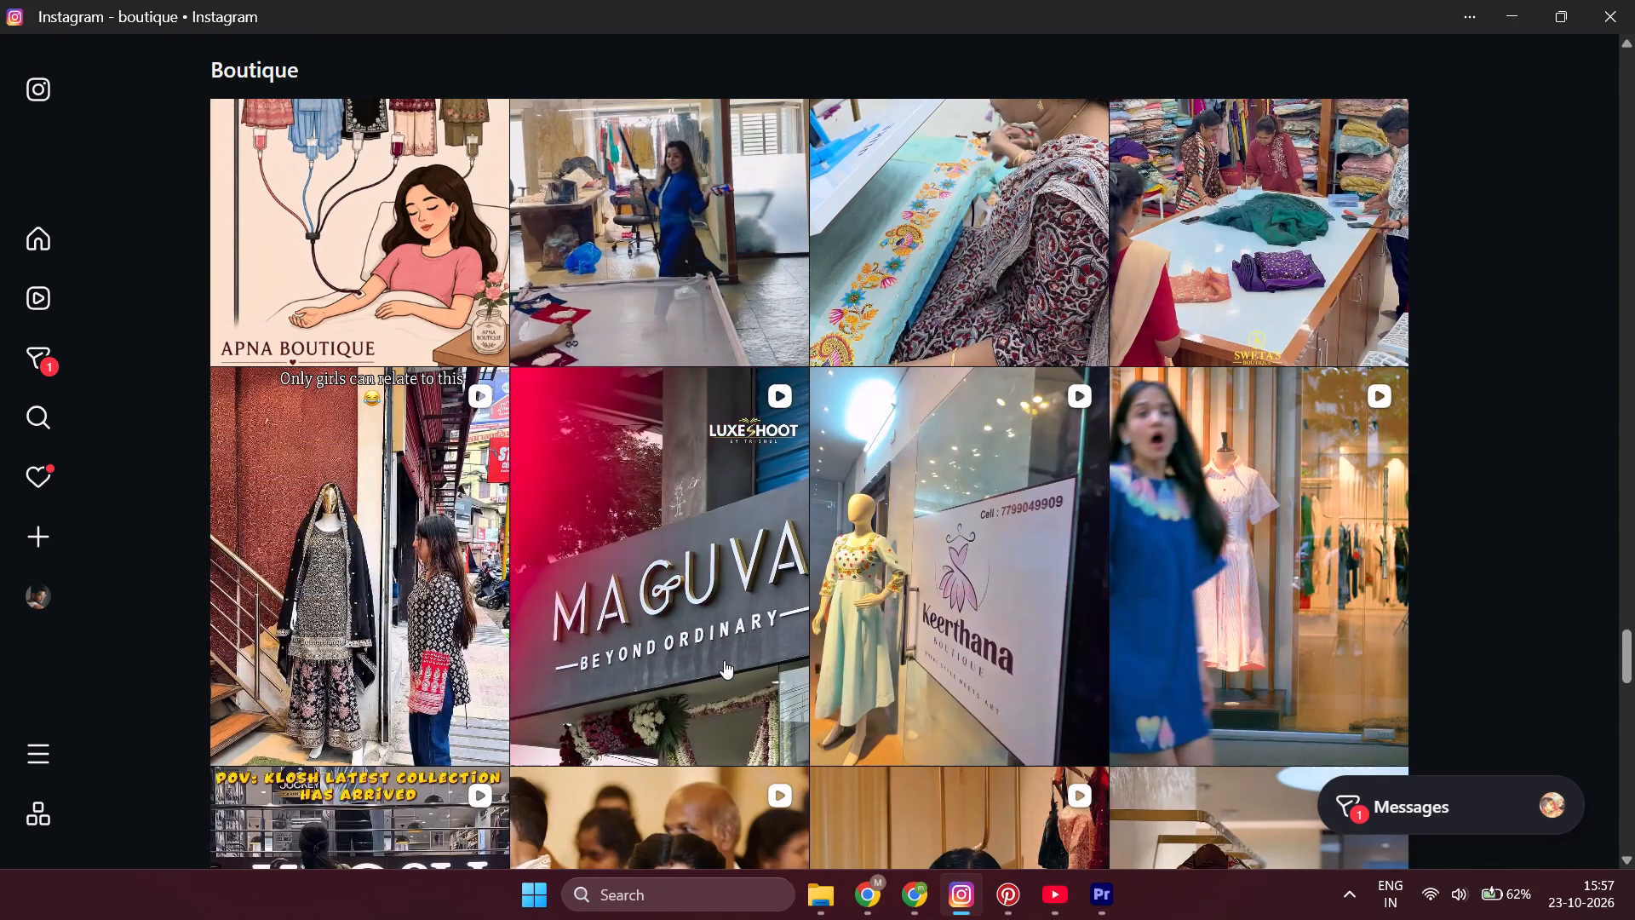
scroll(724, 660, "down", 2)
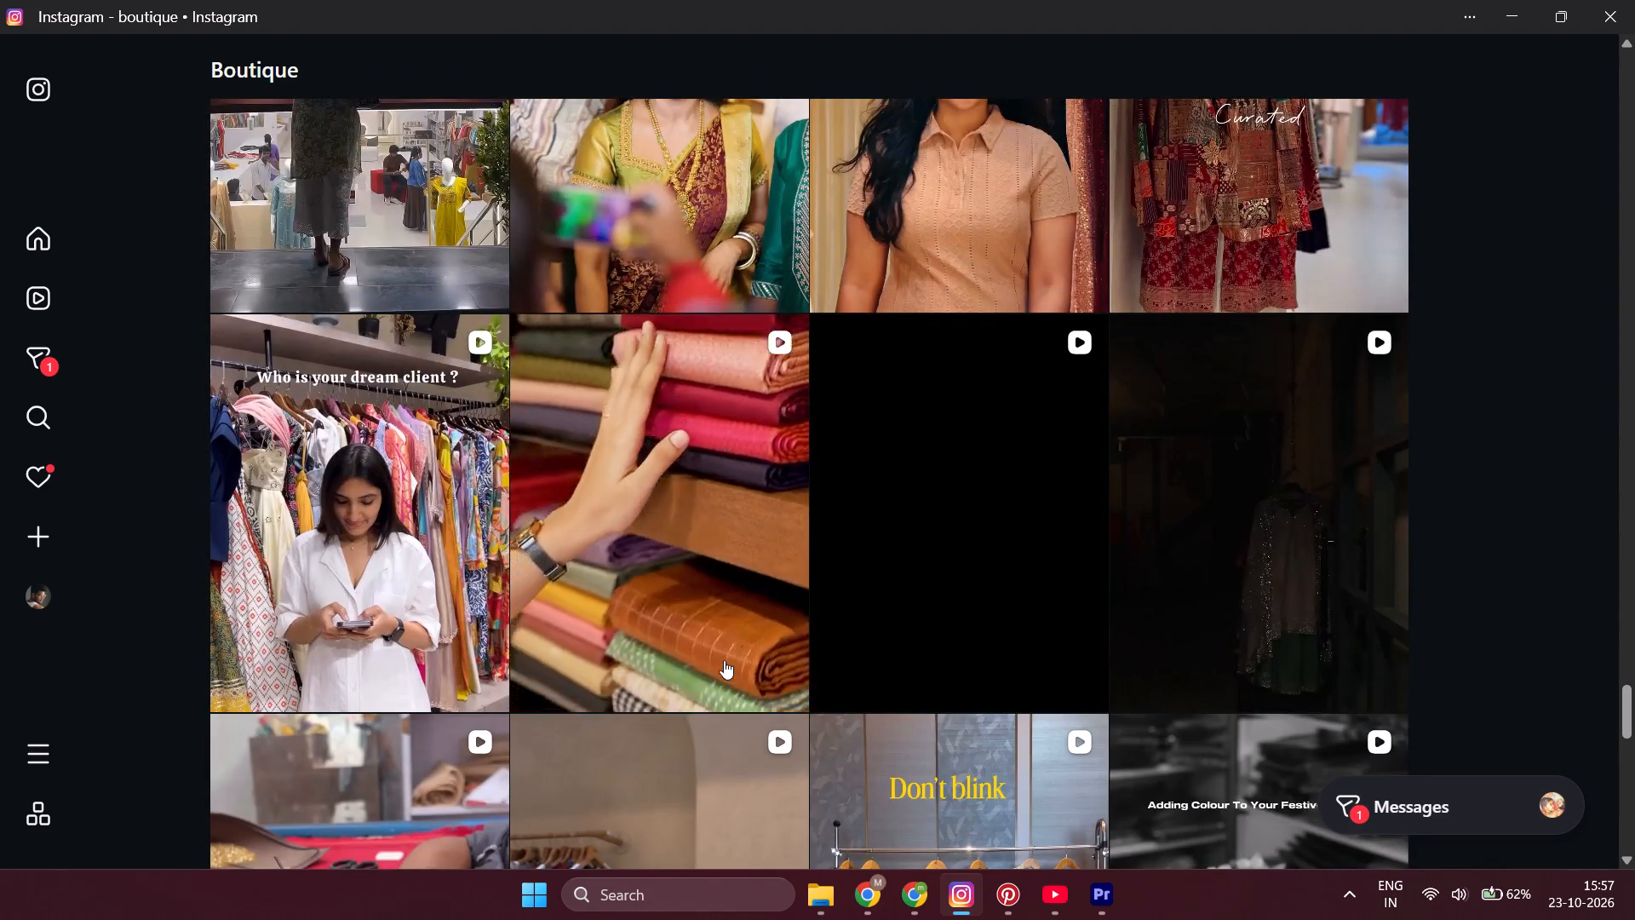
scroll(724, 660, "down", 2)
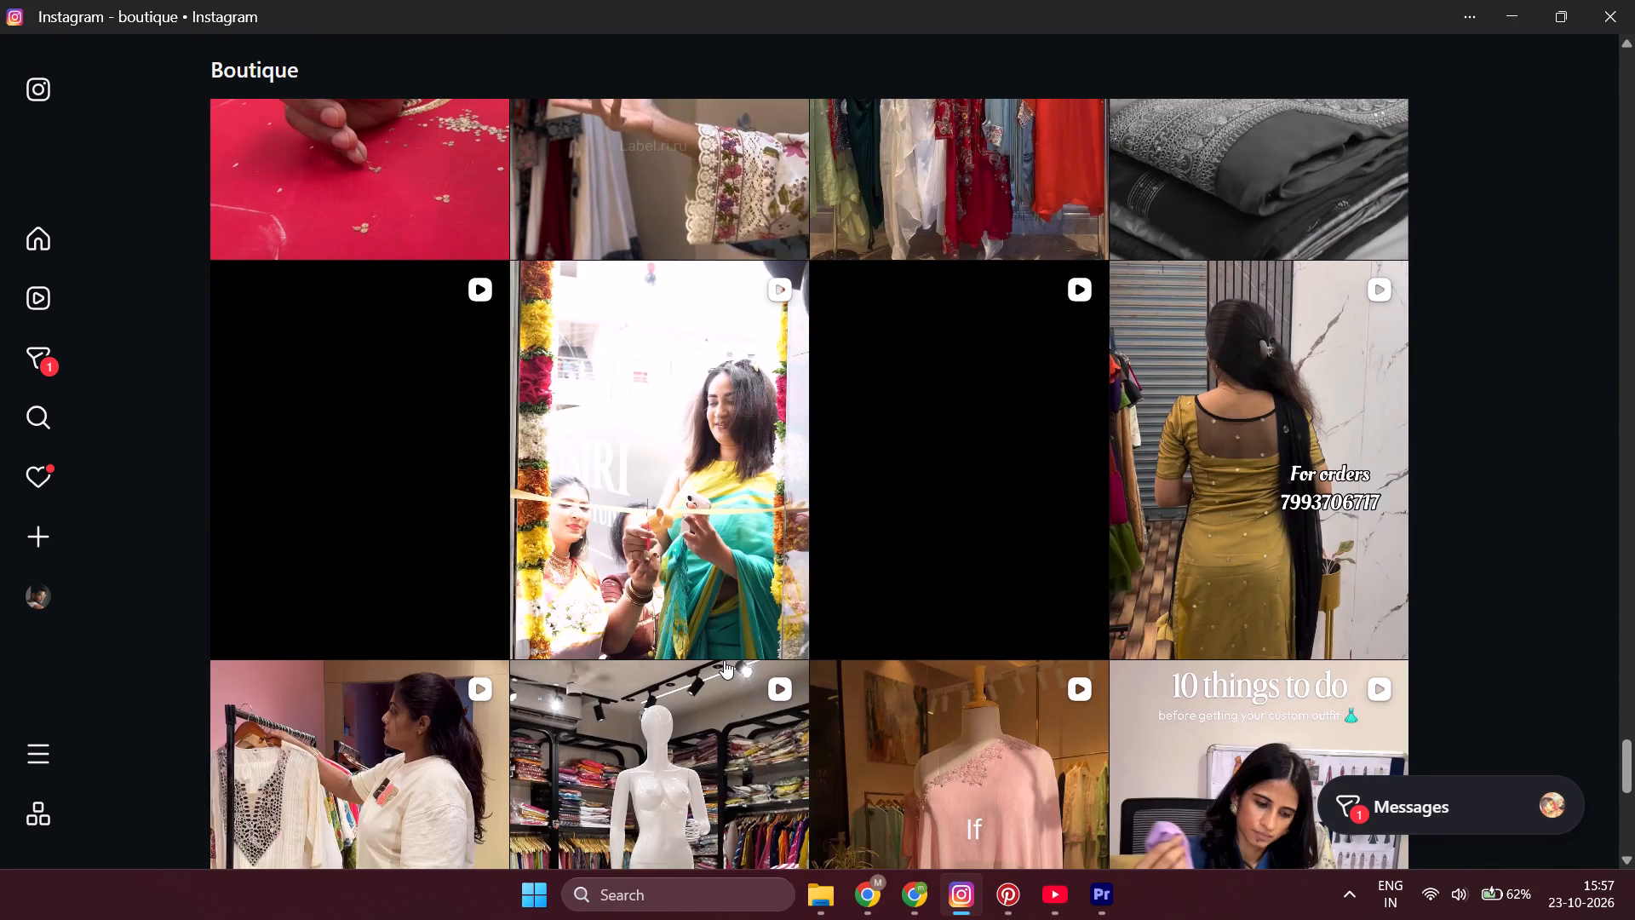
scroll(724, 660, "down", 1)
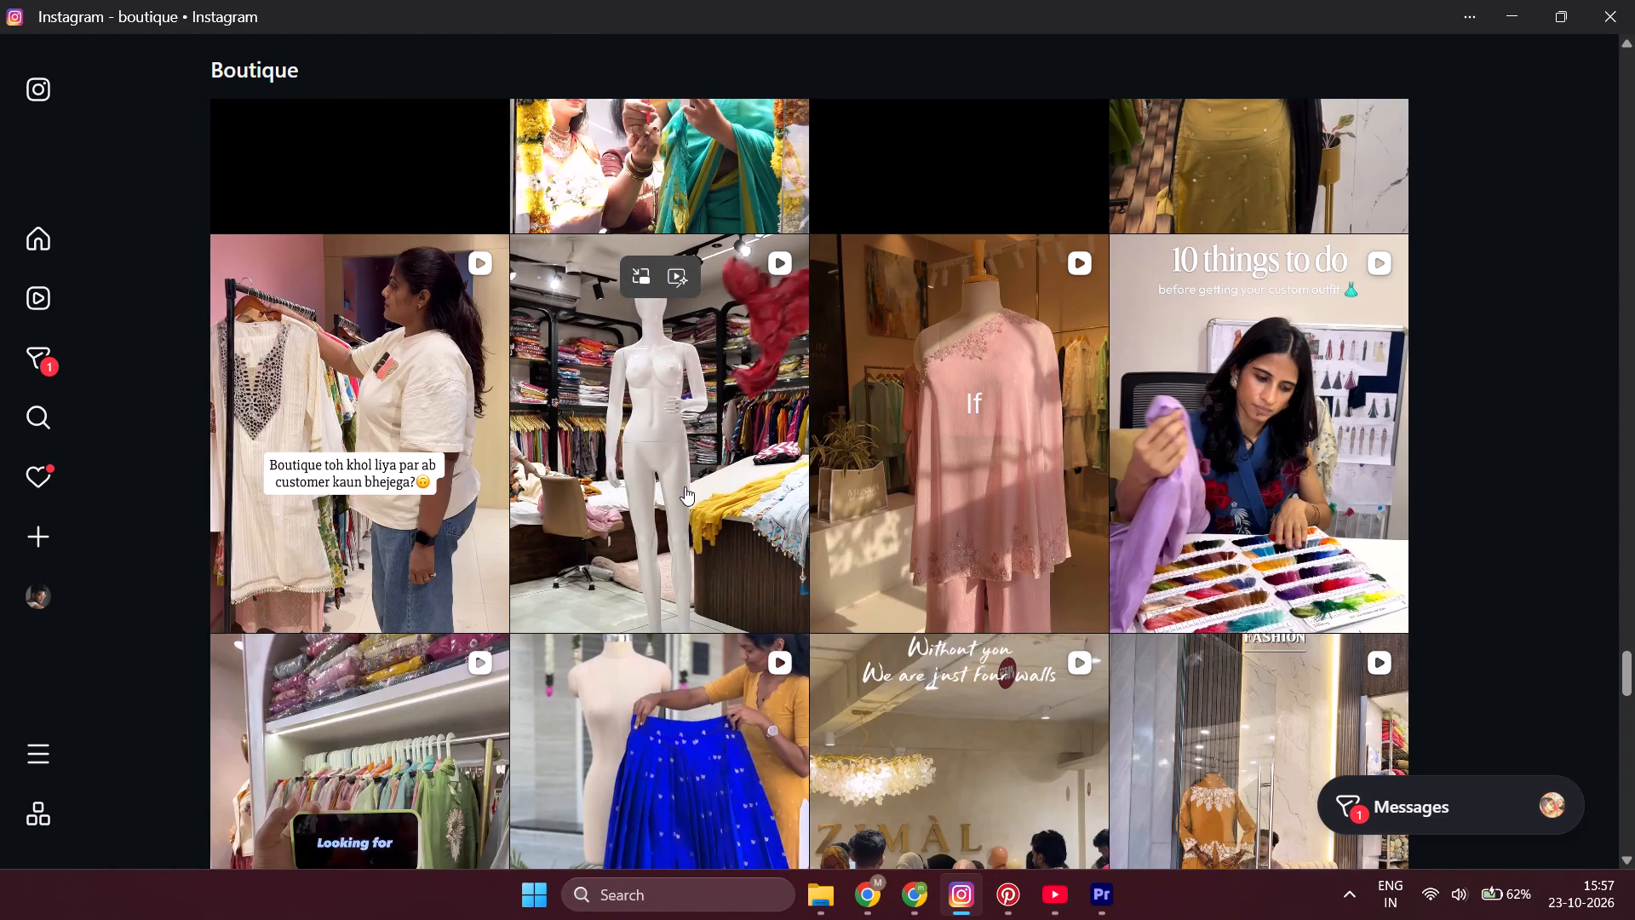
left_click(685, 486)
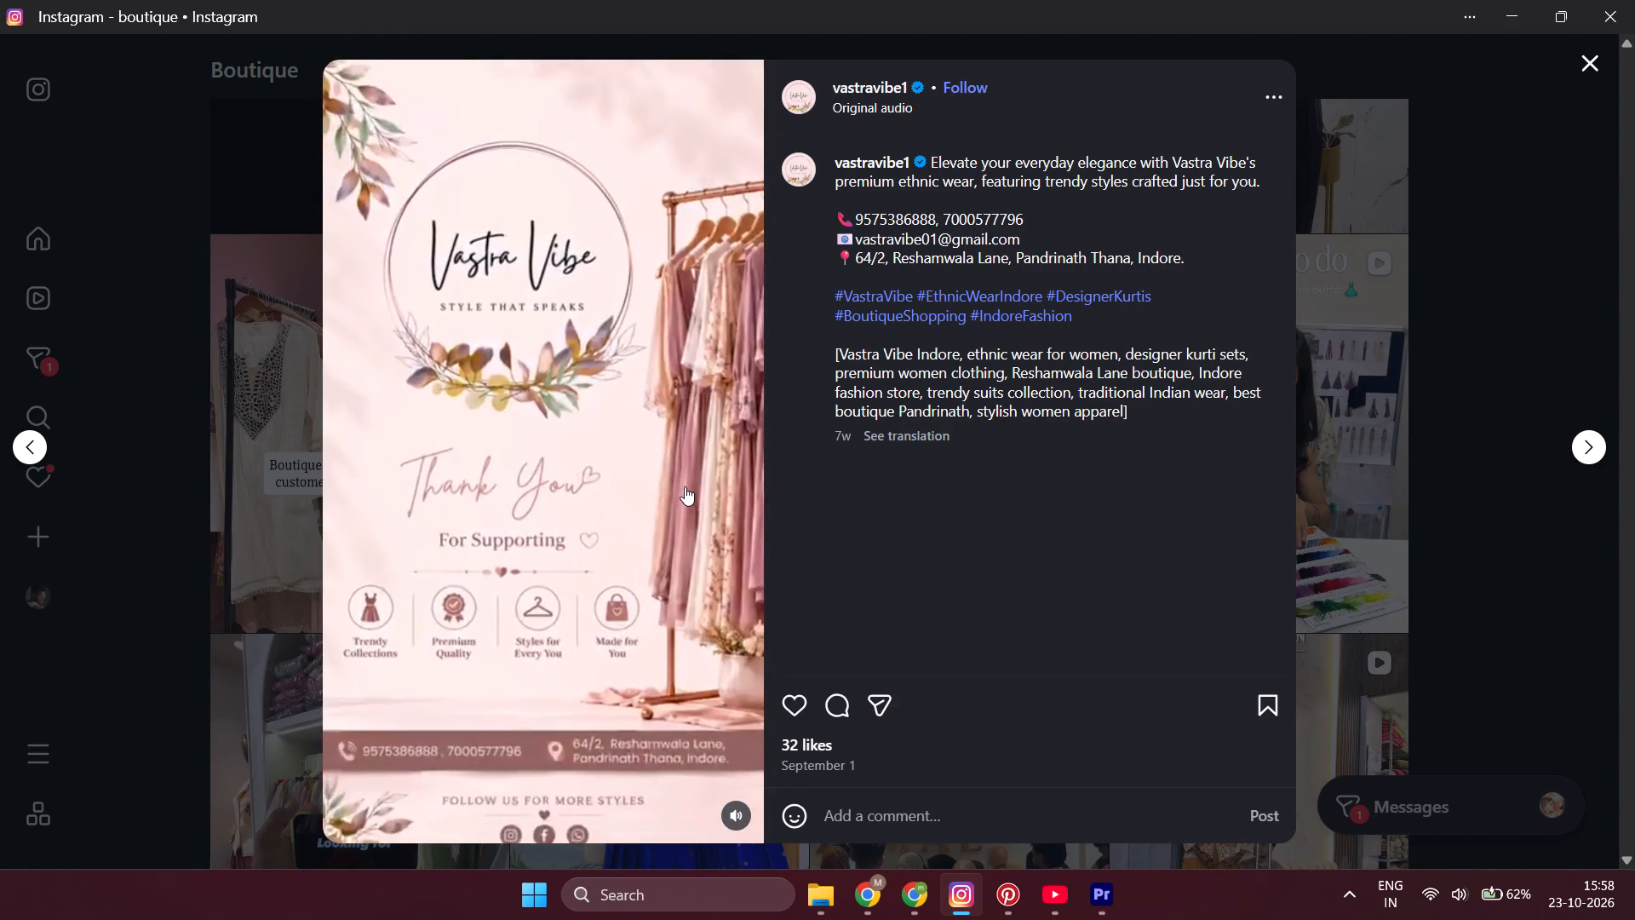
Leave the current reel, browse further boutique results for references, and watch the Shrimaan Shrimati Collection reel on long frocks.
left_click(1585, 71)
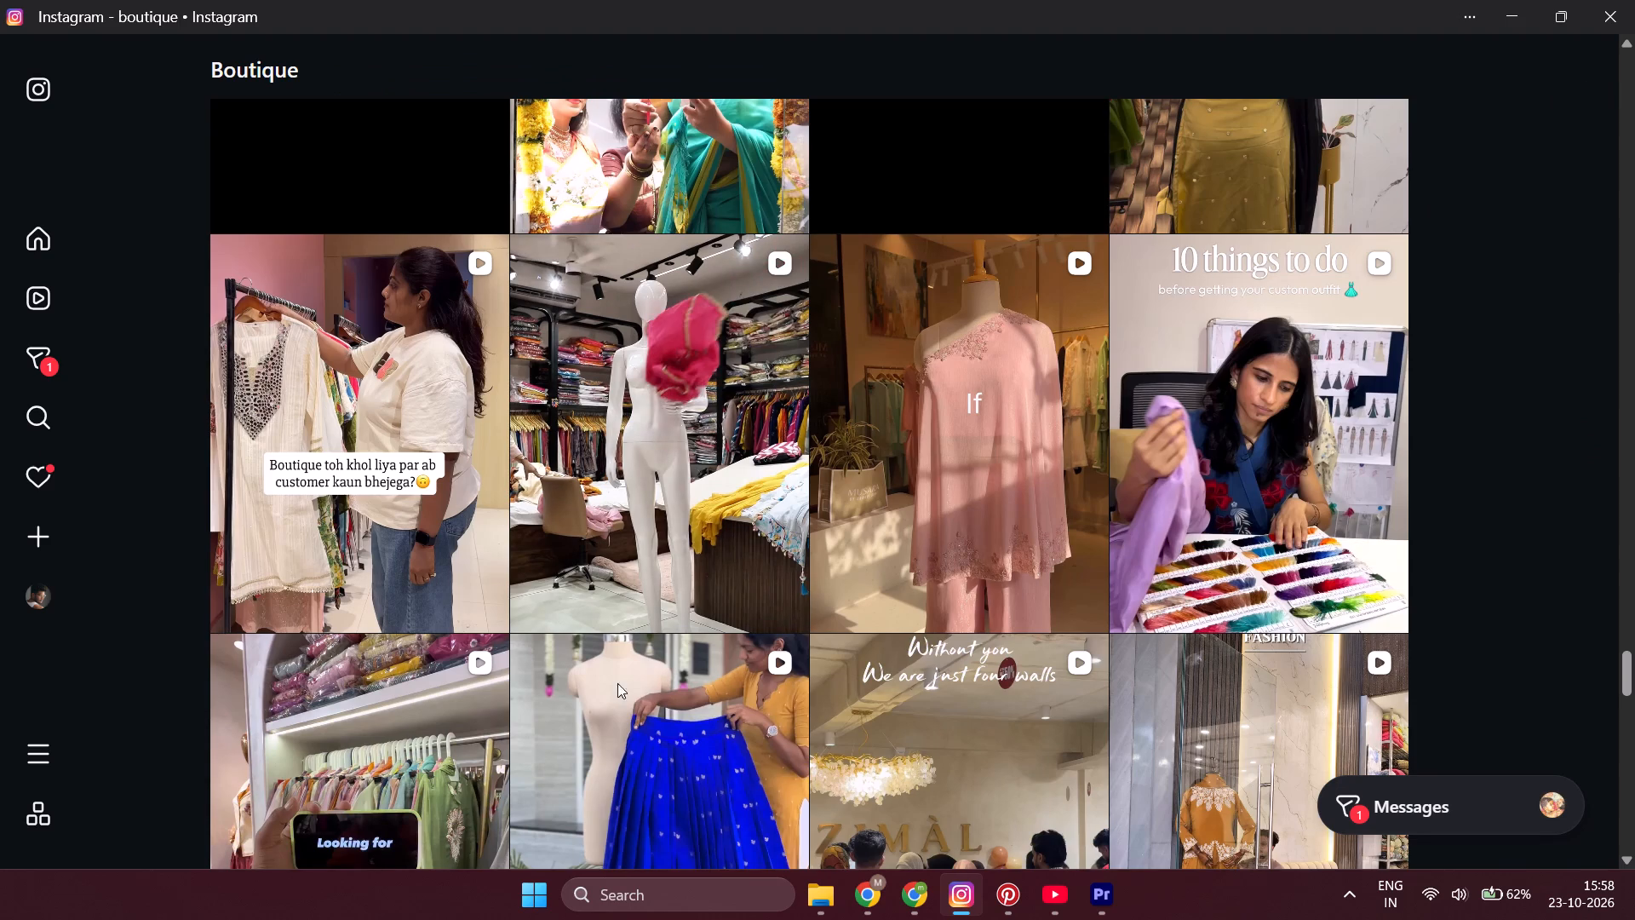
scroll(561, 700, "down", 2)
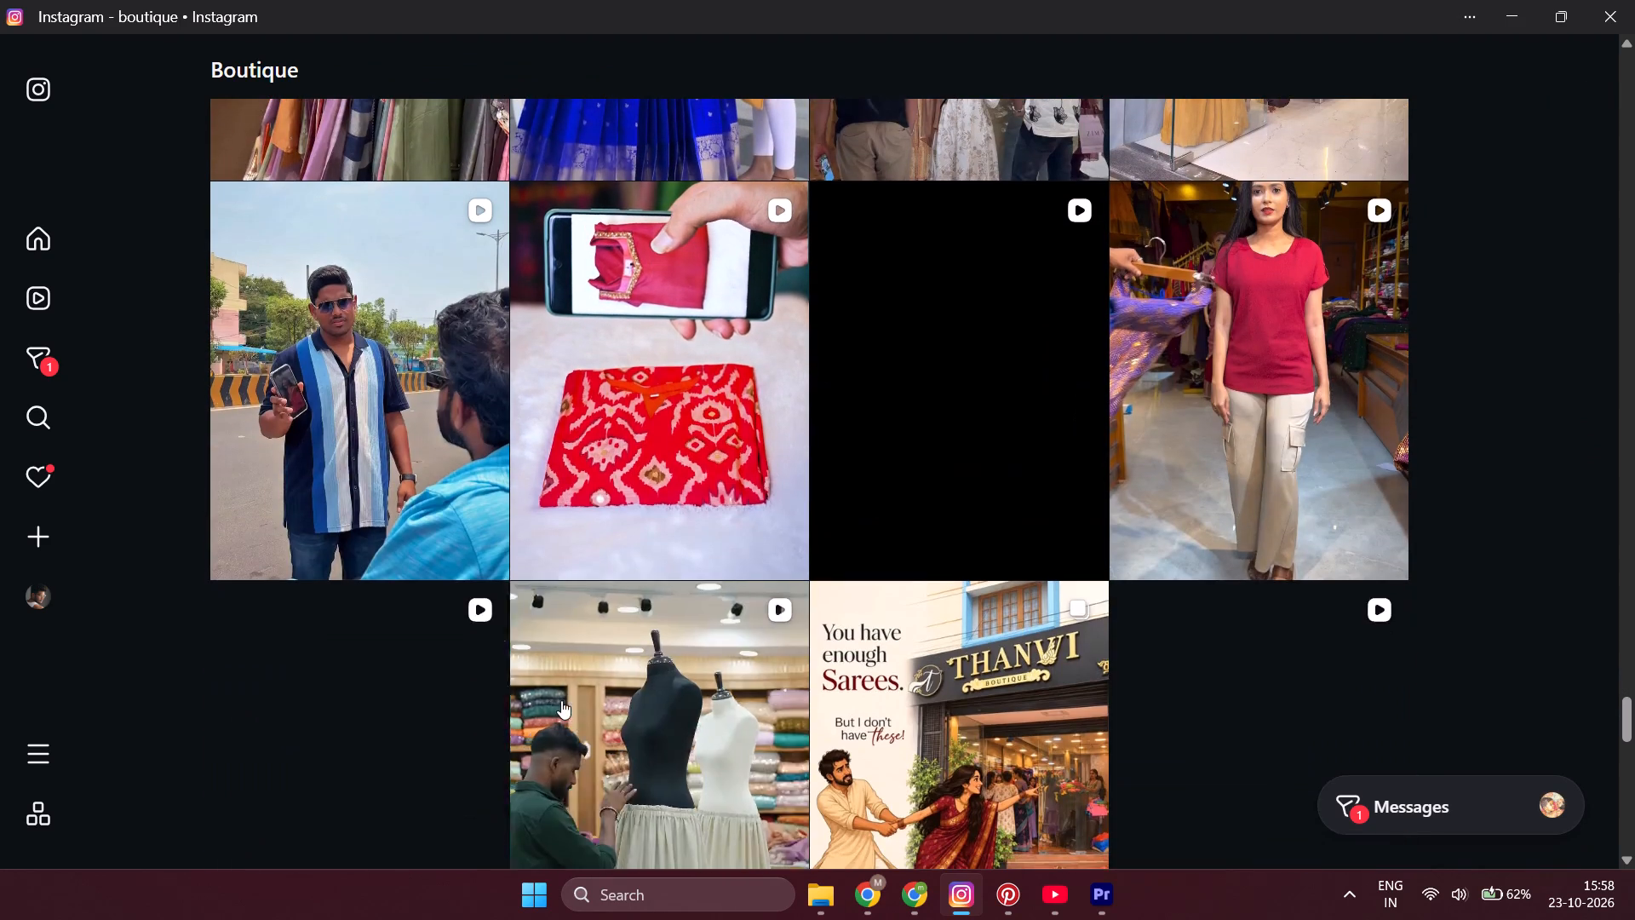
scroll(561, 700, "down", 1)
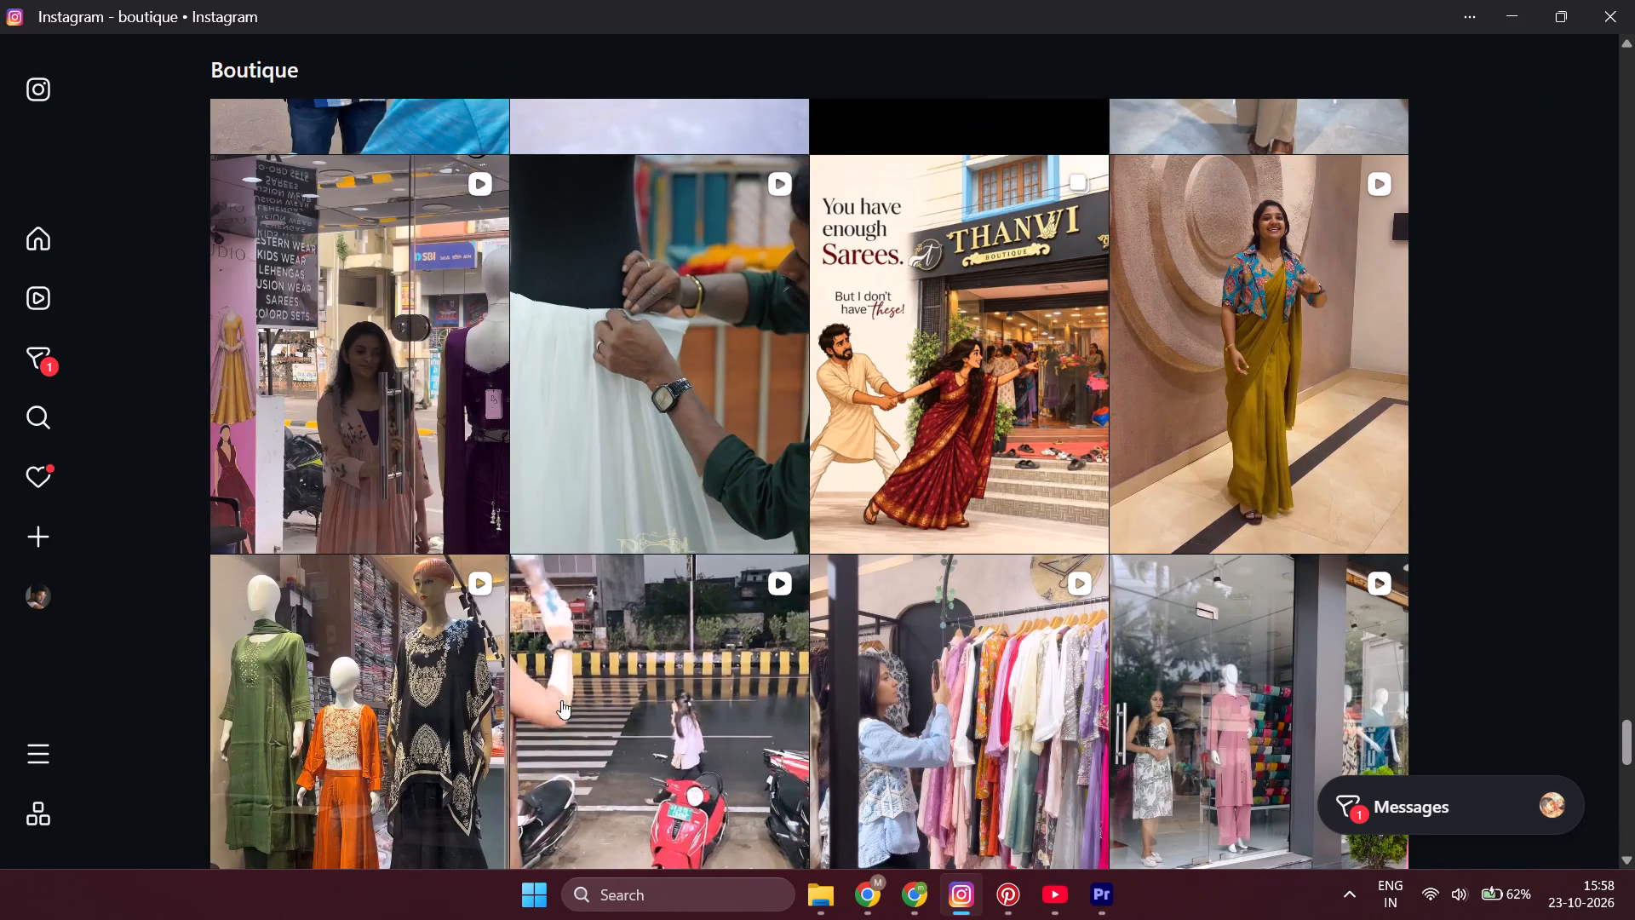
scroll(561, 700, "down", 1)
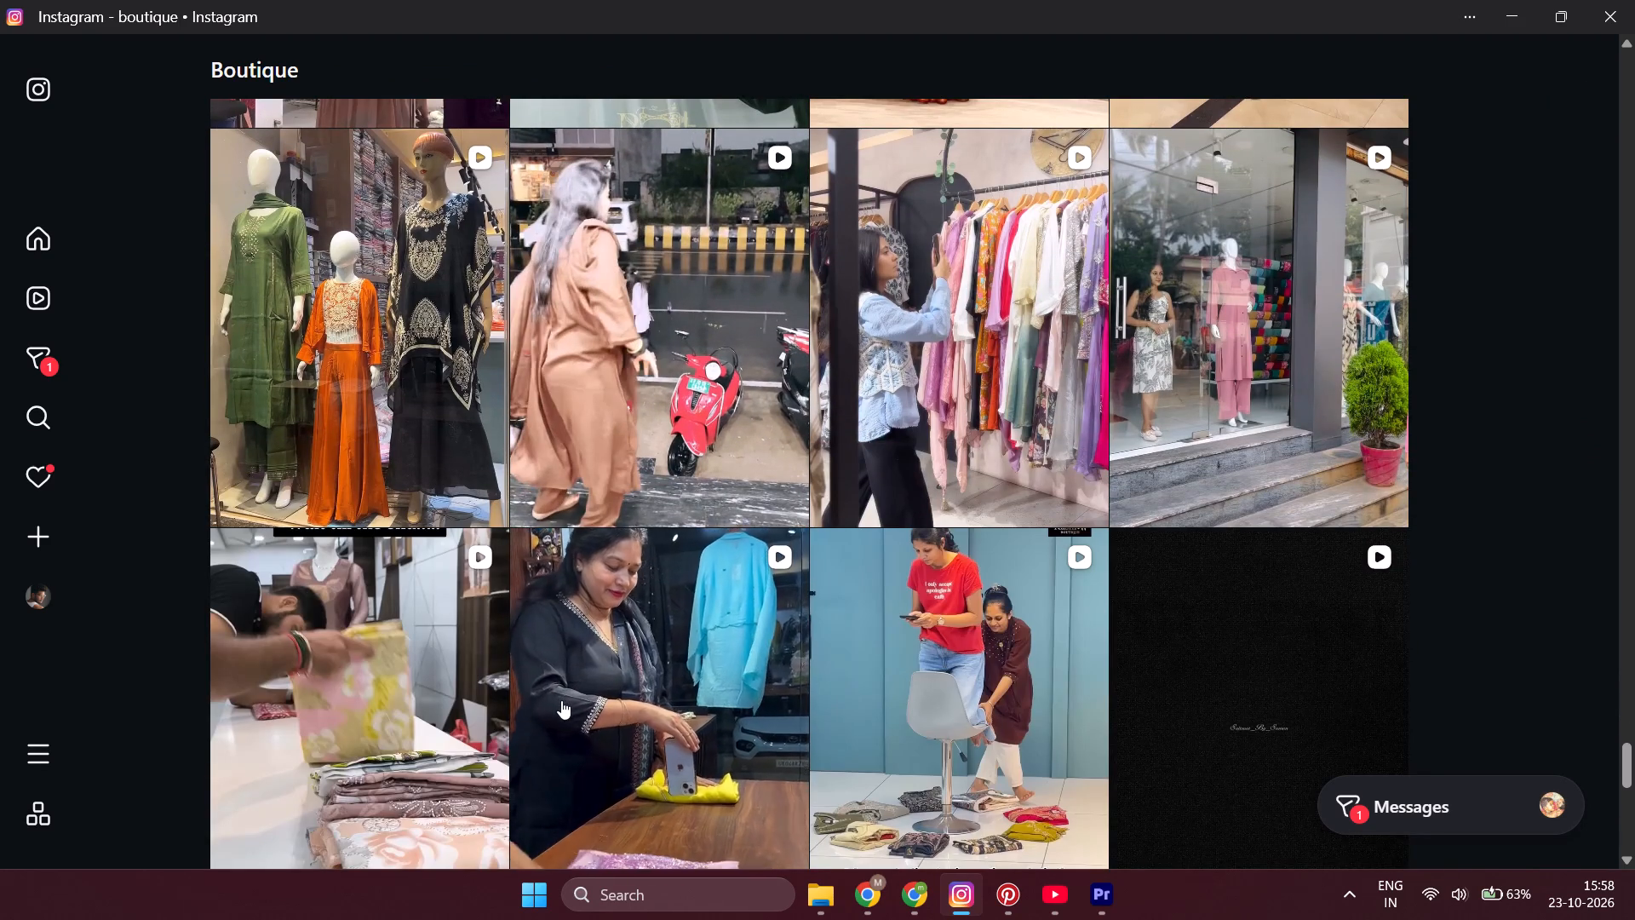
scroll(561, 700, "down", 1)
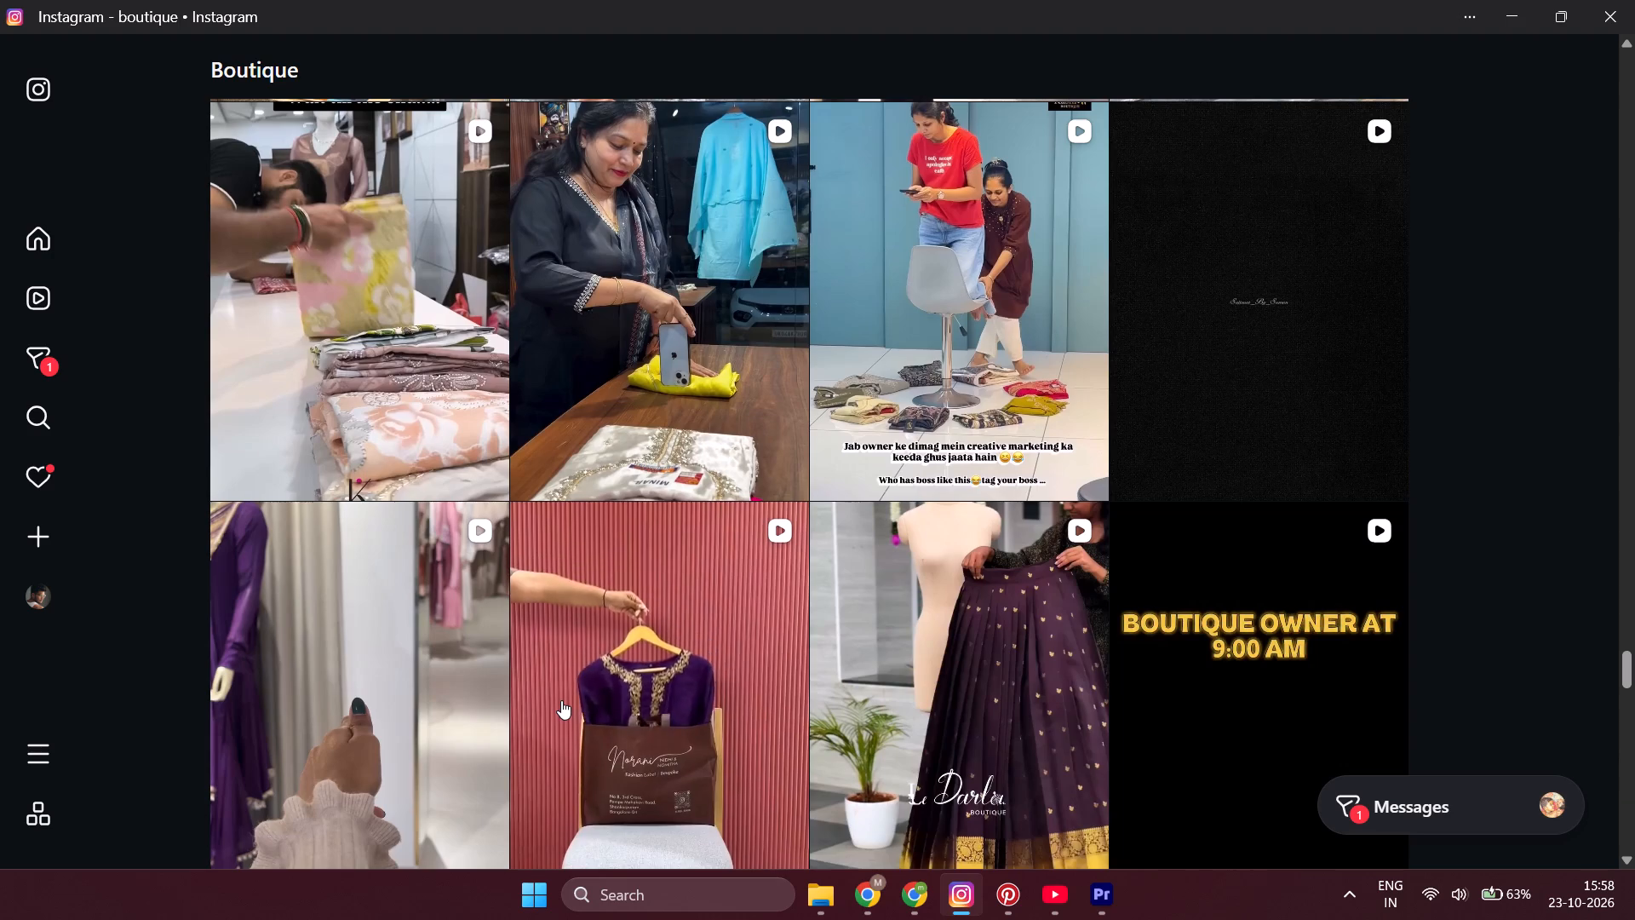
scroll(561, 700, "down", 1)
left_click(668, 670)
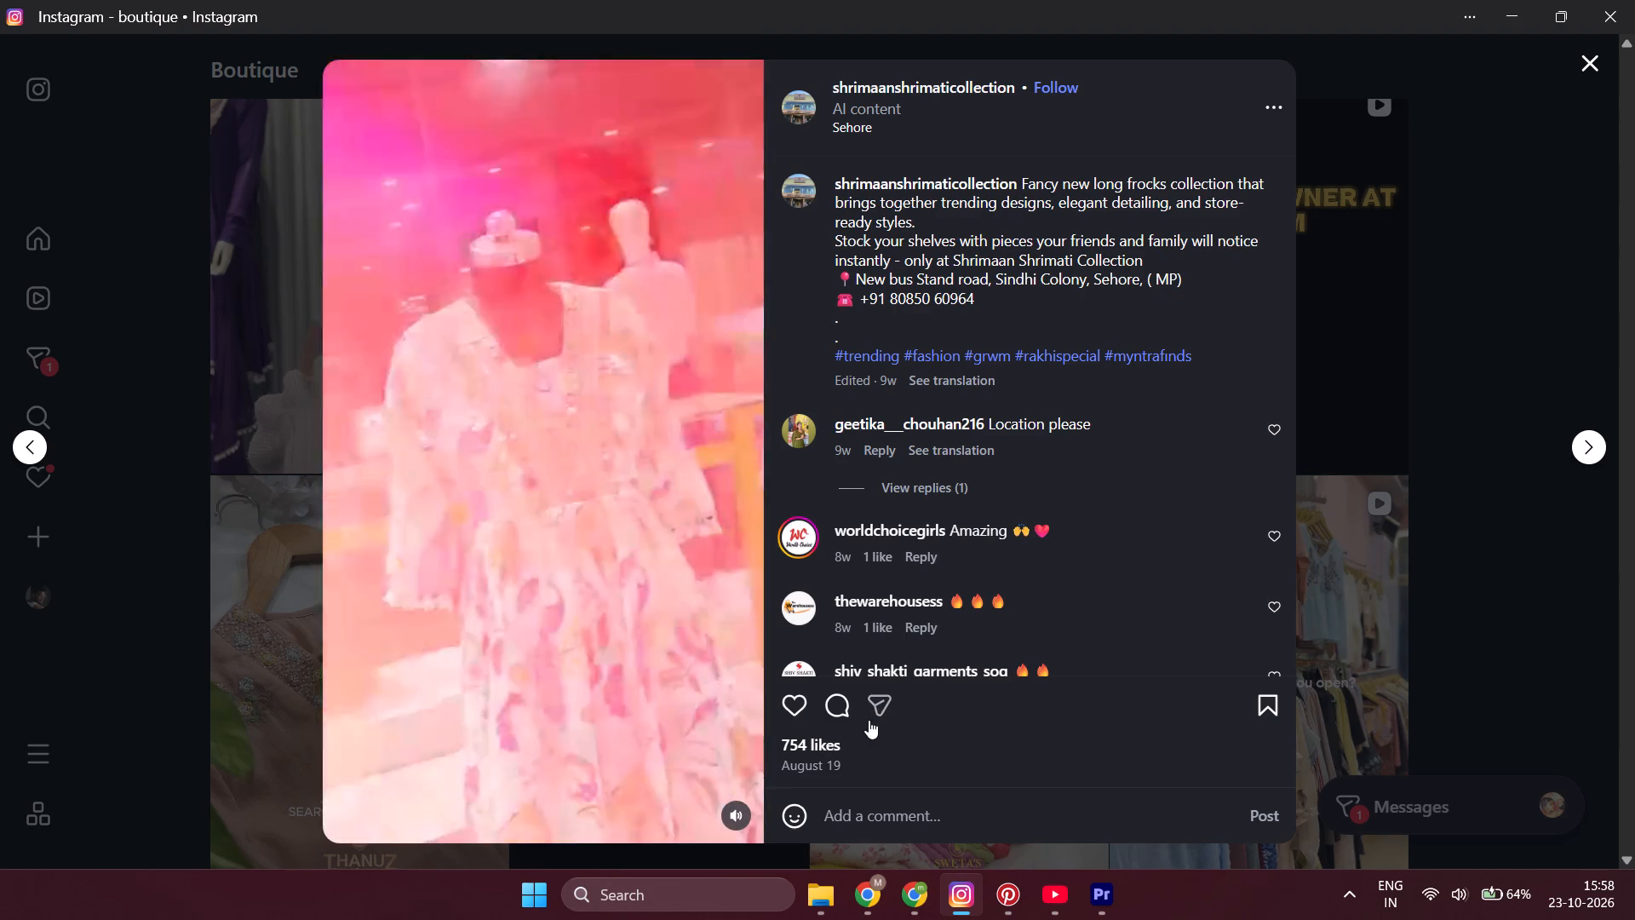
Open the post options for the Shrimaan Shrimati Collection reel, leaving its recipient sharing dialog without sending it.
left_click(881, 713)
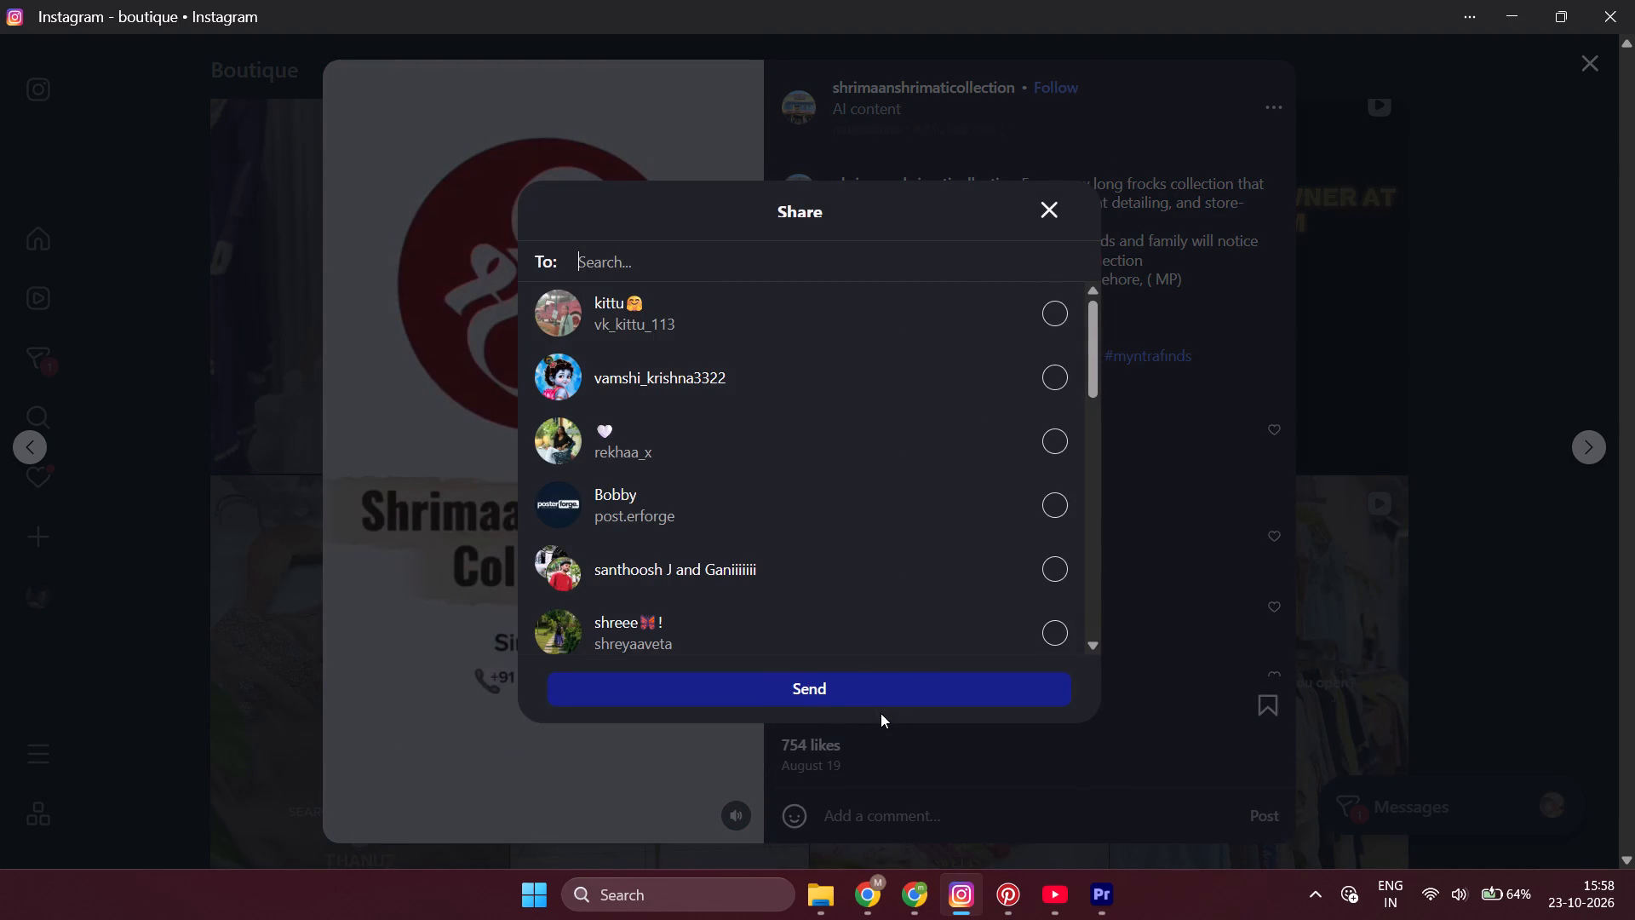
left_click(1046, 201)
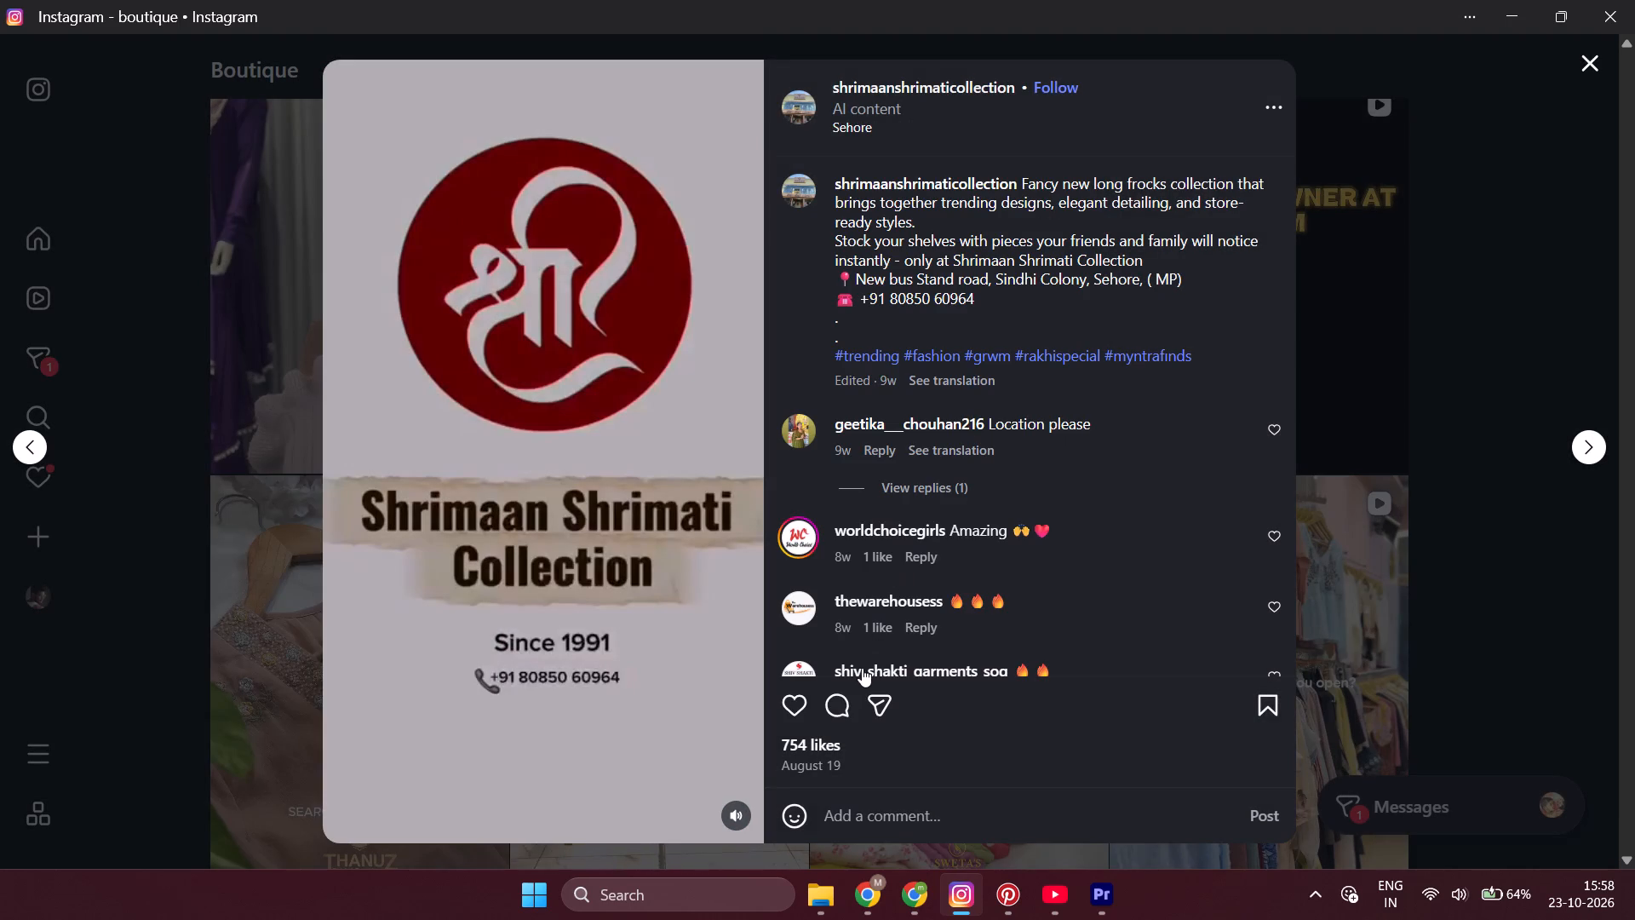
left_click(1281, 100)
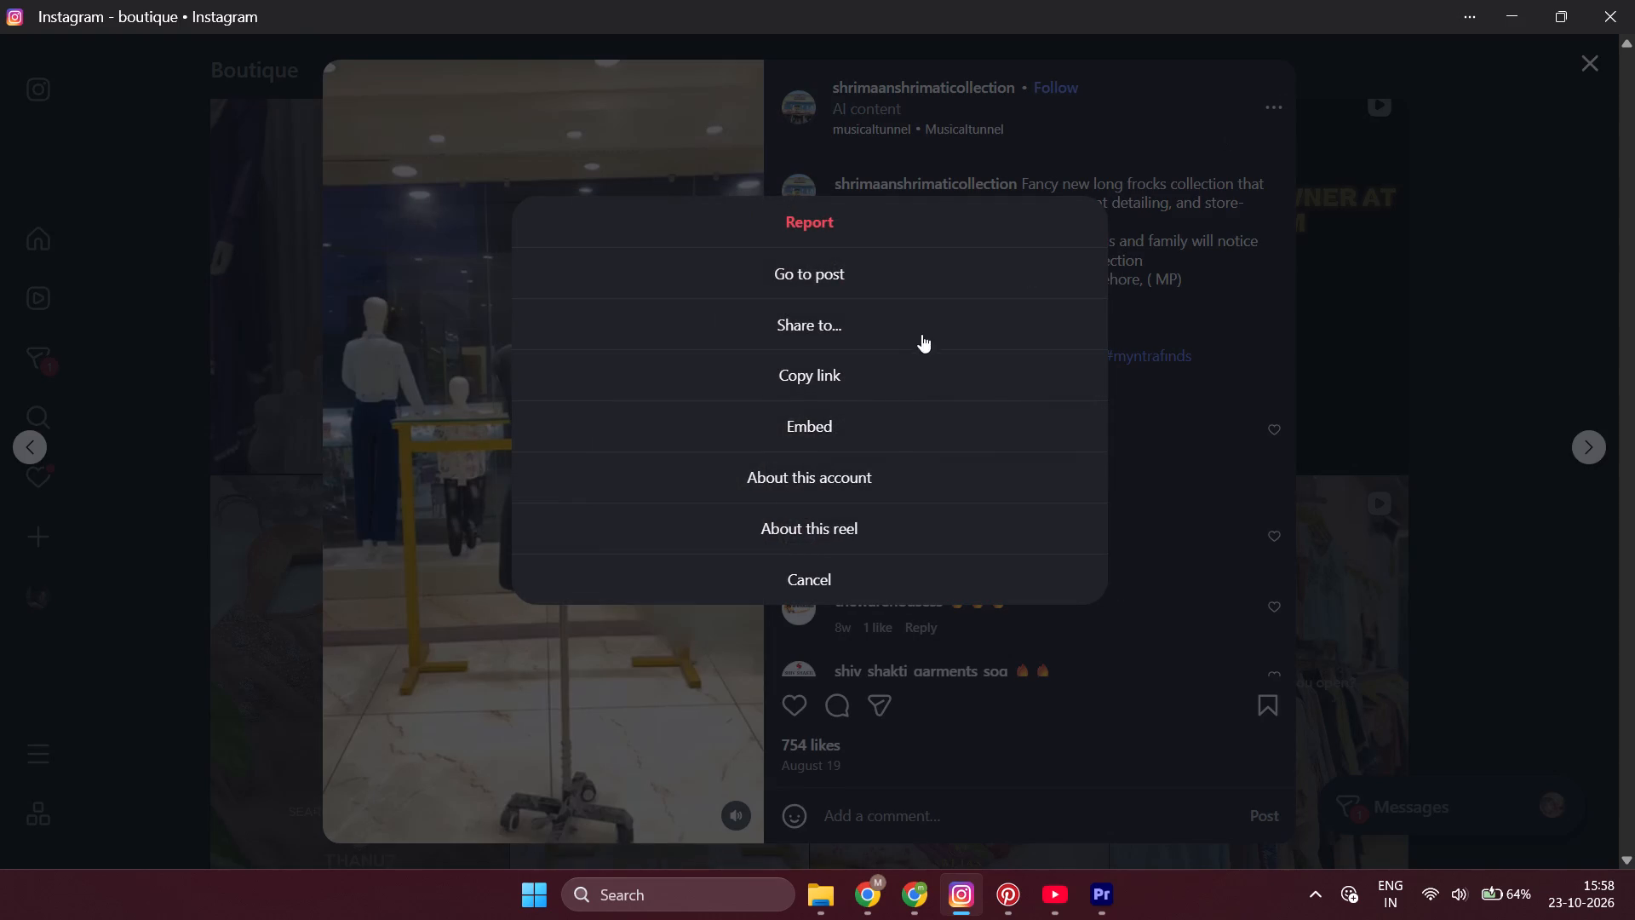
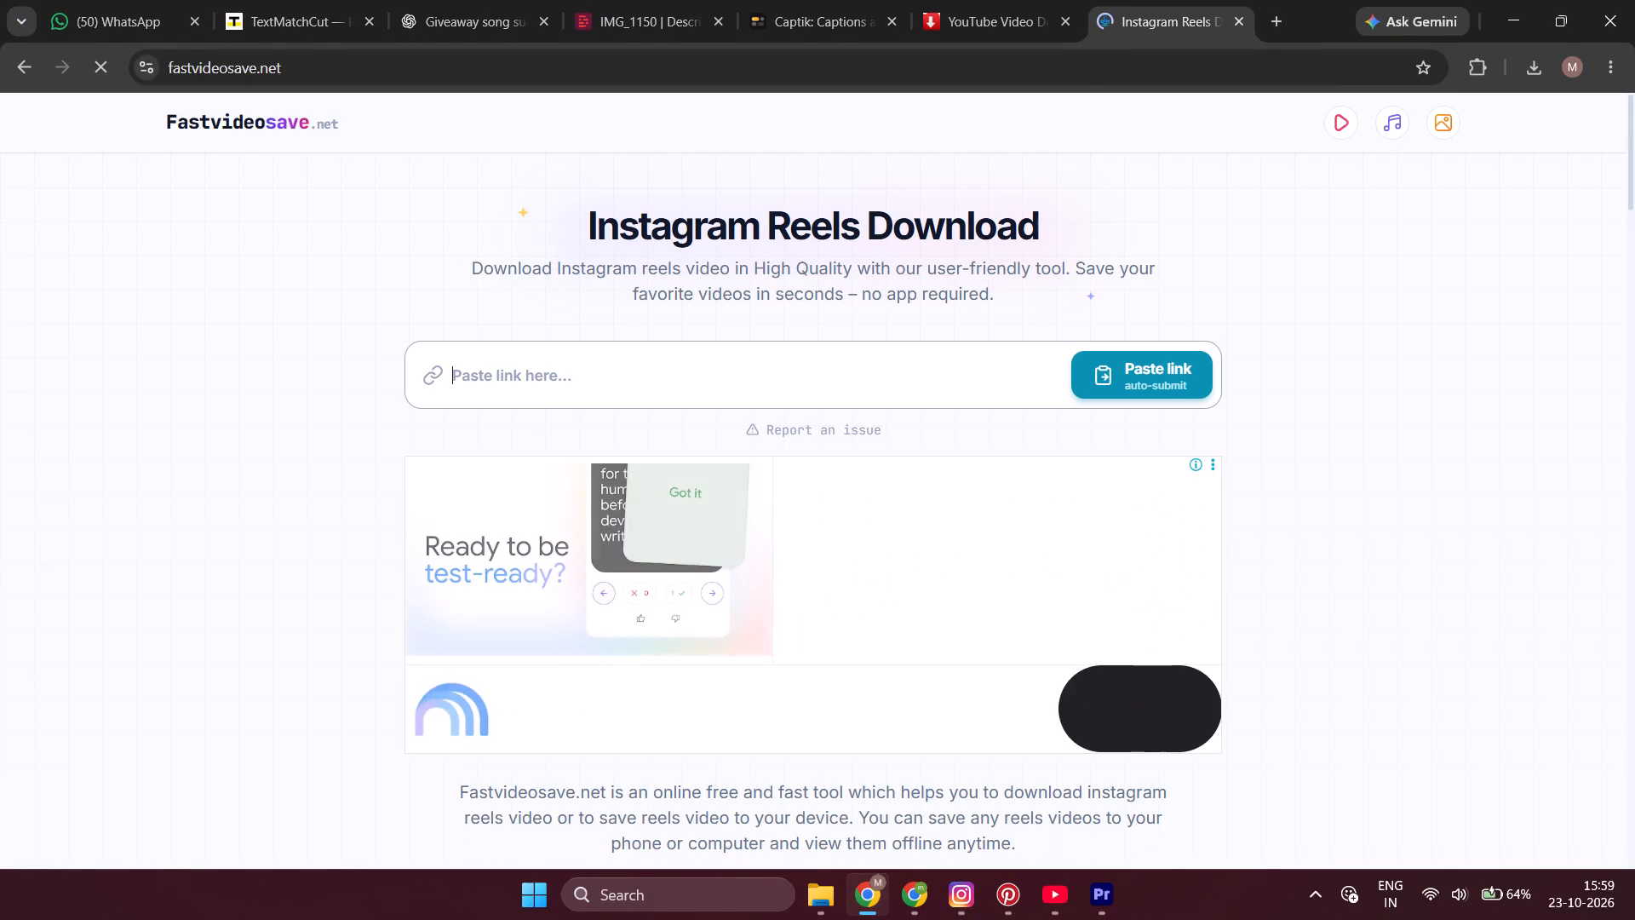
Submit the copied Instagram reel link on Fastvideosave.net and download the reference video from Server 1, dismissing the advertisement.
key("ctrl+v")
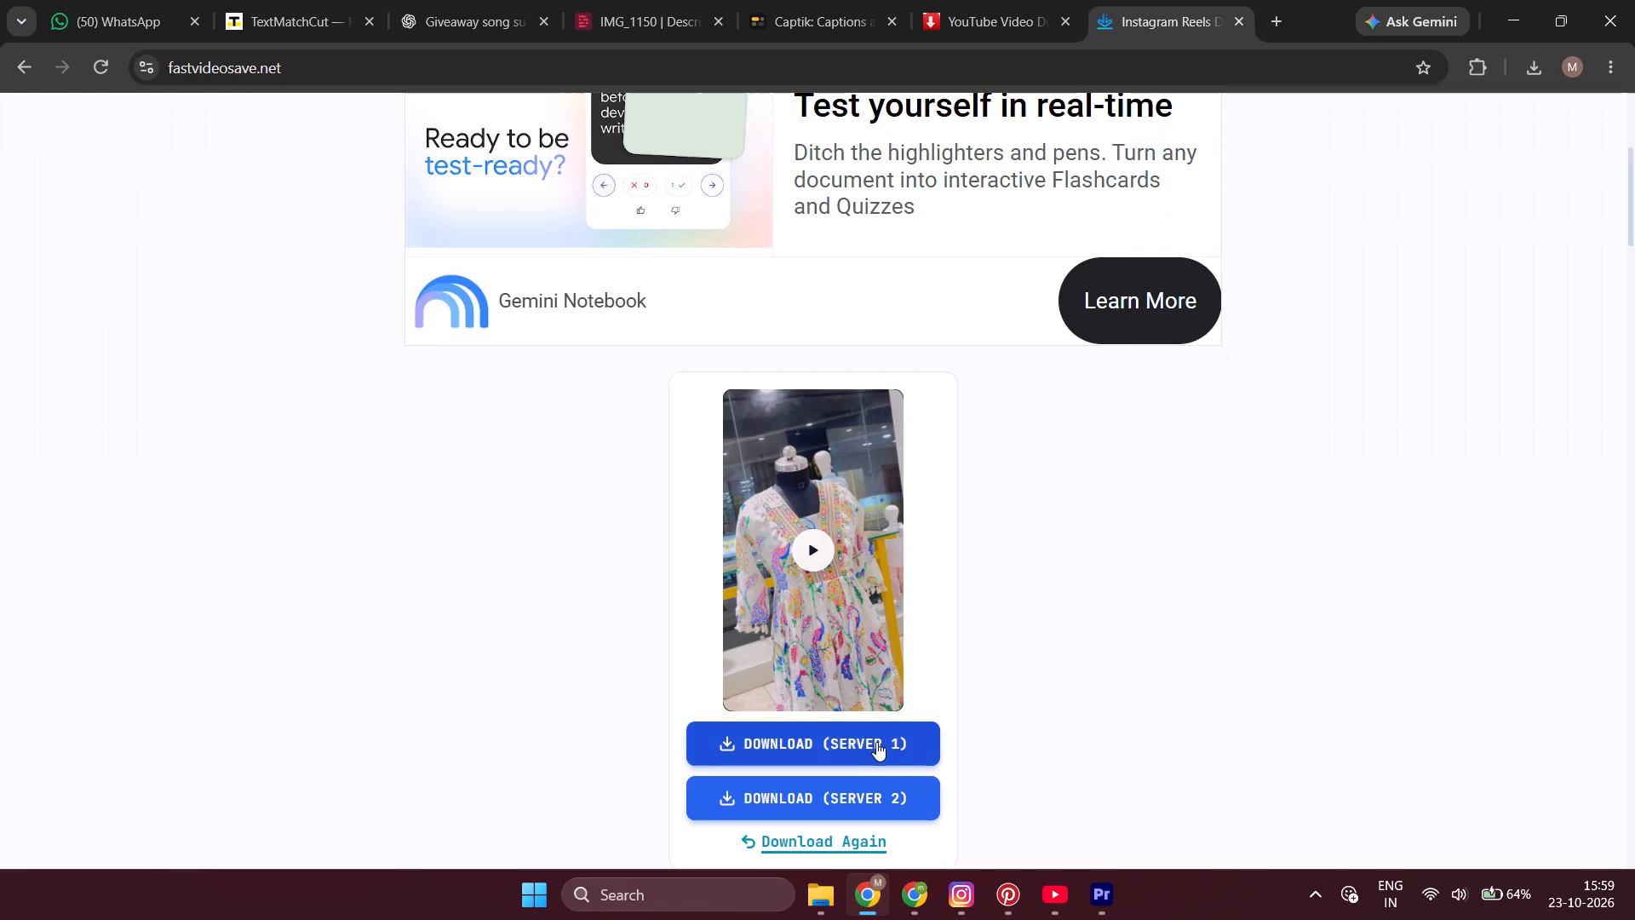
left_click(876, 742)
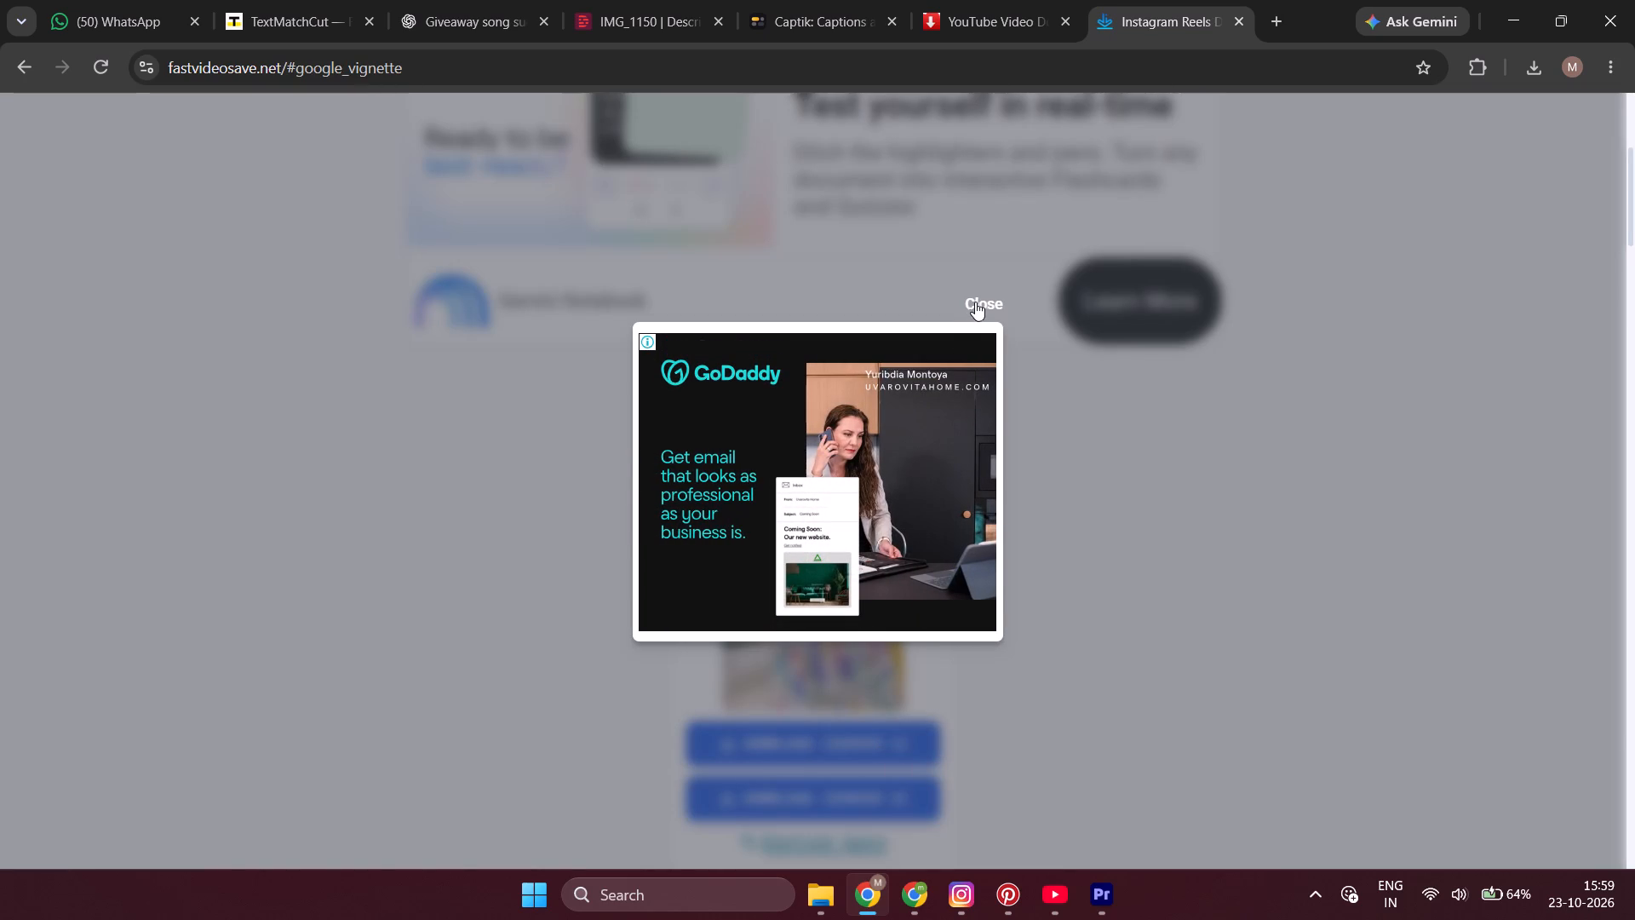
left_click(976, 301)
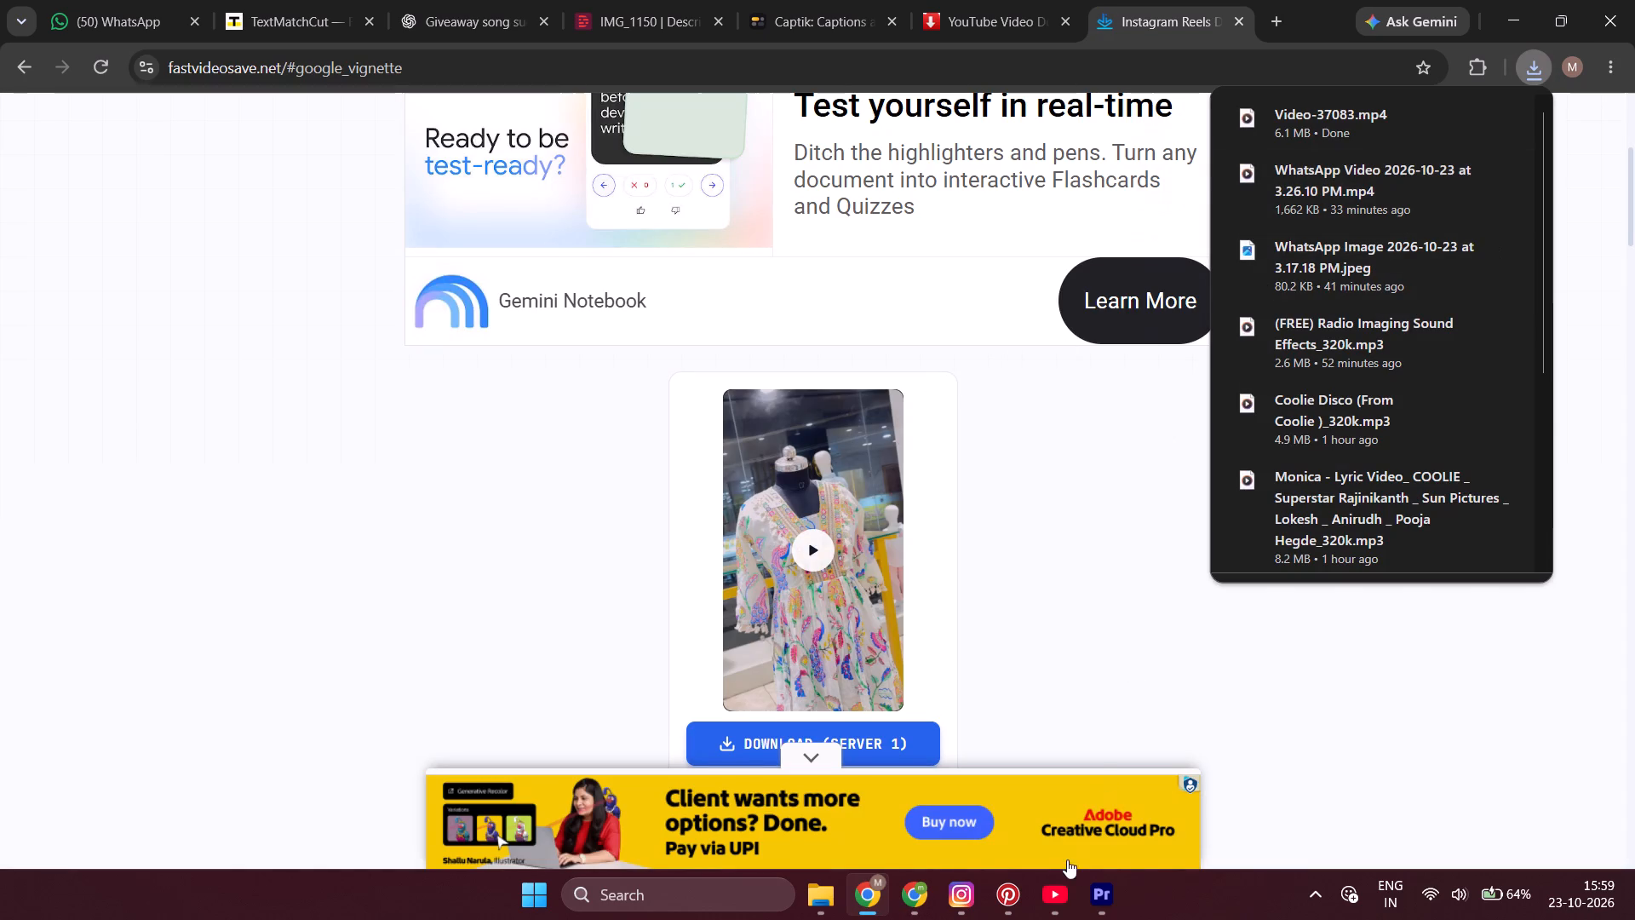
Switch to Premiere Pro and open the Import dialog to add more media to the dress drop reel 1 project.
left_click(1076, 911)
left_click(1105, 895)
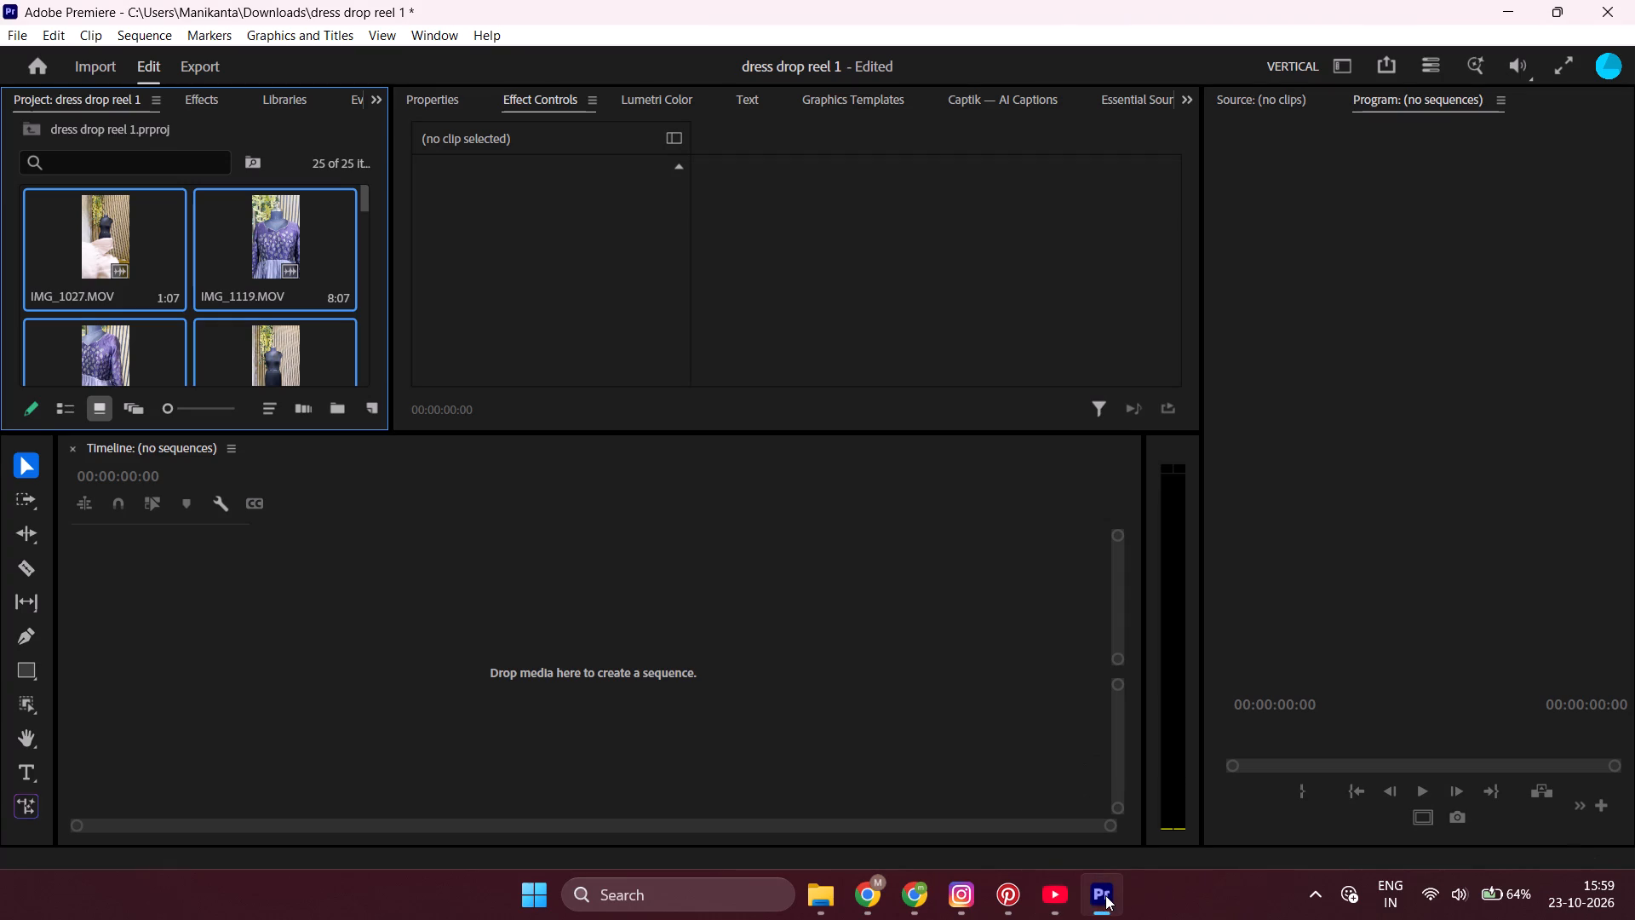
scroll(267, 296, "down", 11)
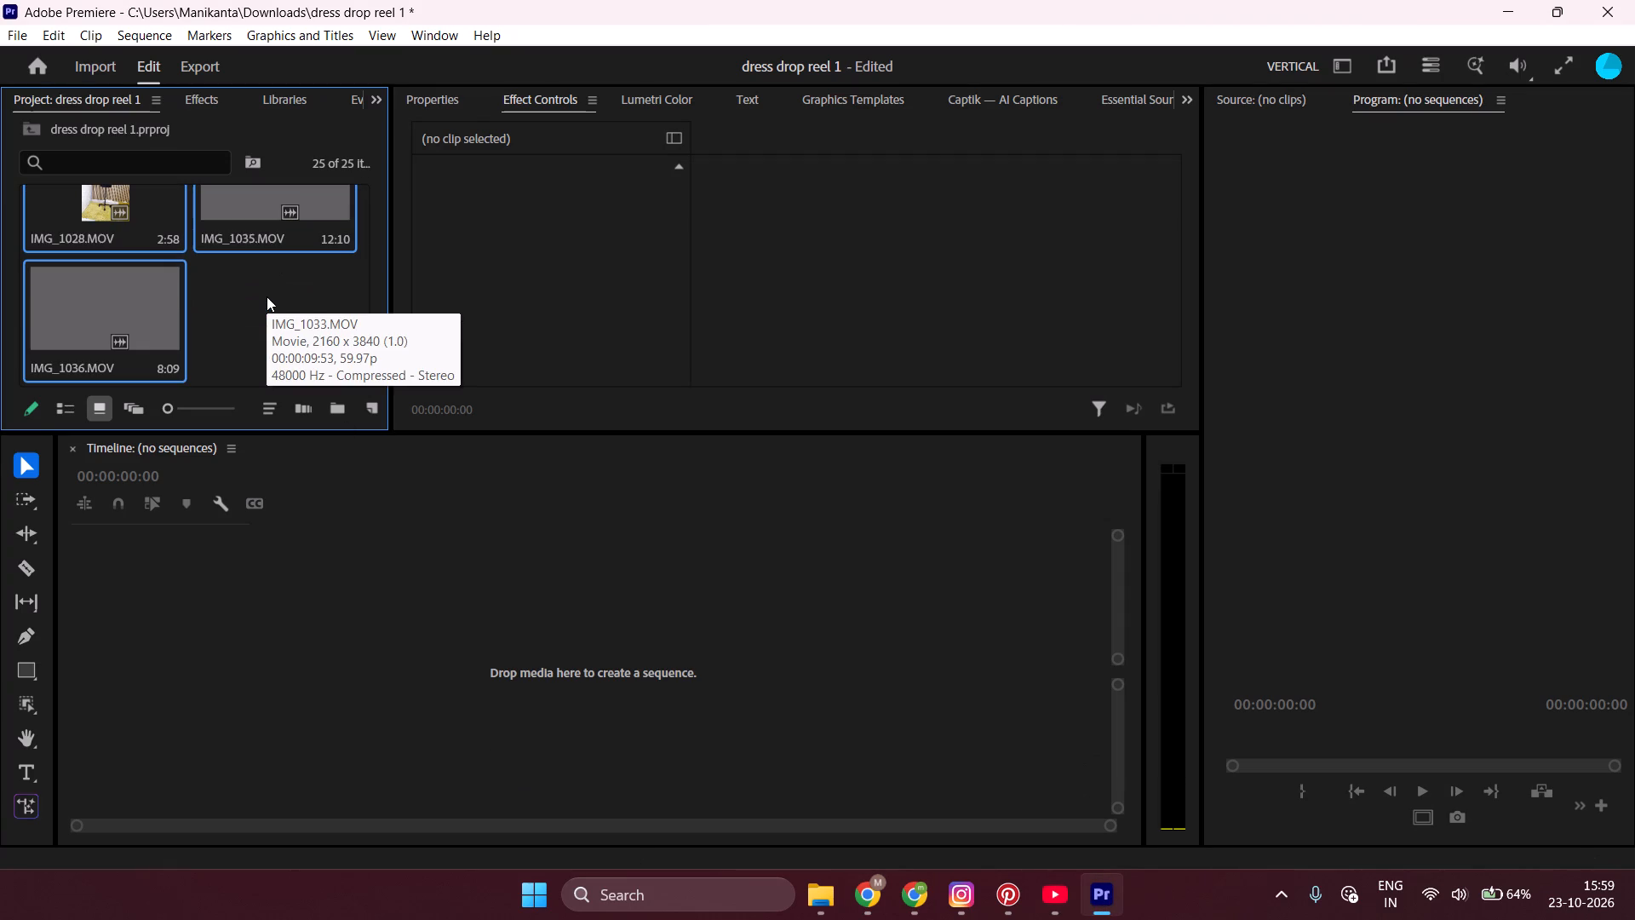
scroll(267, 296, "down", 4)
double_click(272, 296)
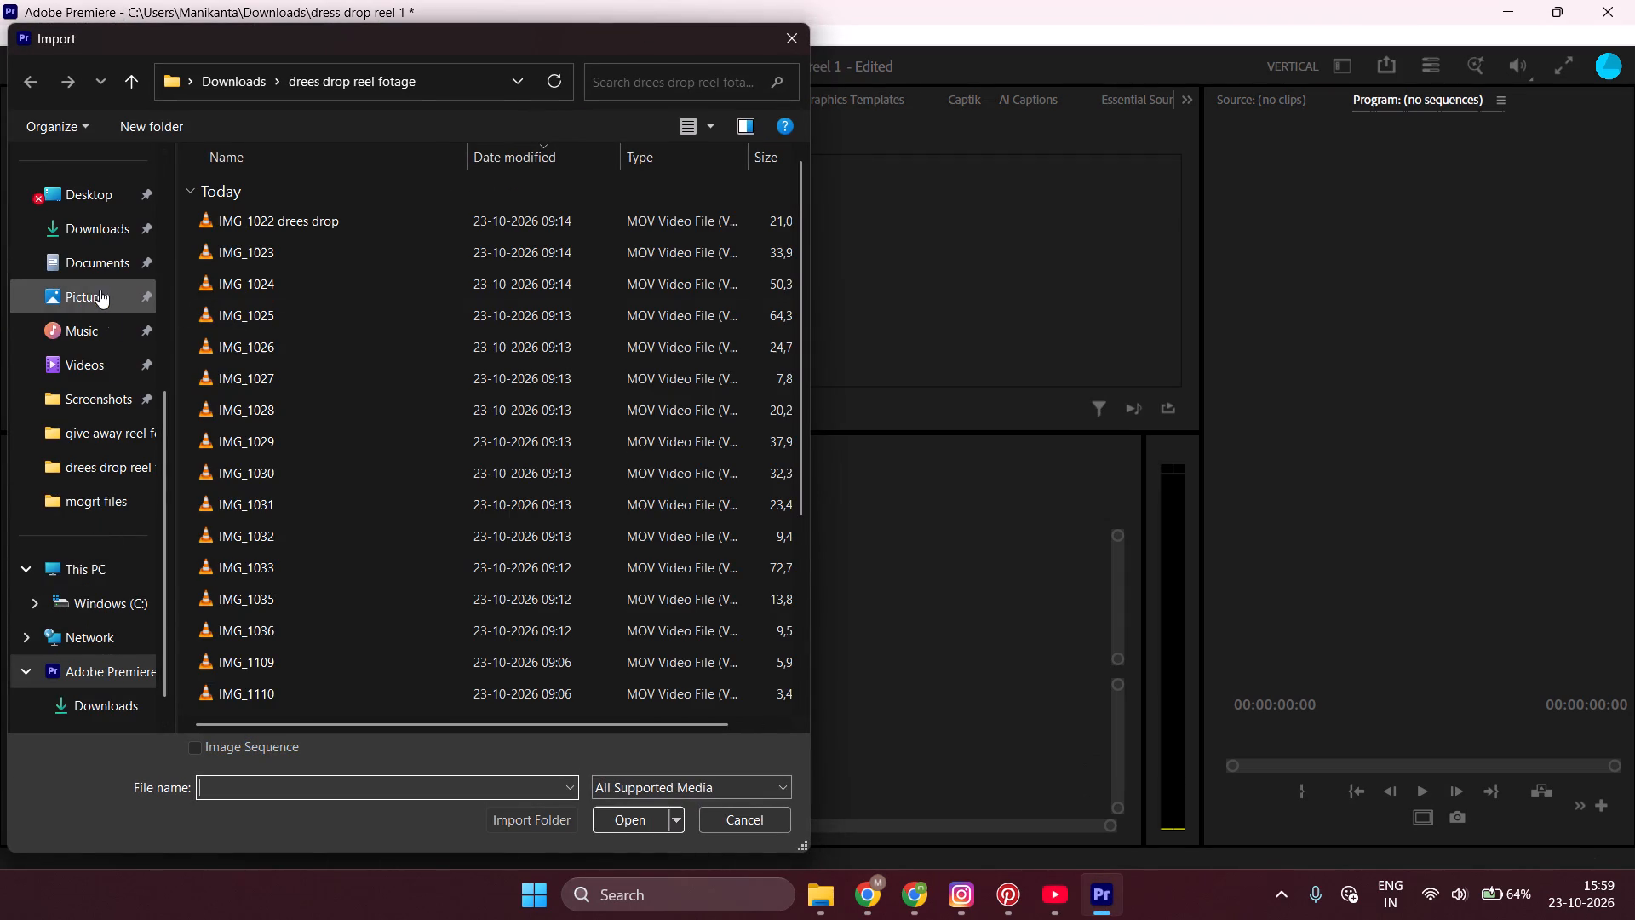
Import the Video-37083 clip from the Downloads folder into the project.
left_click(80, 236)
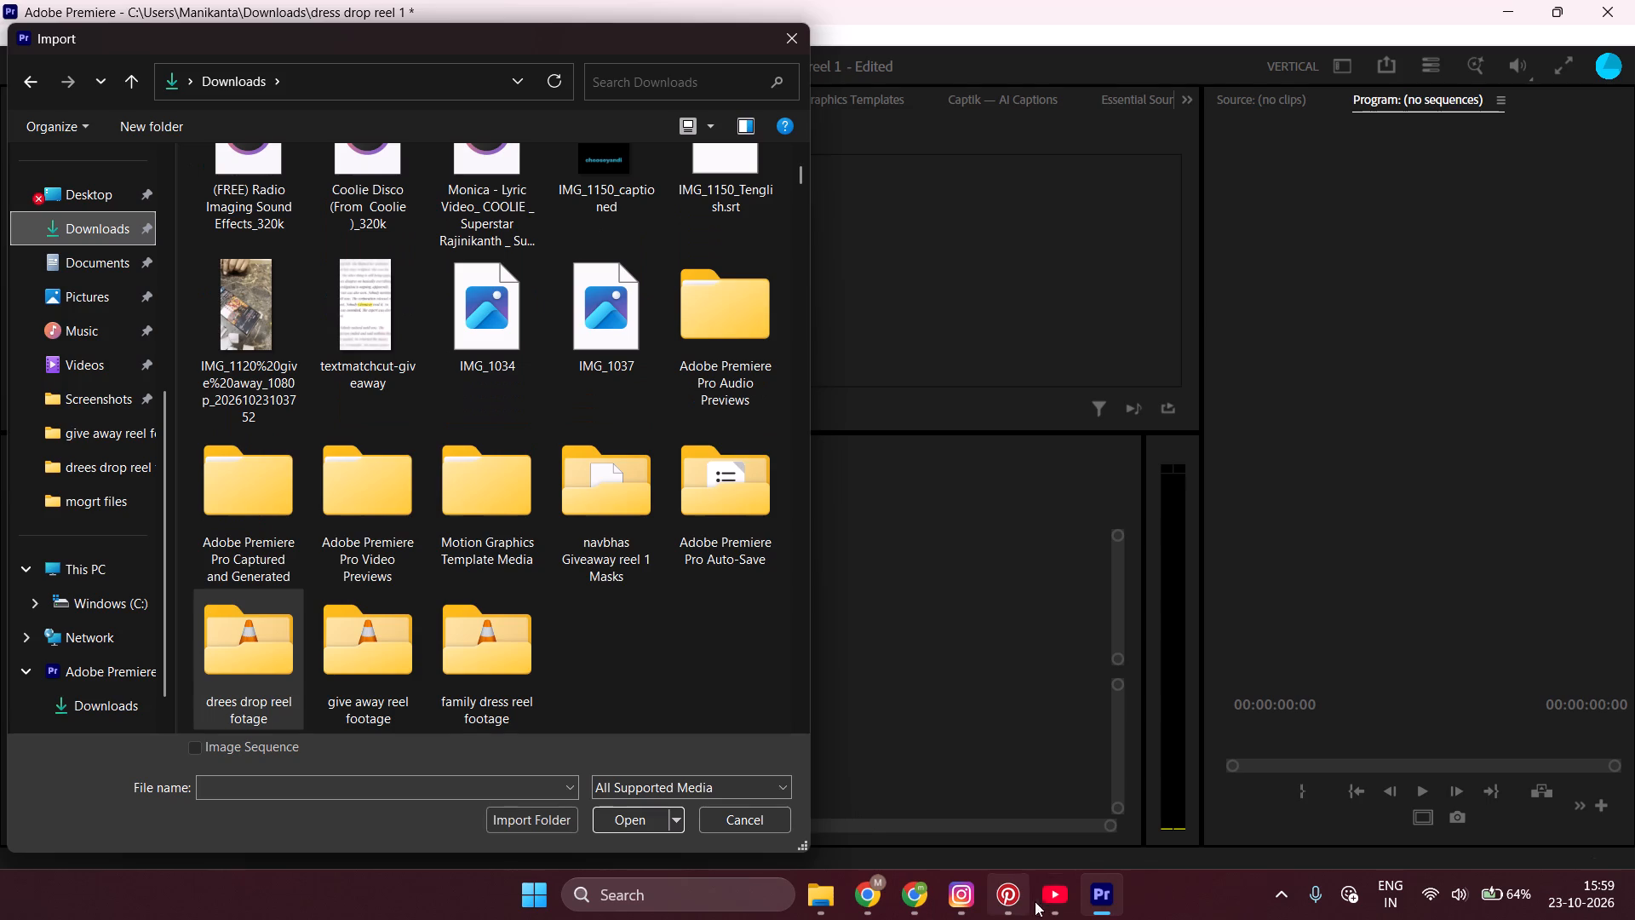
left_click(1051, 900)
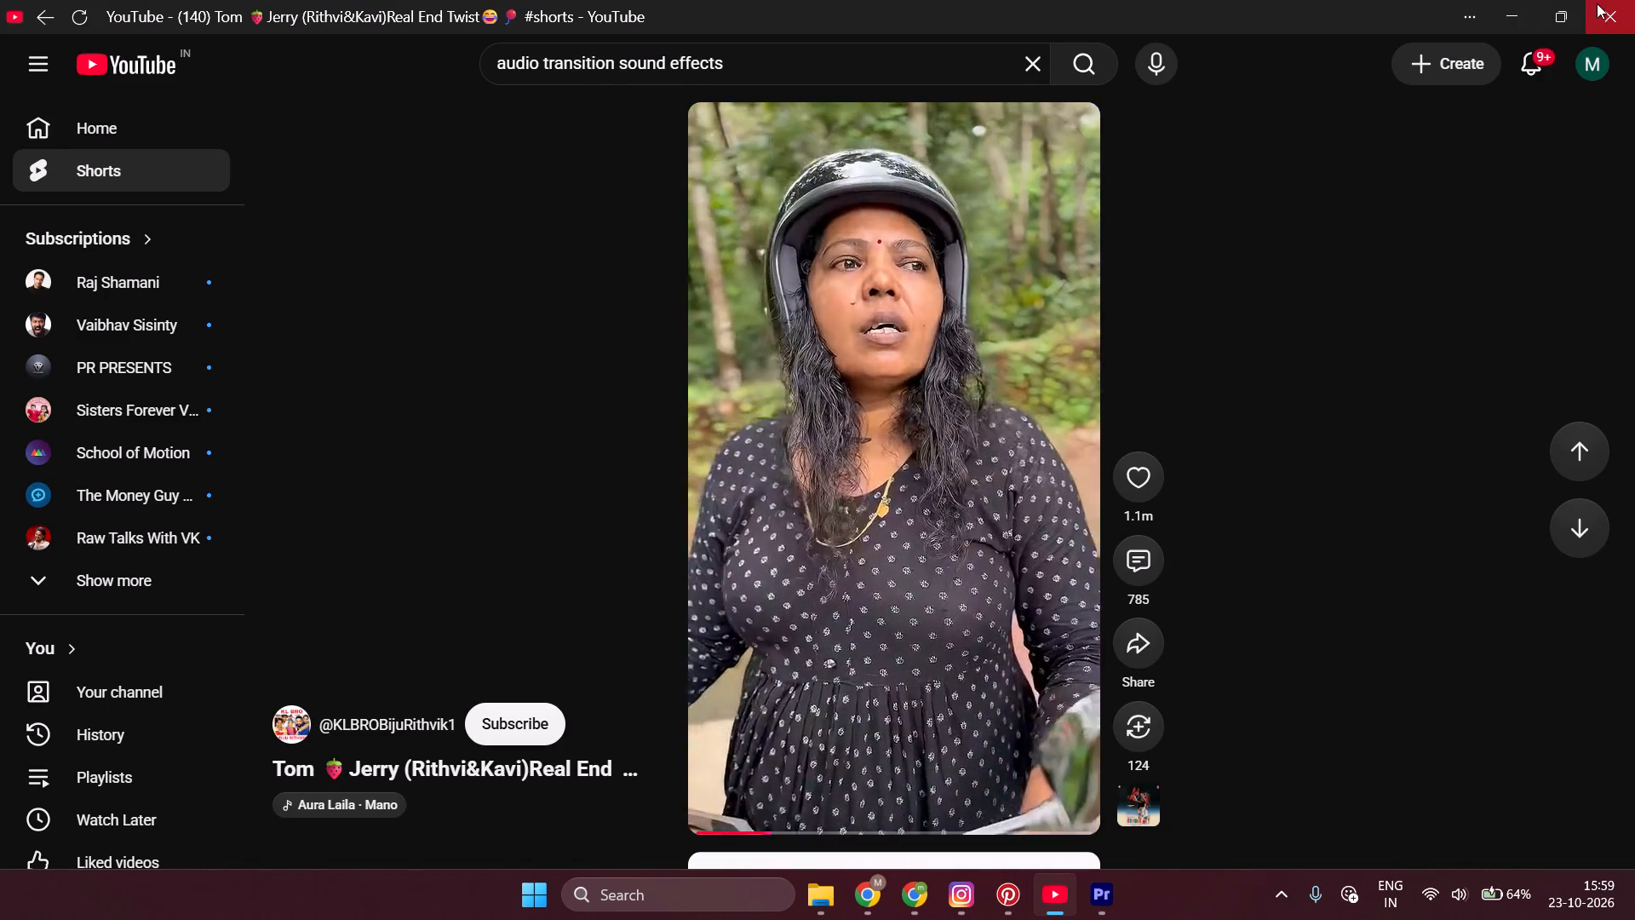
left_click(1598, 2)
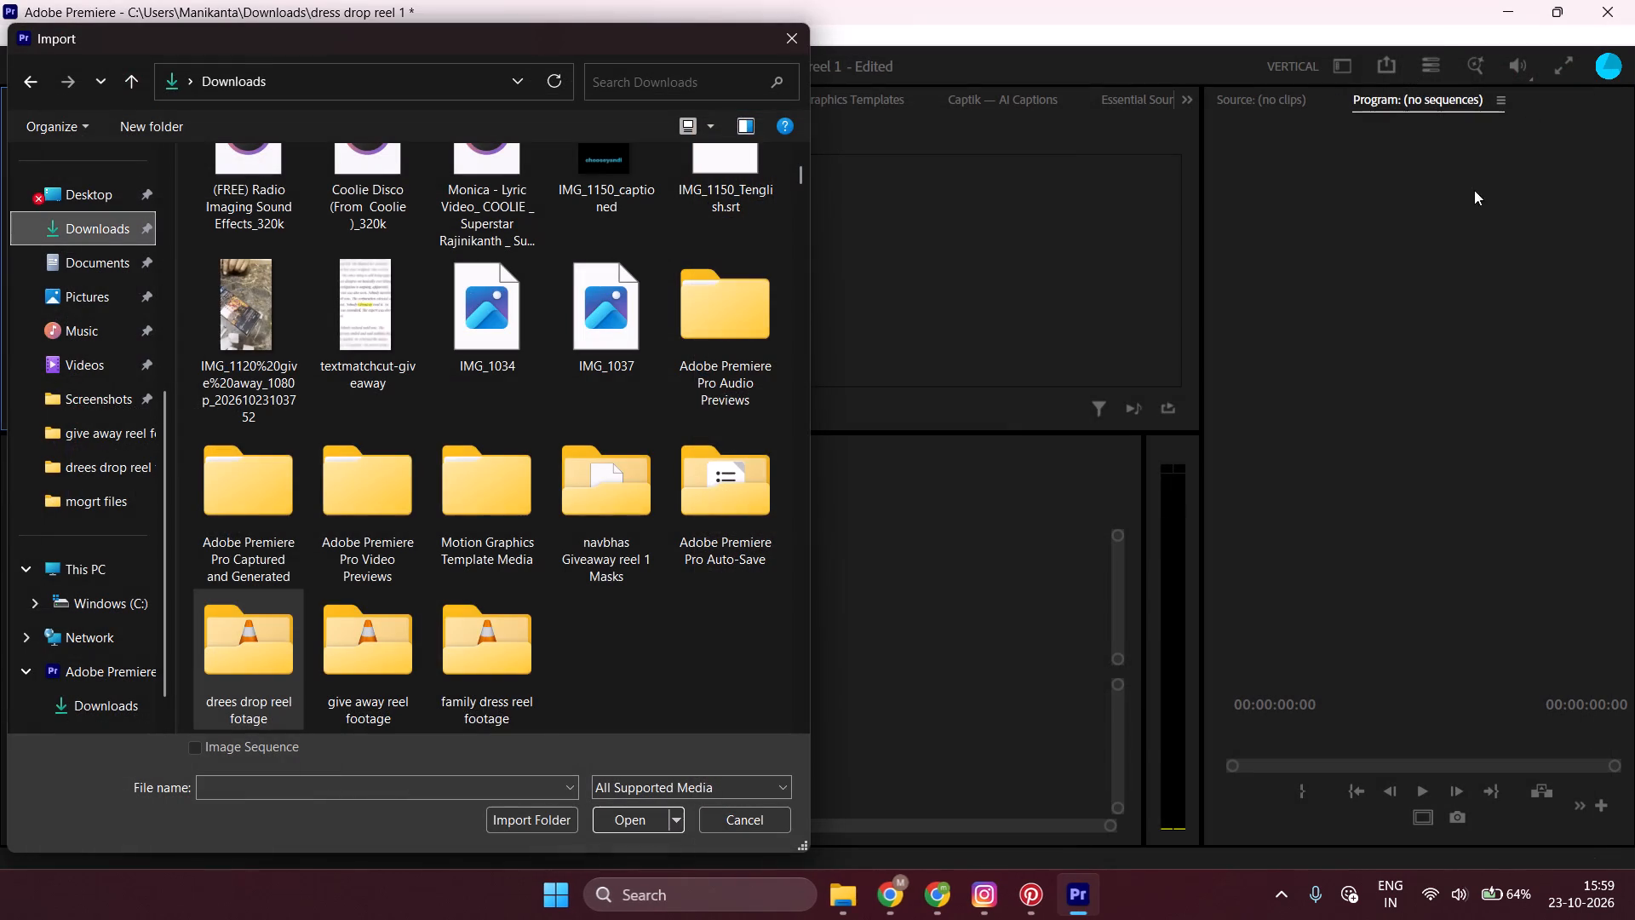
scroll(285, 312, "up", 4)
left_click(240, 236)
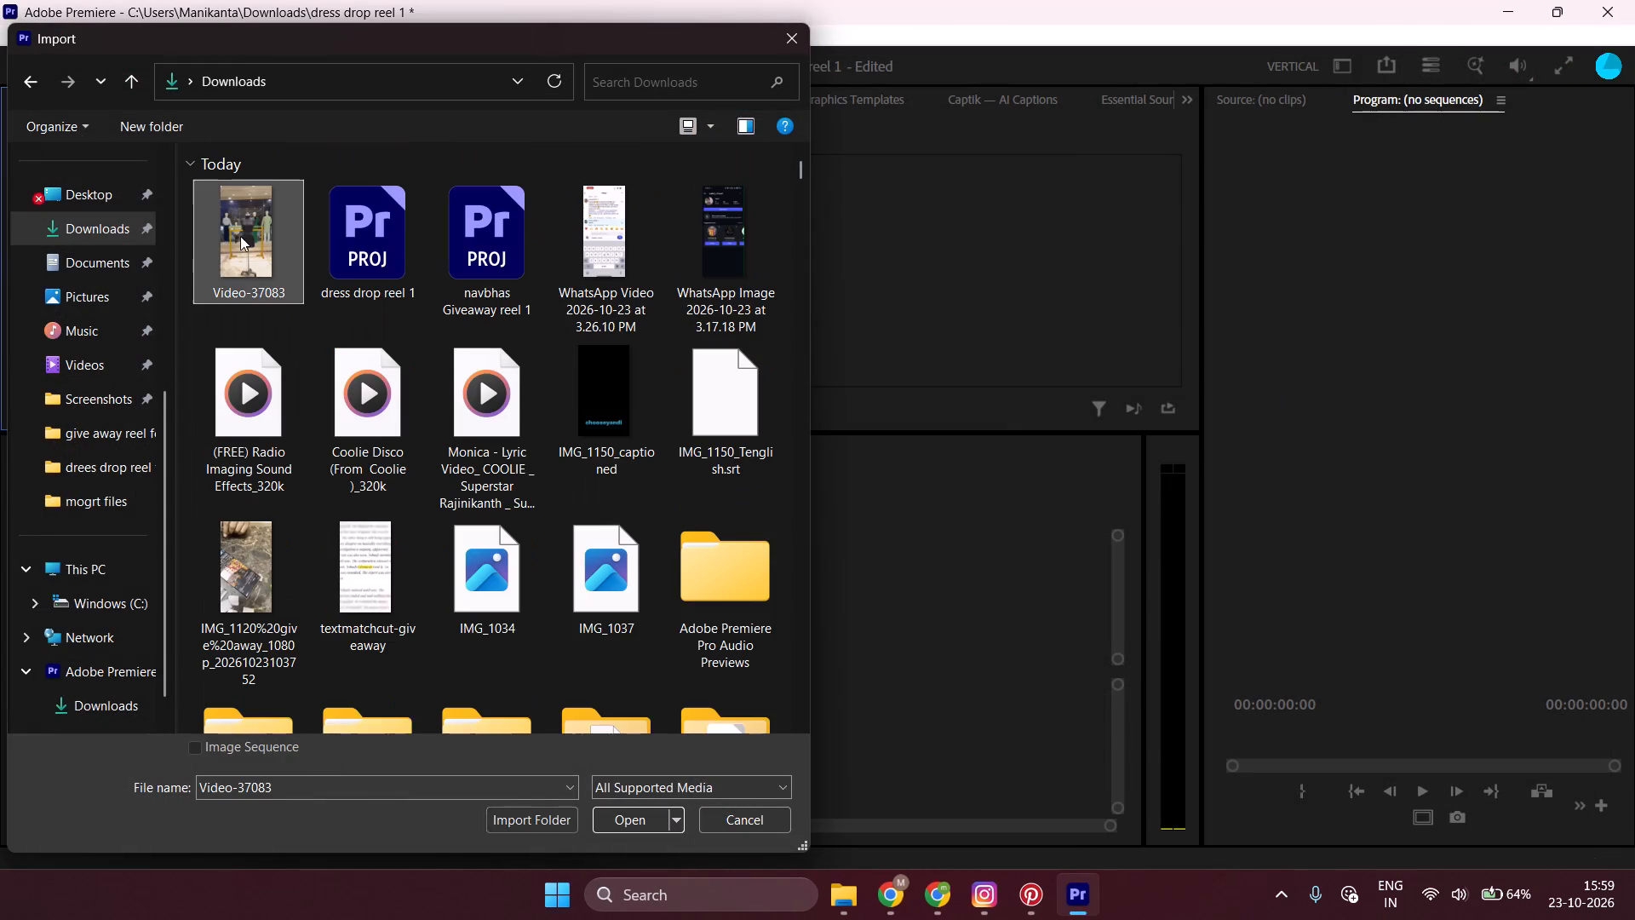
left_click(624, 822)
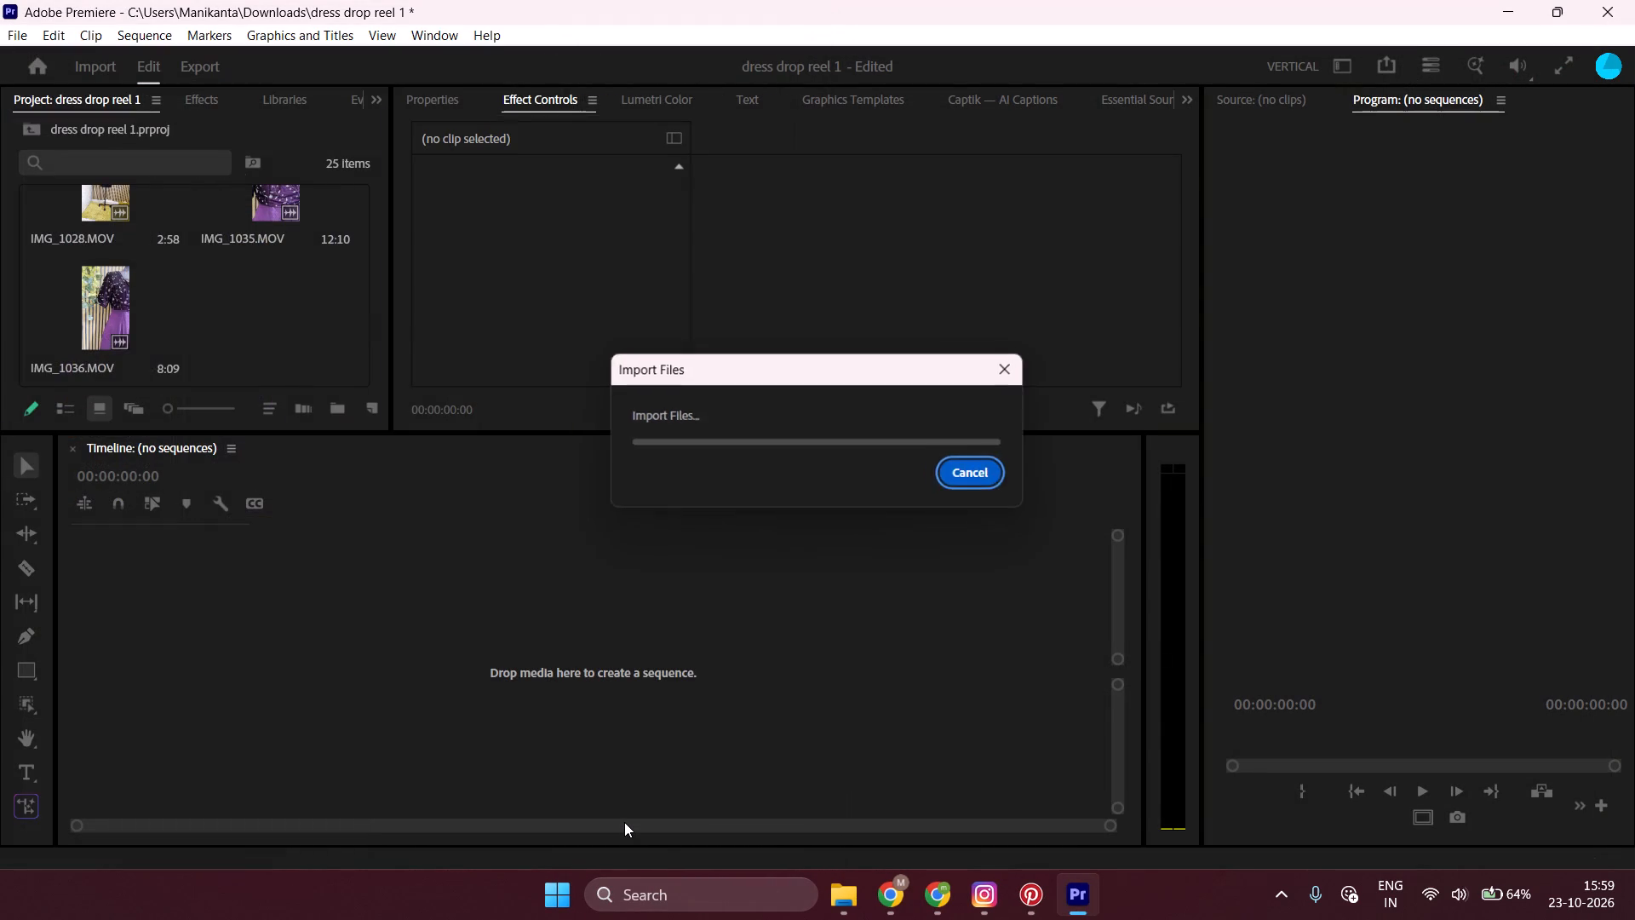
Create a new sequence from the imported Video-37083 clip.
left_click_drag(278, 305, 295, 595)
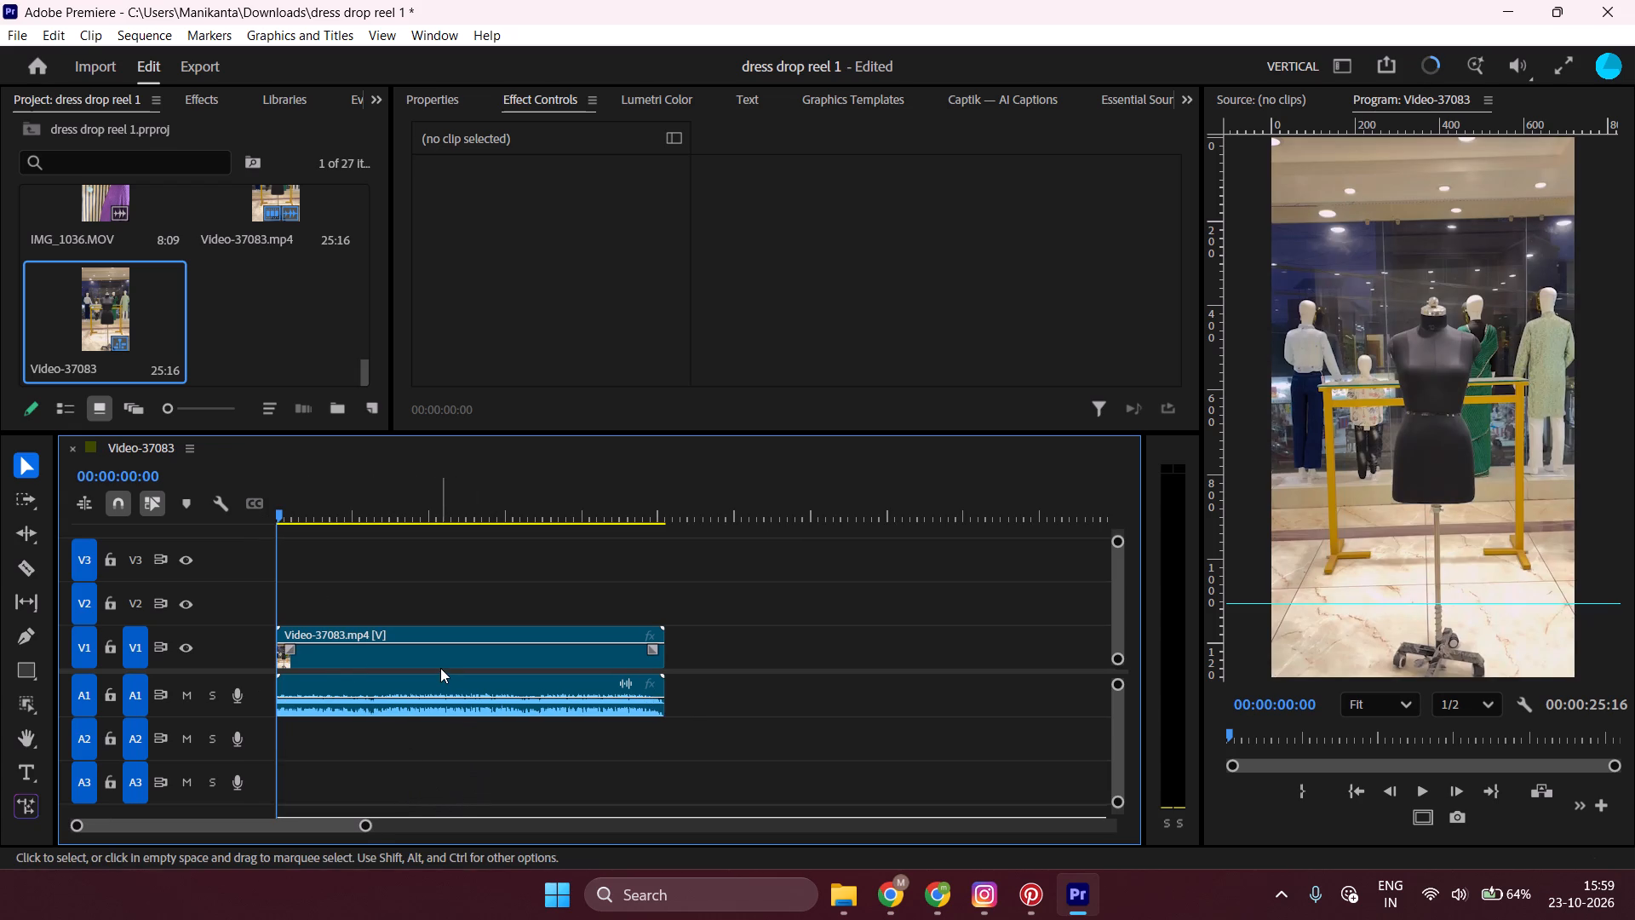
Unlink the Video-37083 clip in the timeline and delete its video part, keeping only the audio on A1.
left_click(440, 667)
right_click(440, 667)
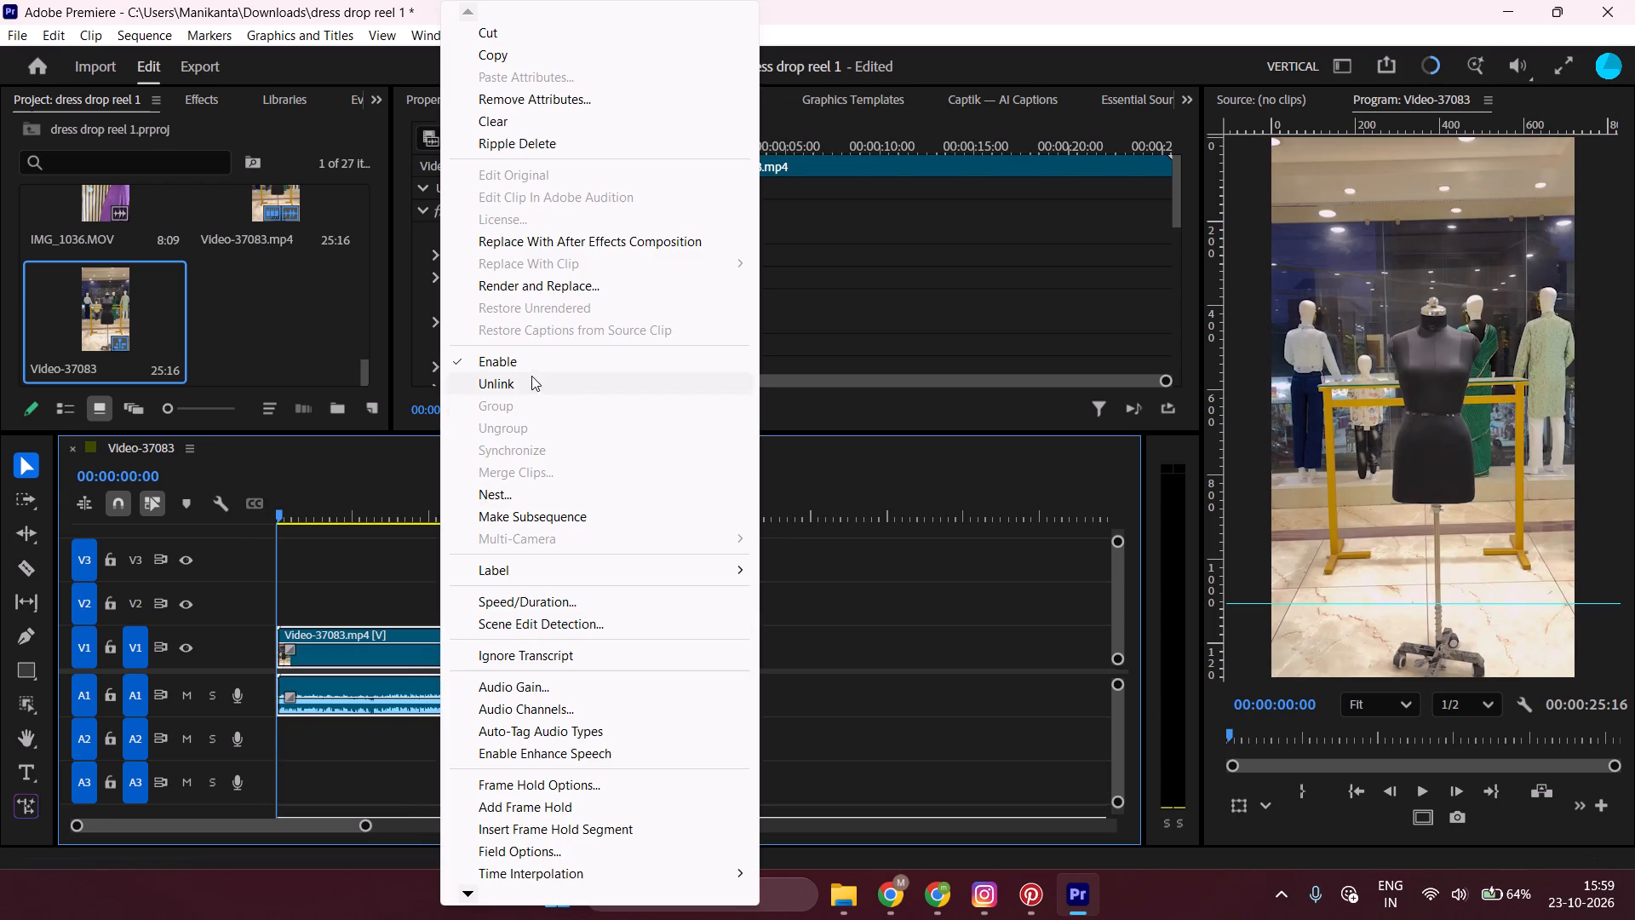
left_click(531, 376)
left_click(456, 657)
key("Delete")
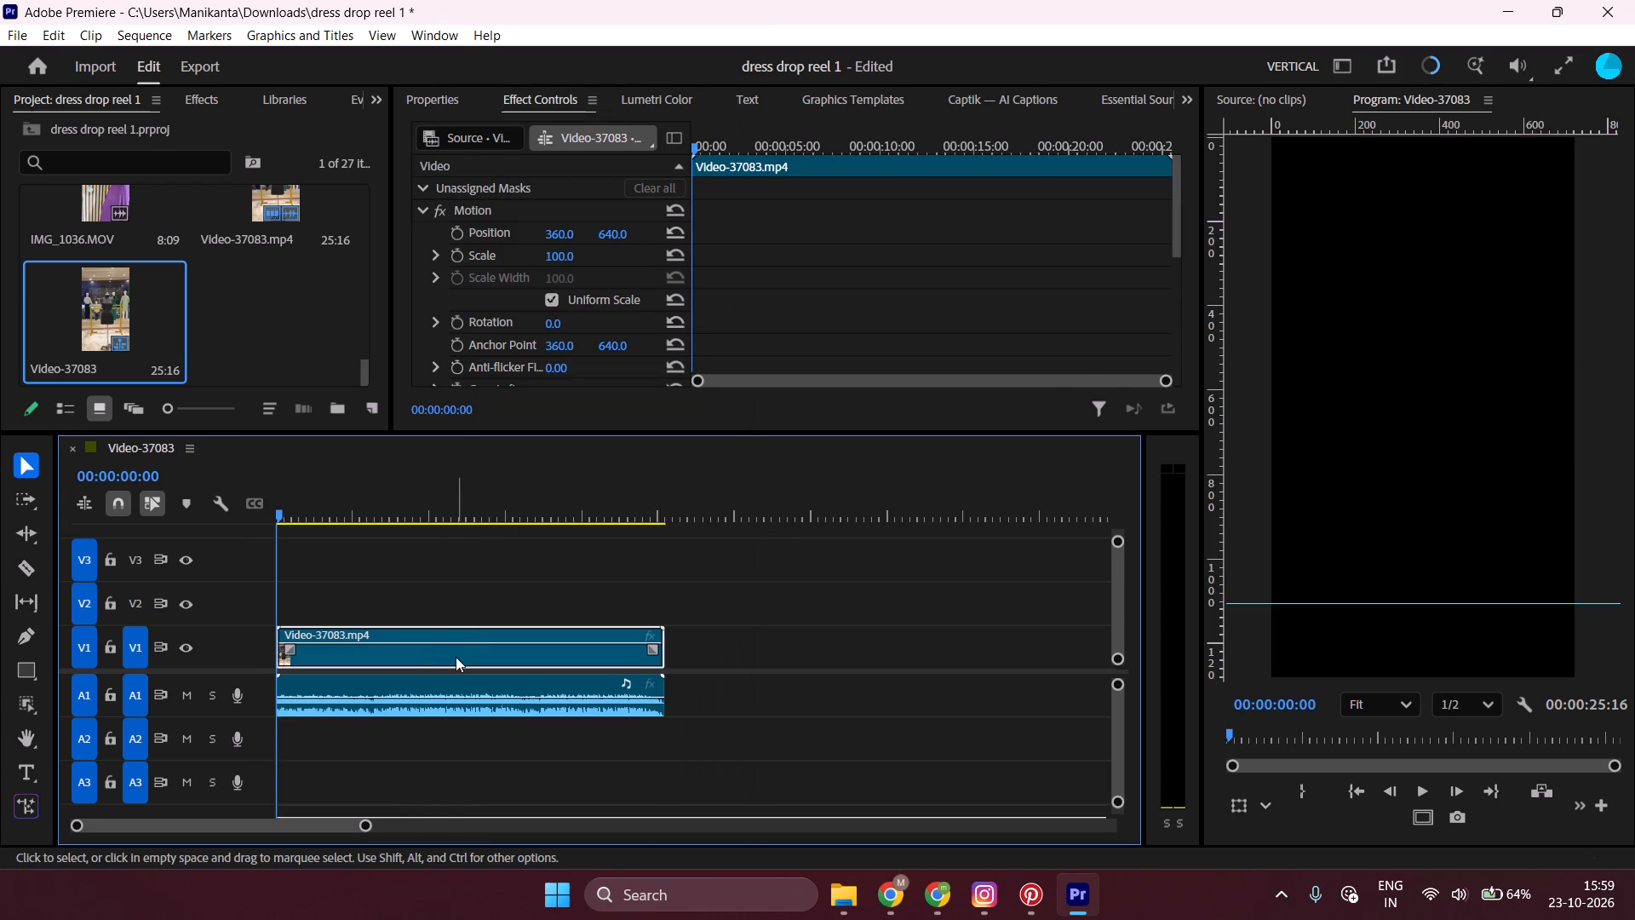
Place IMG_1027, IMG_1112 and IMG_1026 end to end on V1, starting at about 34 s, beyond the reference audio.
scroll(254, 321, "up", 3)
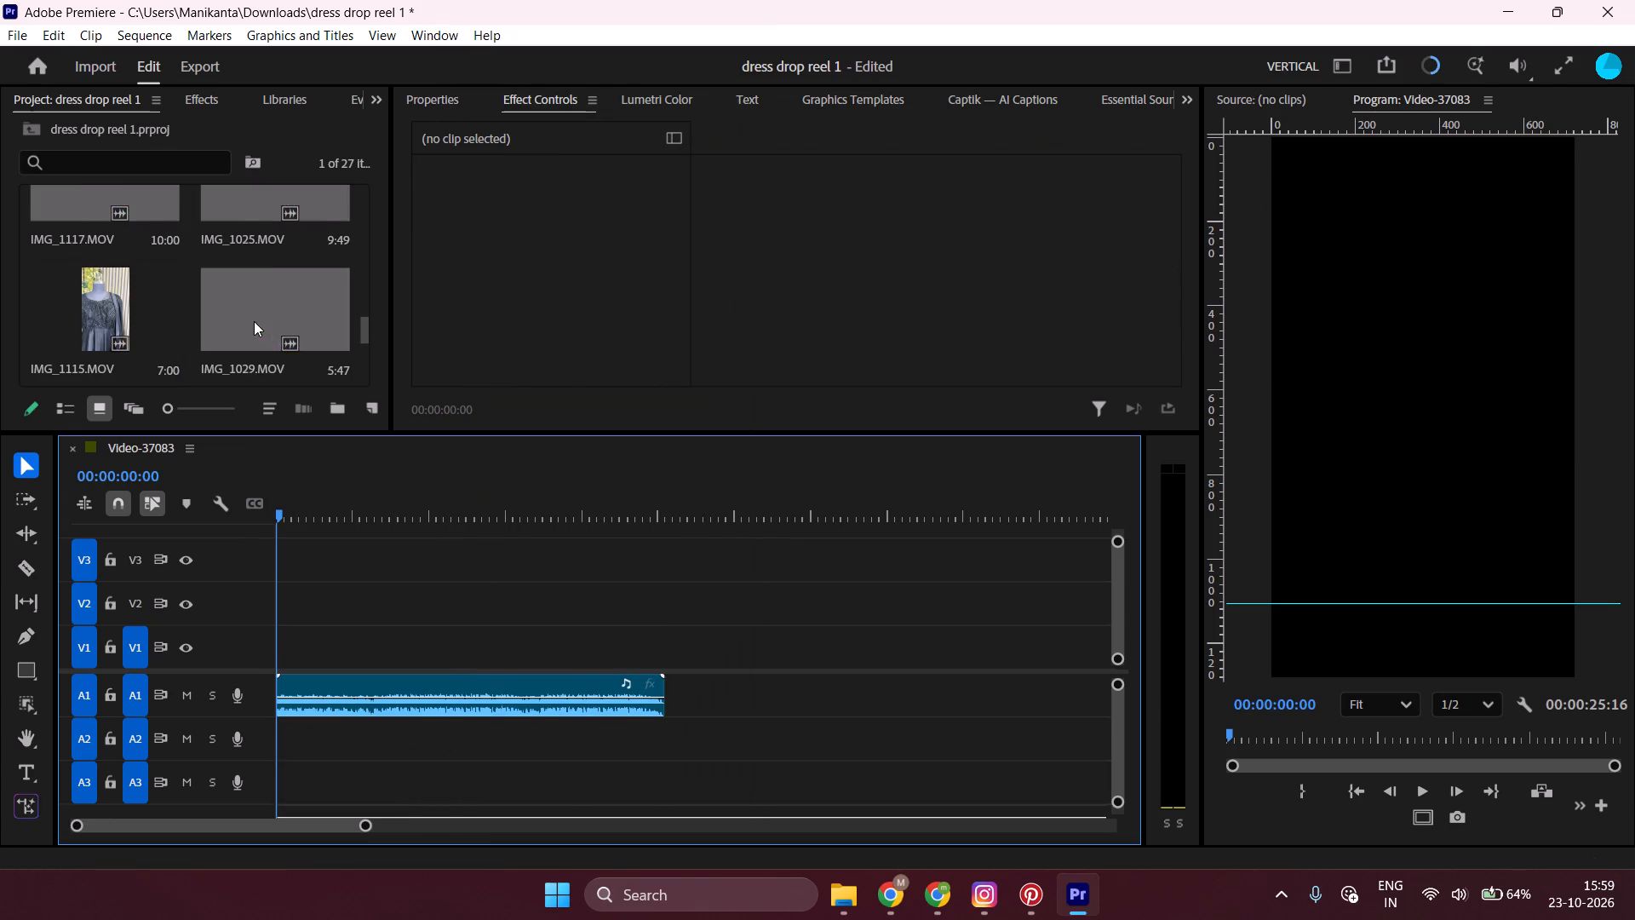
scroll(254, 321, "up", 5)
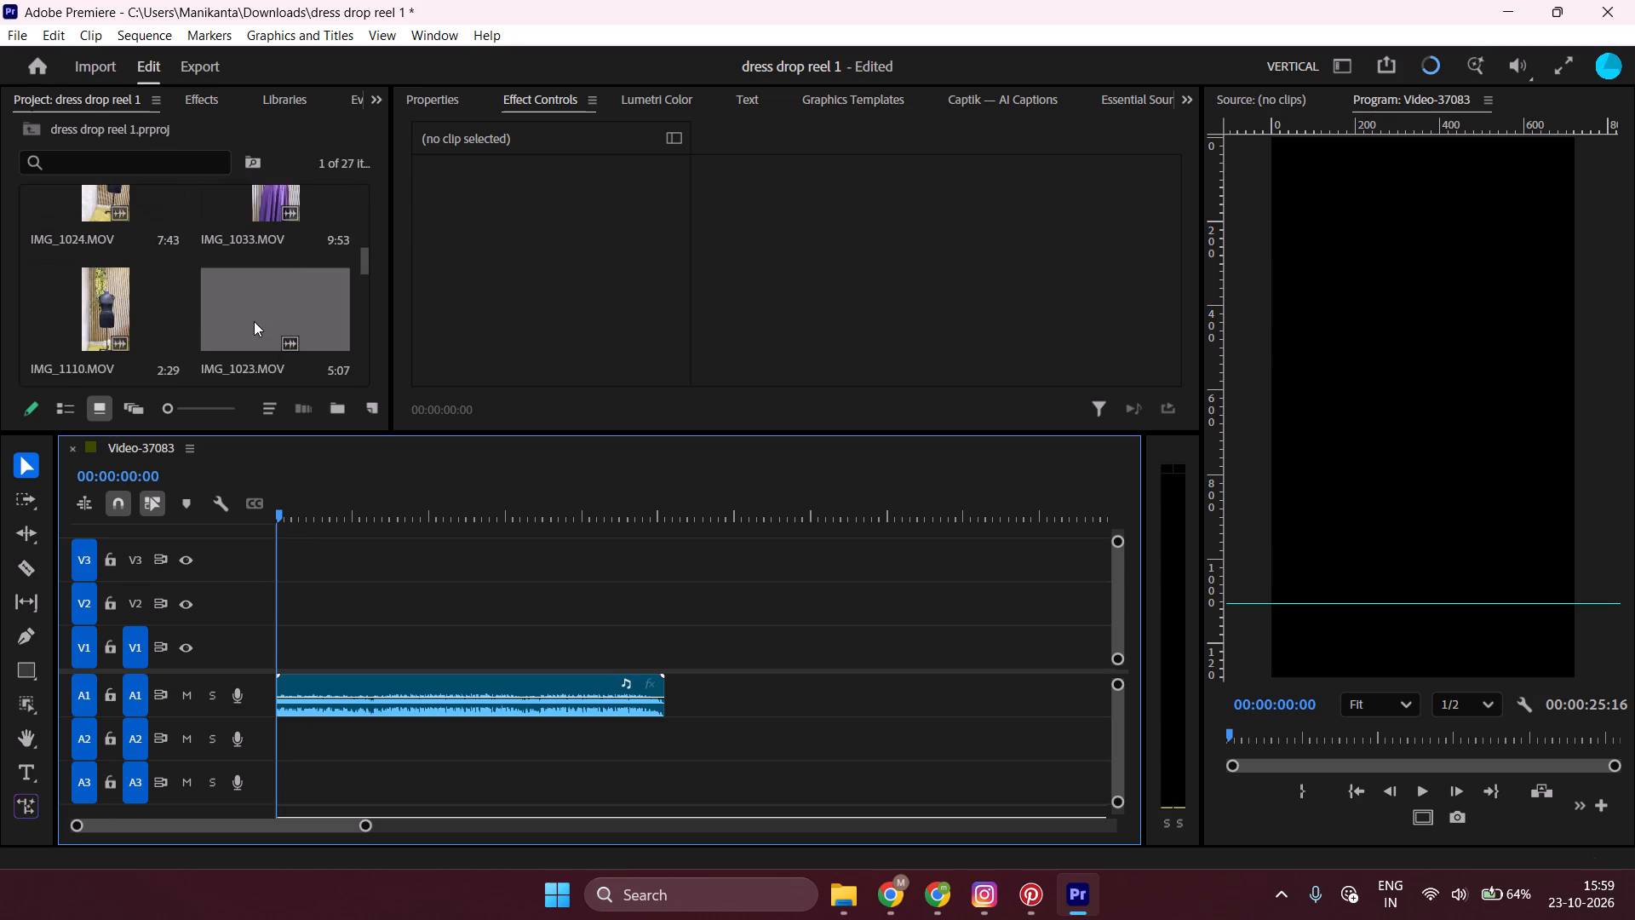
scroll(254, 321, "up", 4)
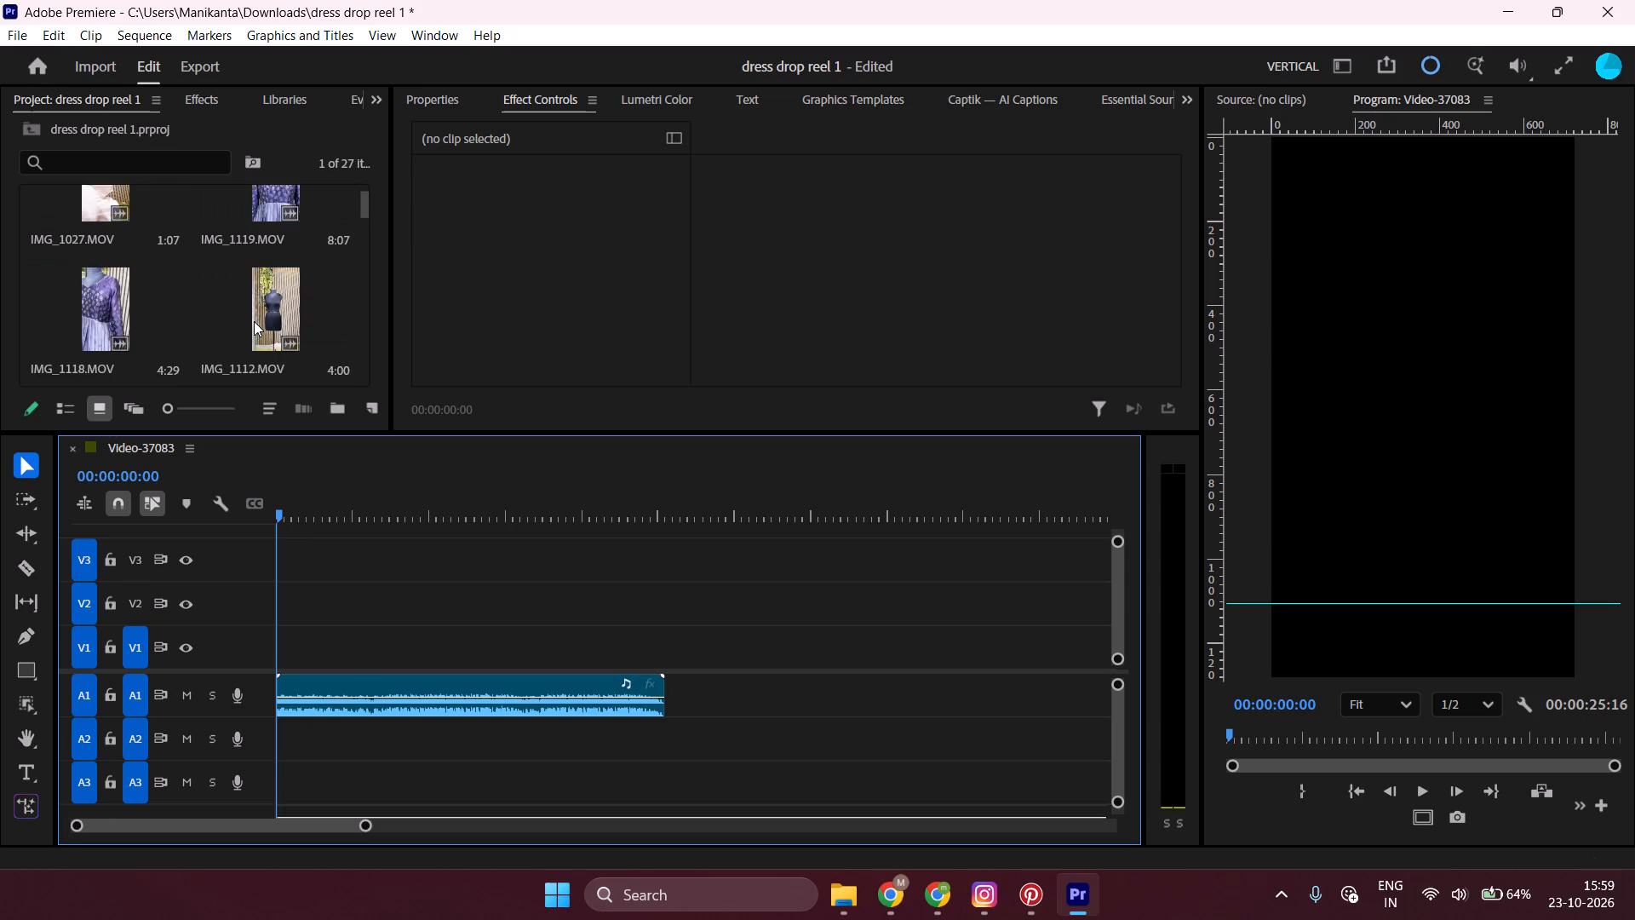
scroll(254, 321, "up", 3)
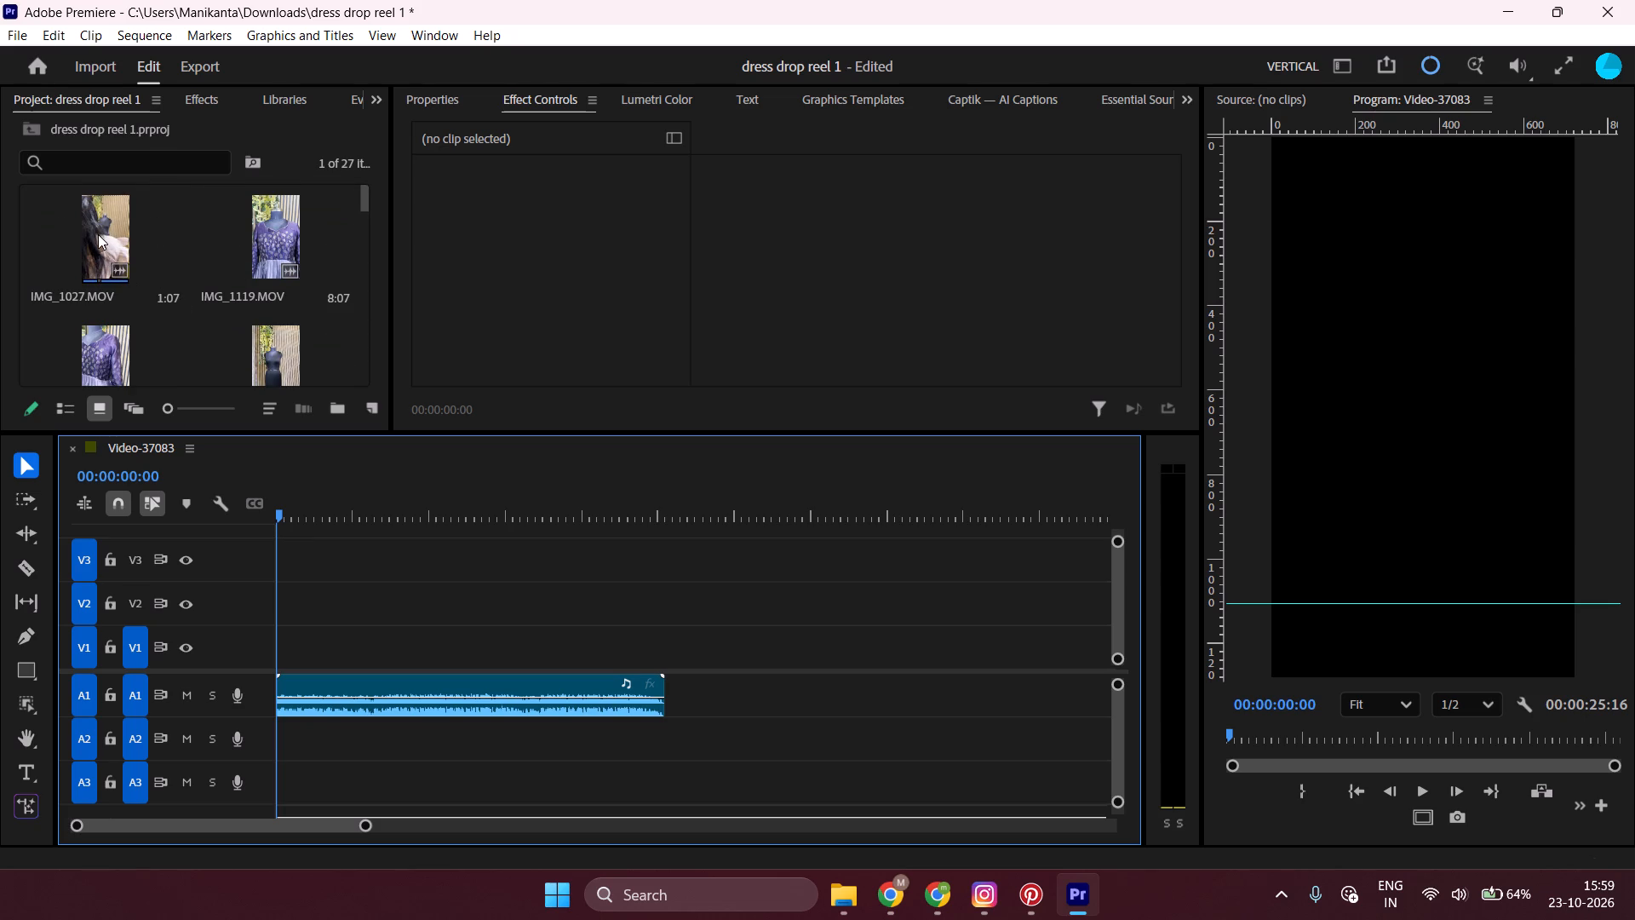
left_click_drag(98, 234, 807, 648)
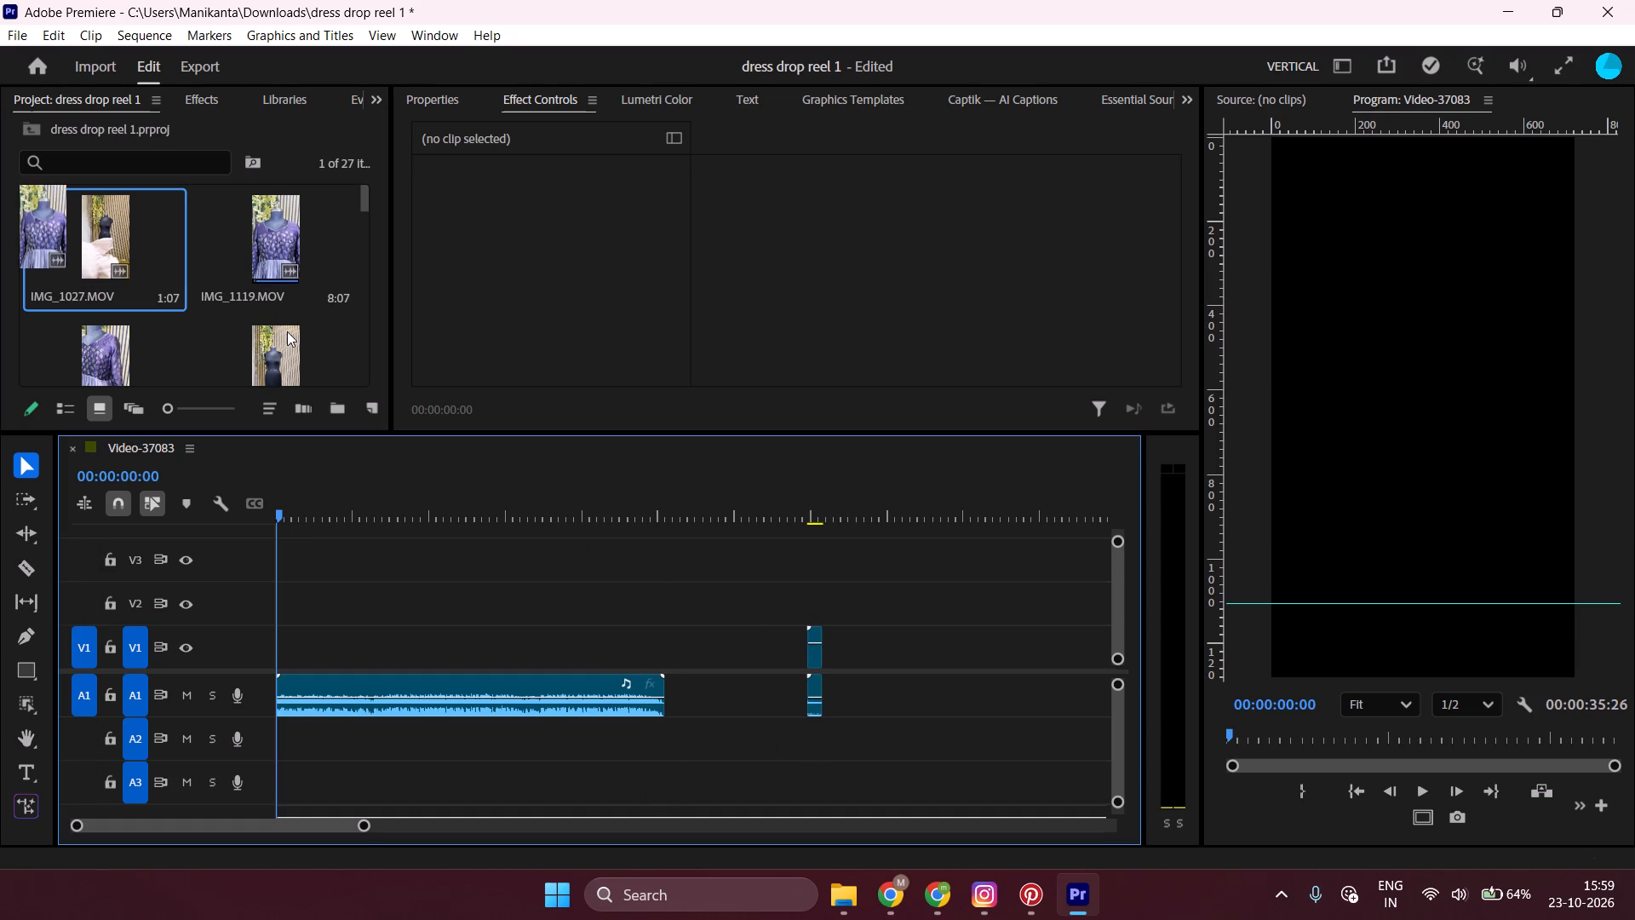
left_click_drag(287, 331, 832, 648)
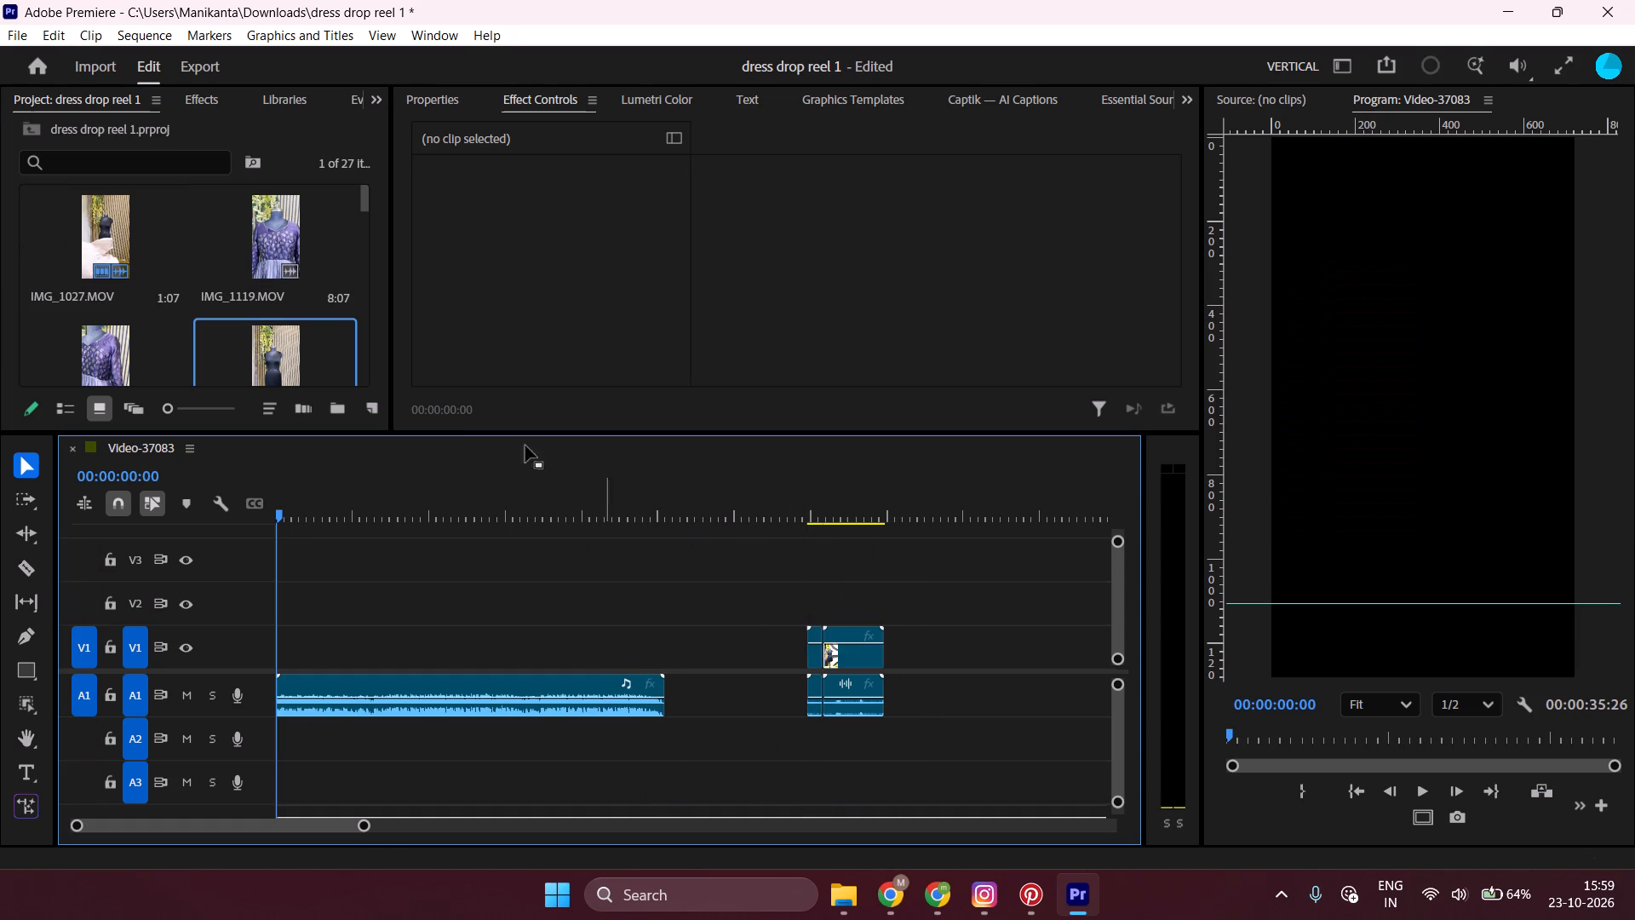
scroll(223, 291, "down", 2)
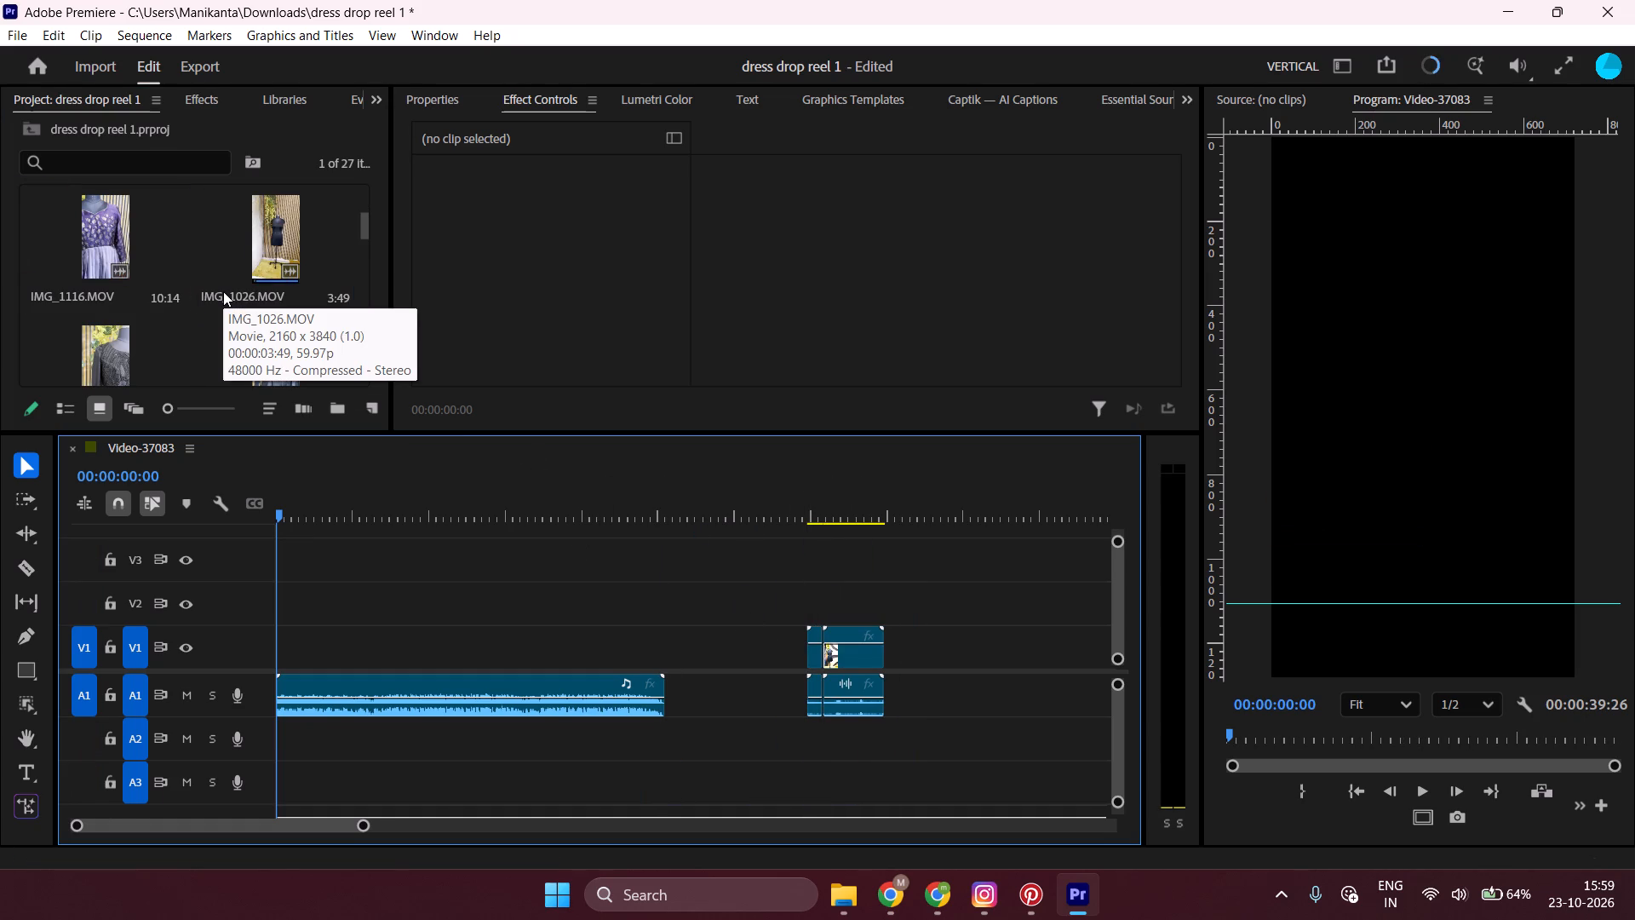
scroll(223, 291, "up", 1)
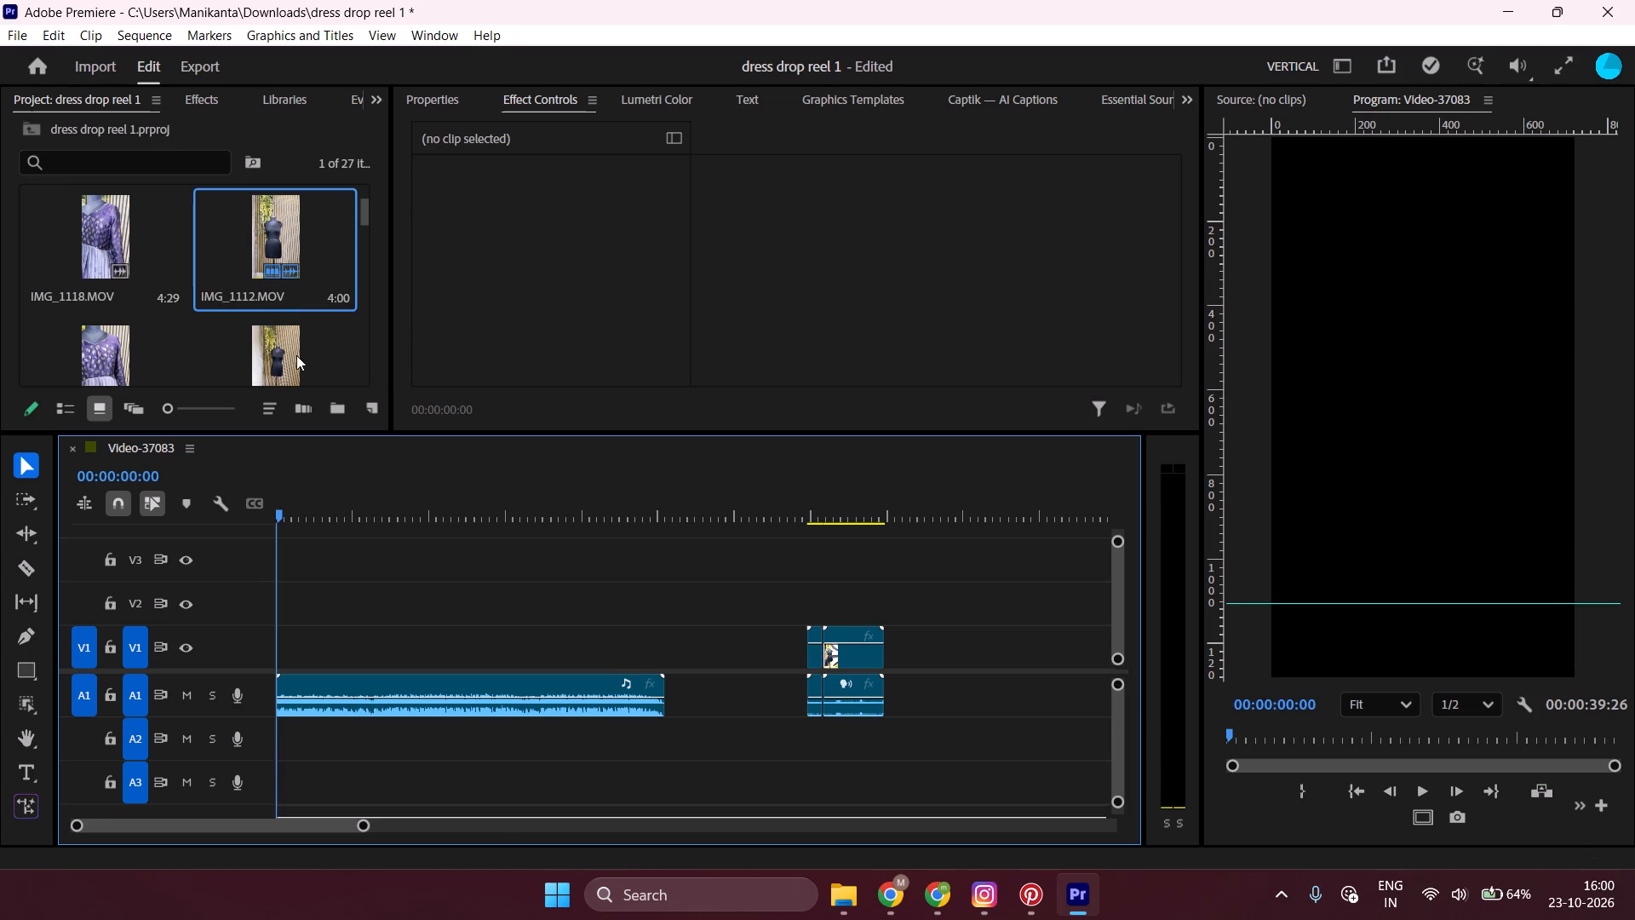
left_click_drag(294, 354, 895, 656)
Append IMG_1024 and IMG_1110 directly after IMG_1026 on V1.
scroll(177, 270, "down", 1)
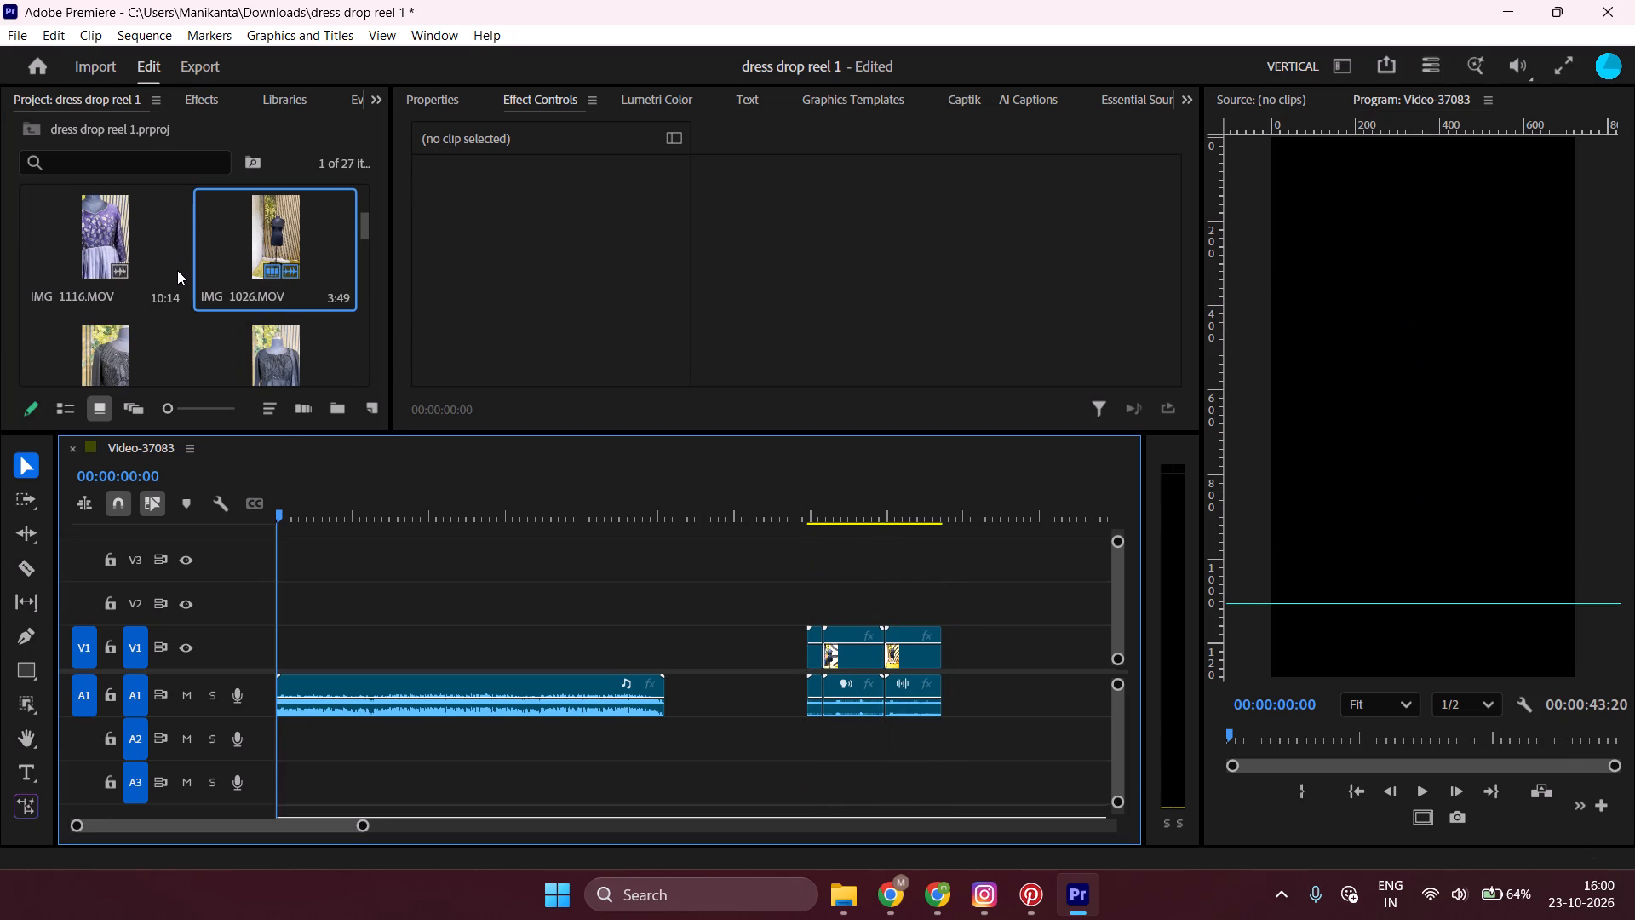
scroll(137, 356, "down", 1)
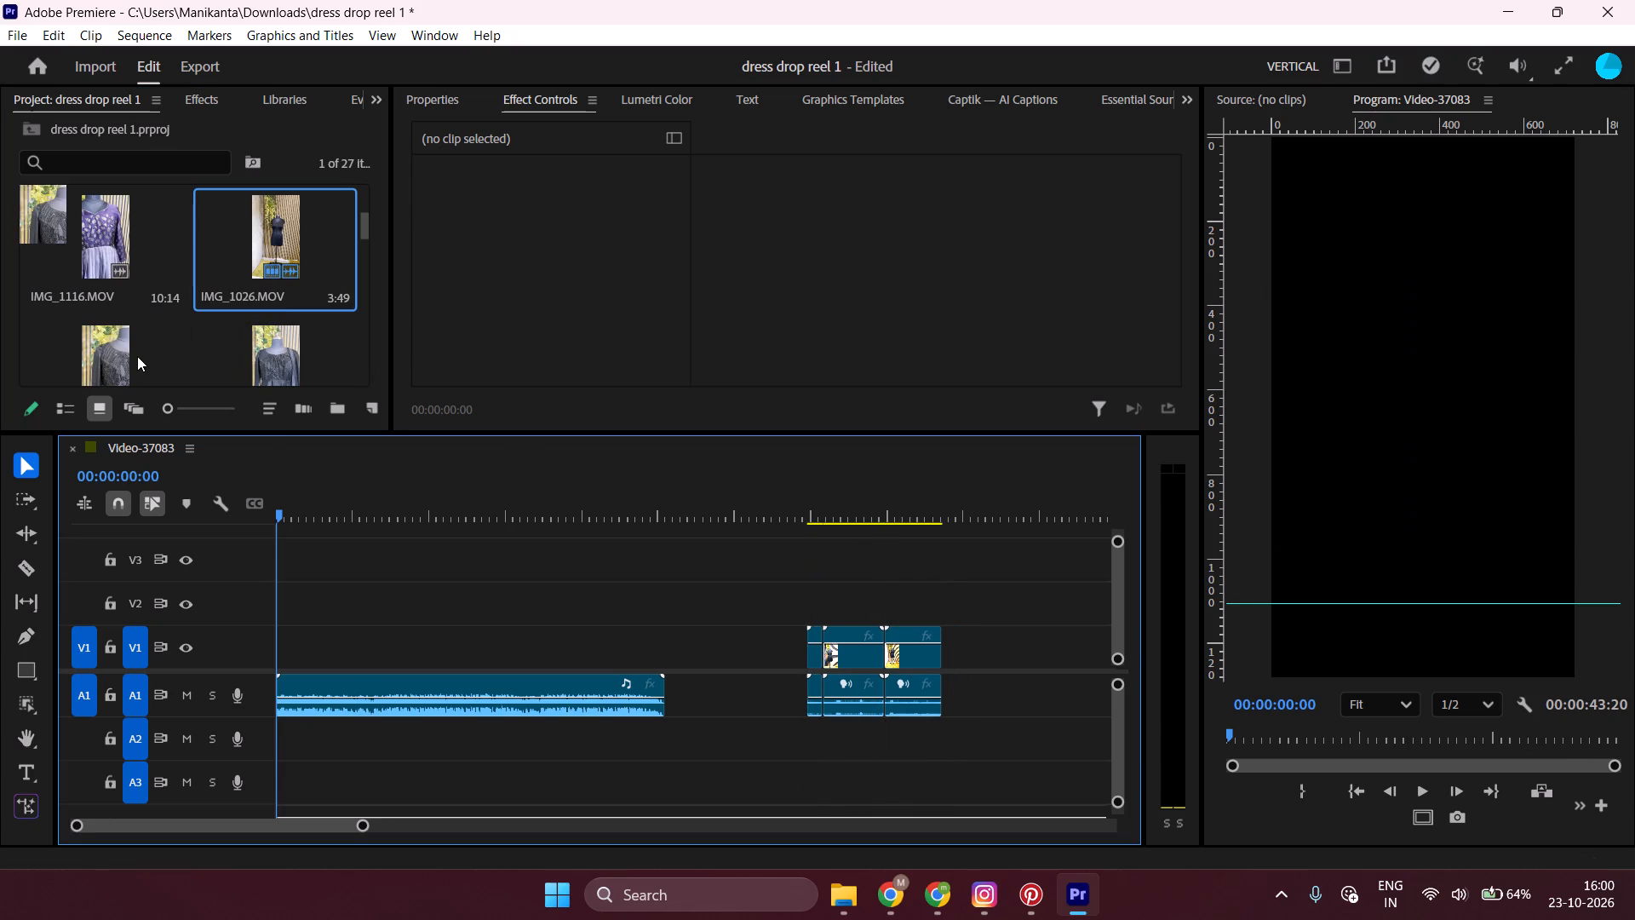
left_click_drag(120, 355, 945, 588)
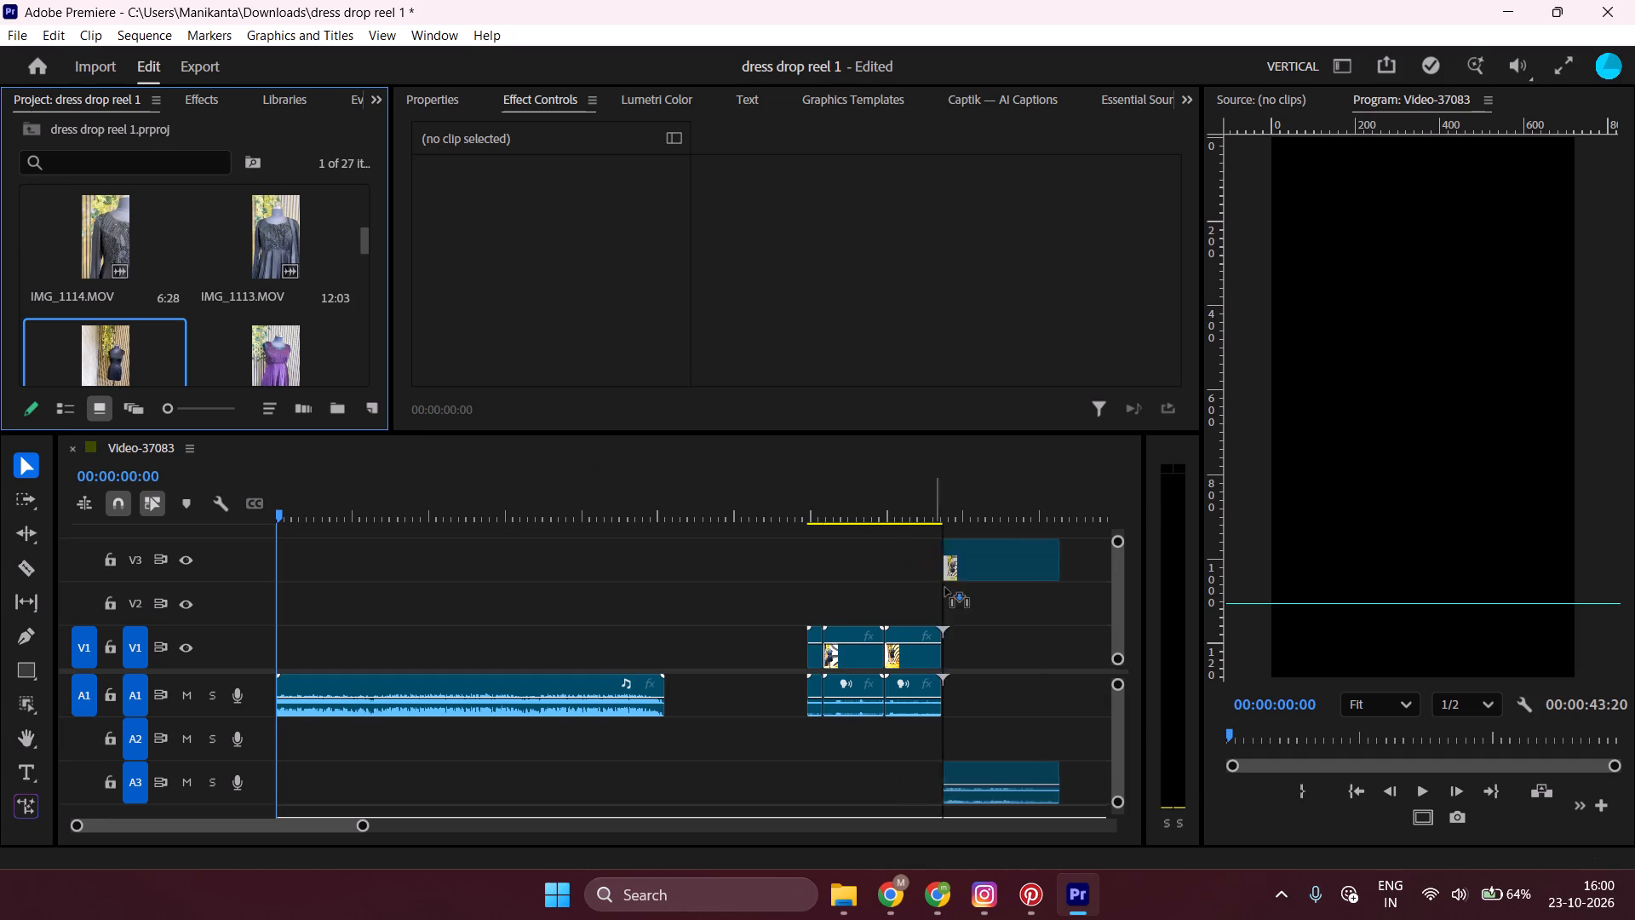
left_click_drag(945, 588, 952, 645)
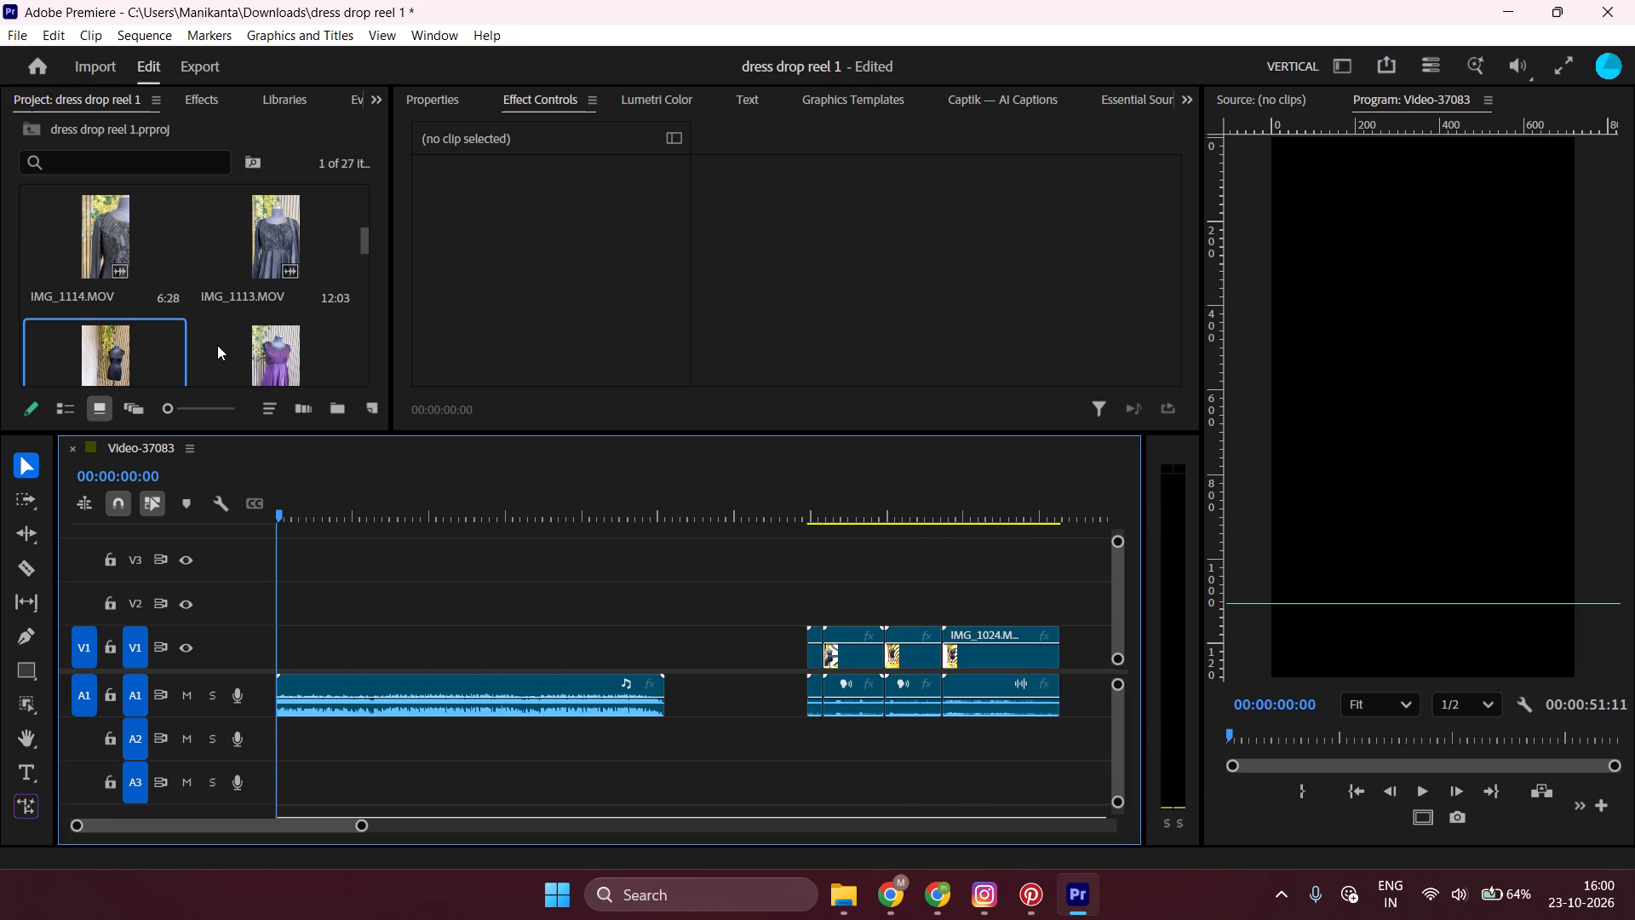
scroll(217, 342, "down", 1)
left_click_drag(97, 366, 790, 482)
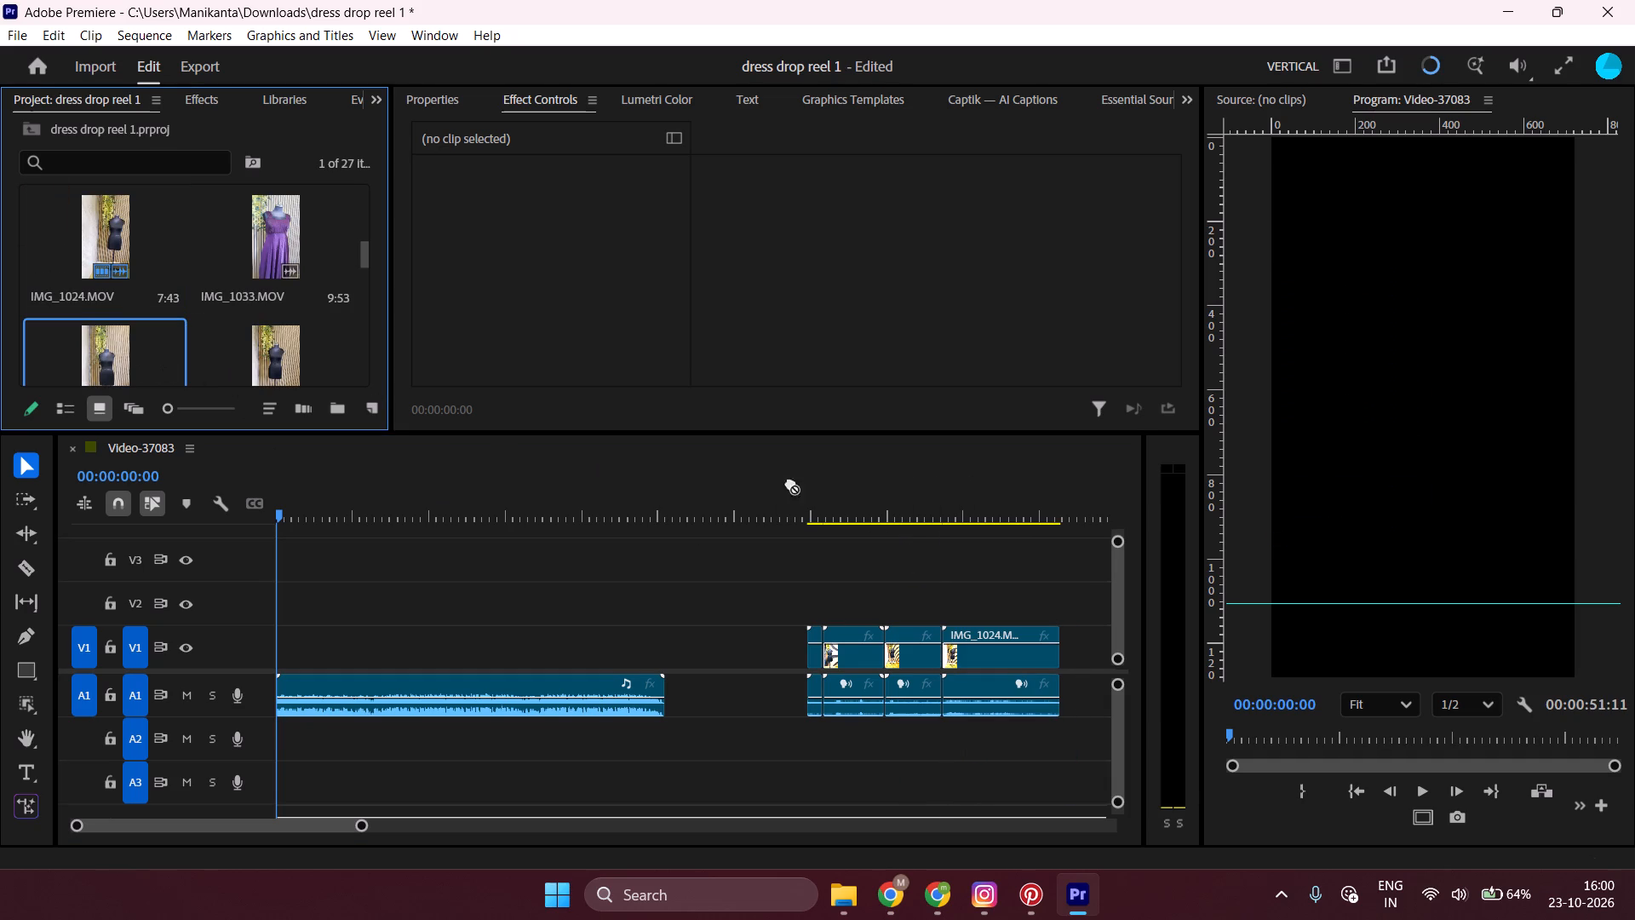
left_click_drag(790, 482, 1070, 652)
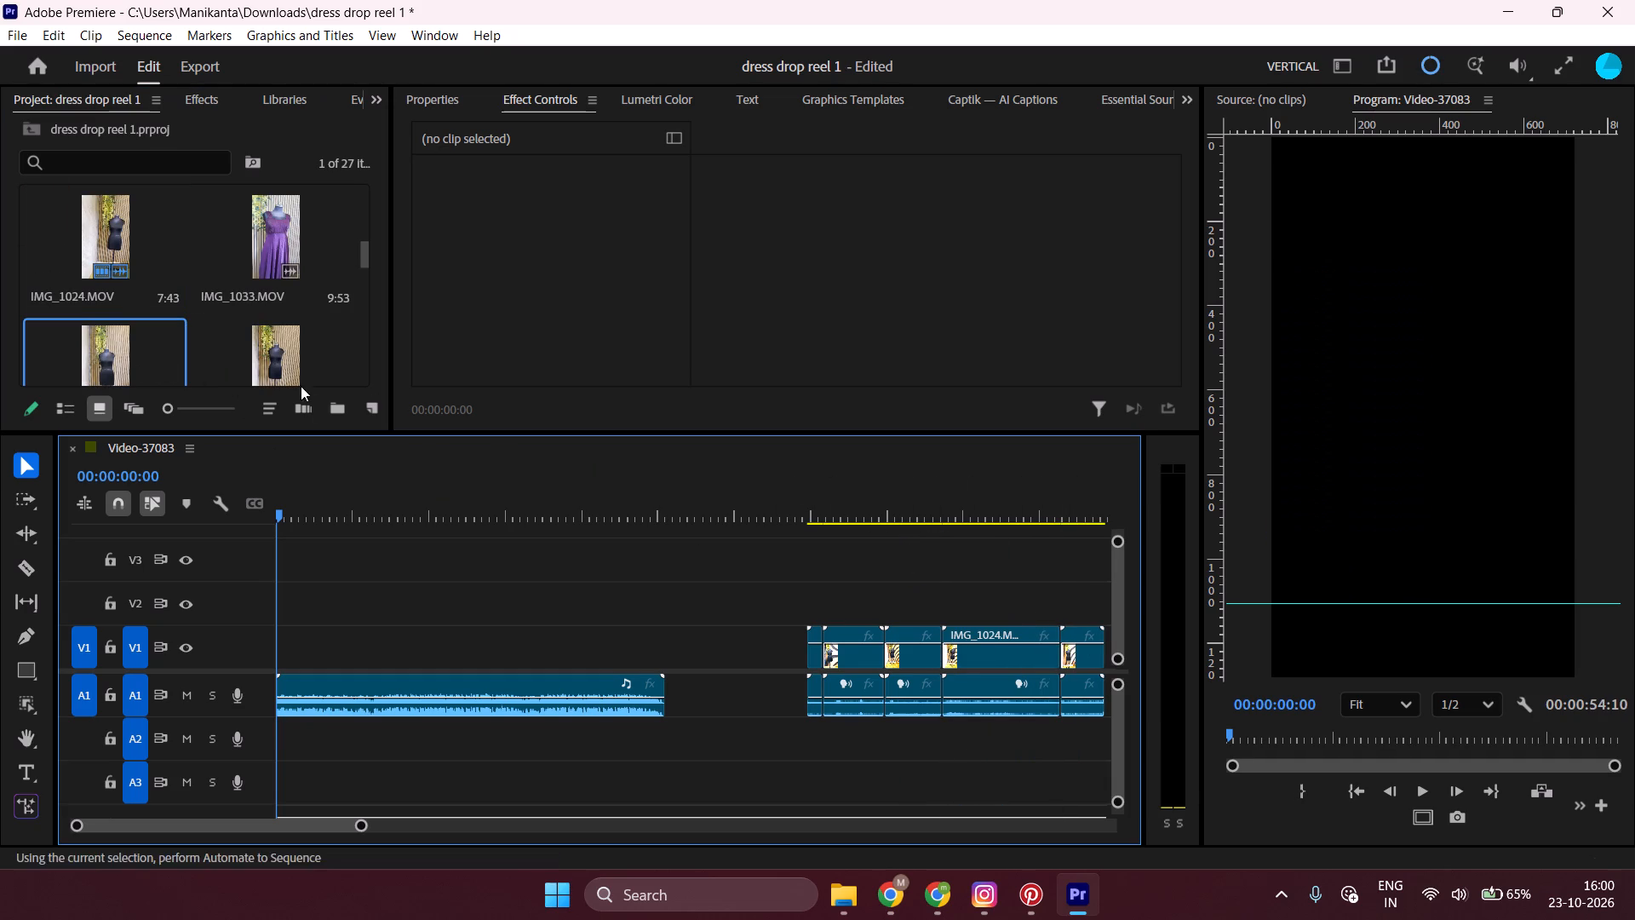
Append IMG_1023, IMG_1030 and IMG_1031 end to end after IMG_1110 on V1.
left_click_drag(282, 354, 1095, 619)
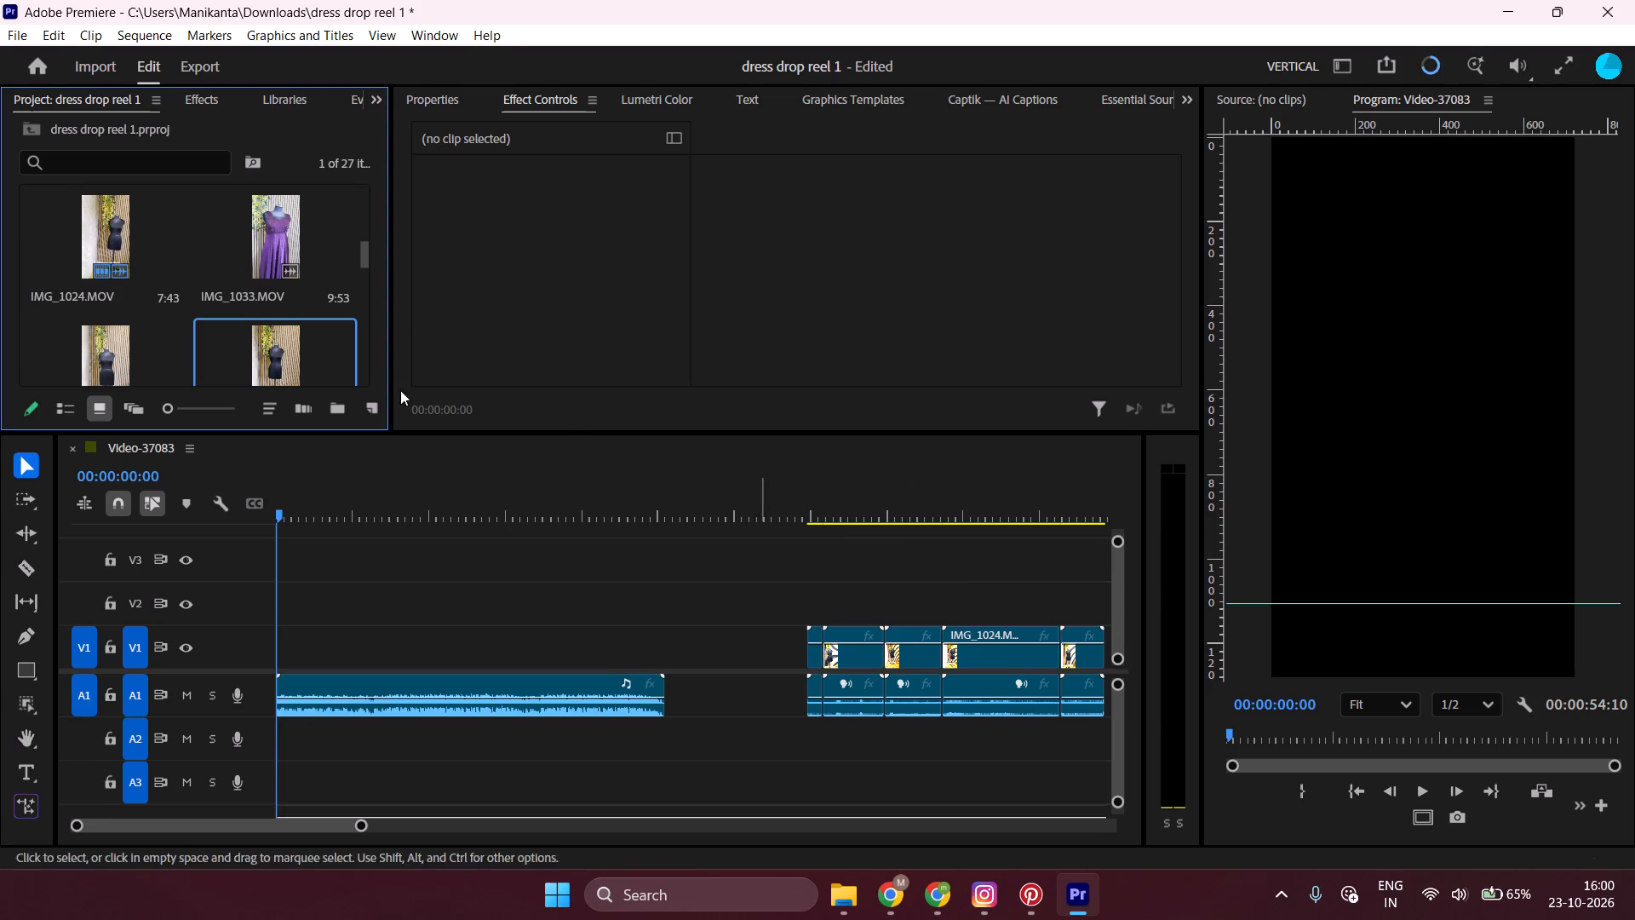
scroll(468, 724, "down", 8)
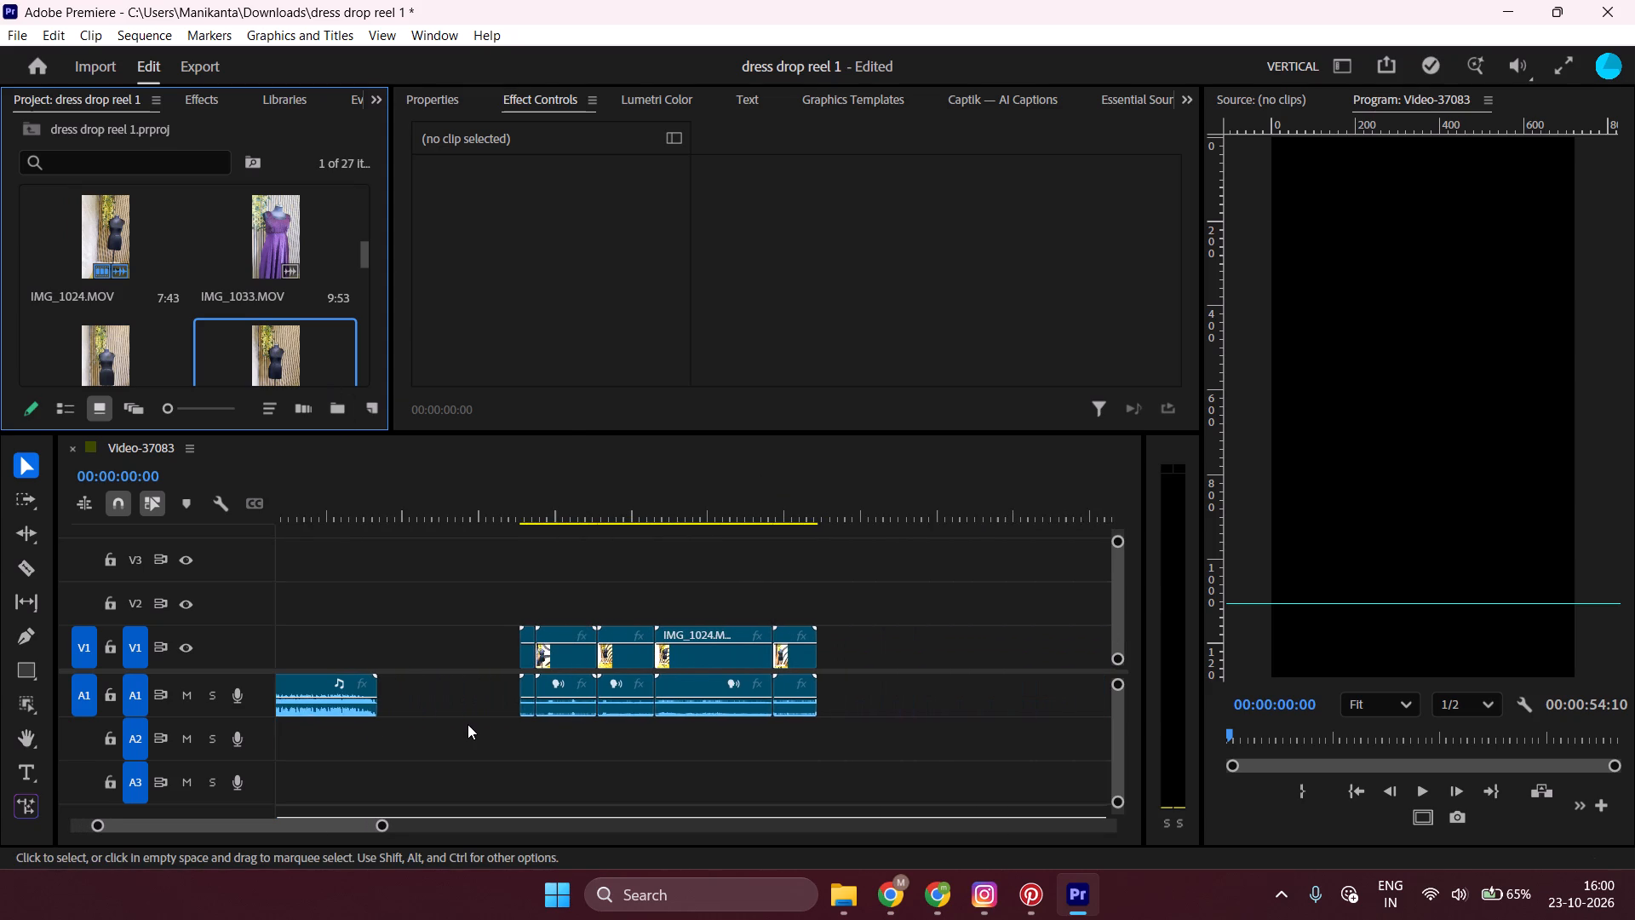
scroll(468, 724, "down", 5)
left_click_drag(280, 366, 360, 397)
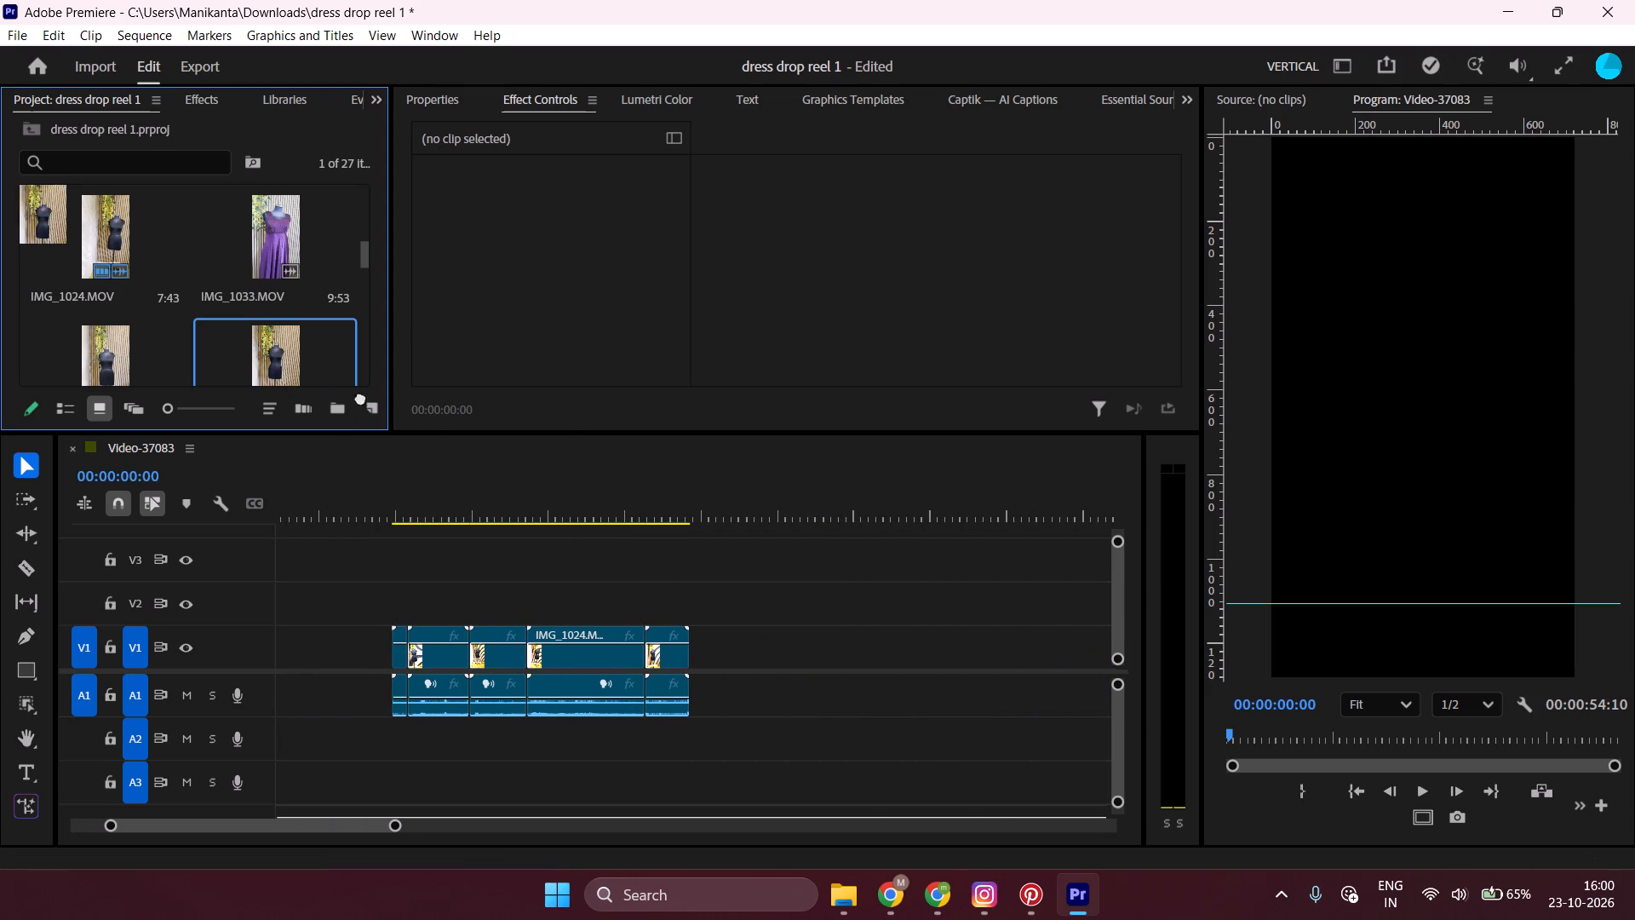
left_click_drag(360, 397, 695, 647)
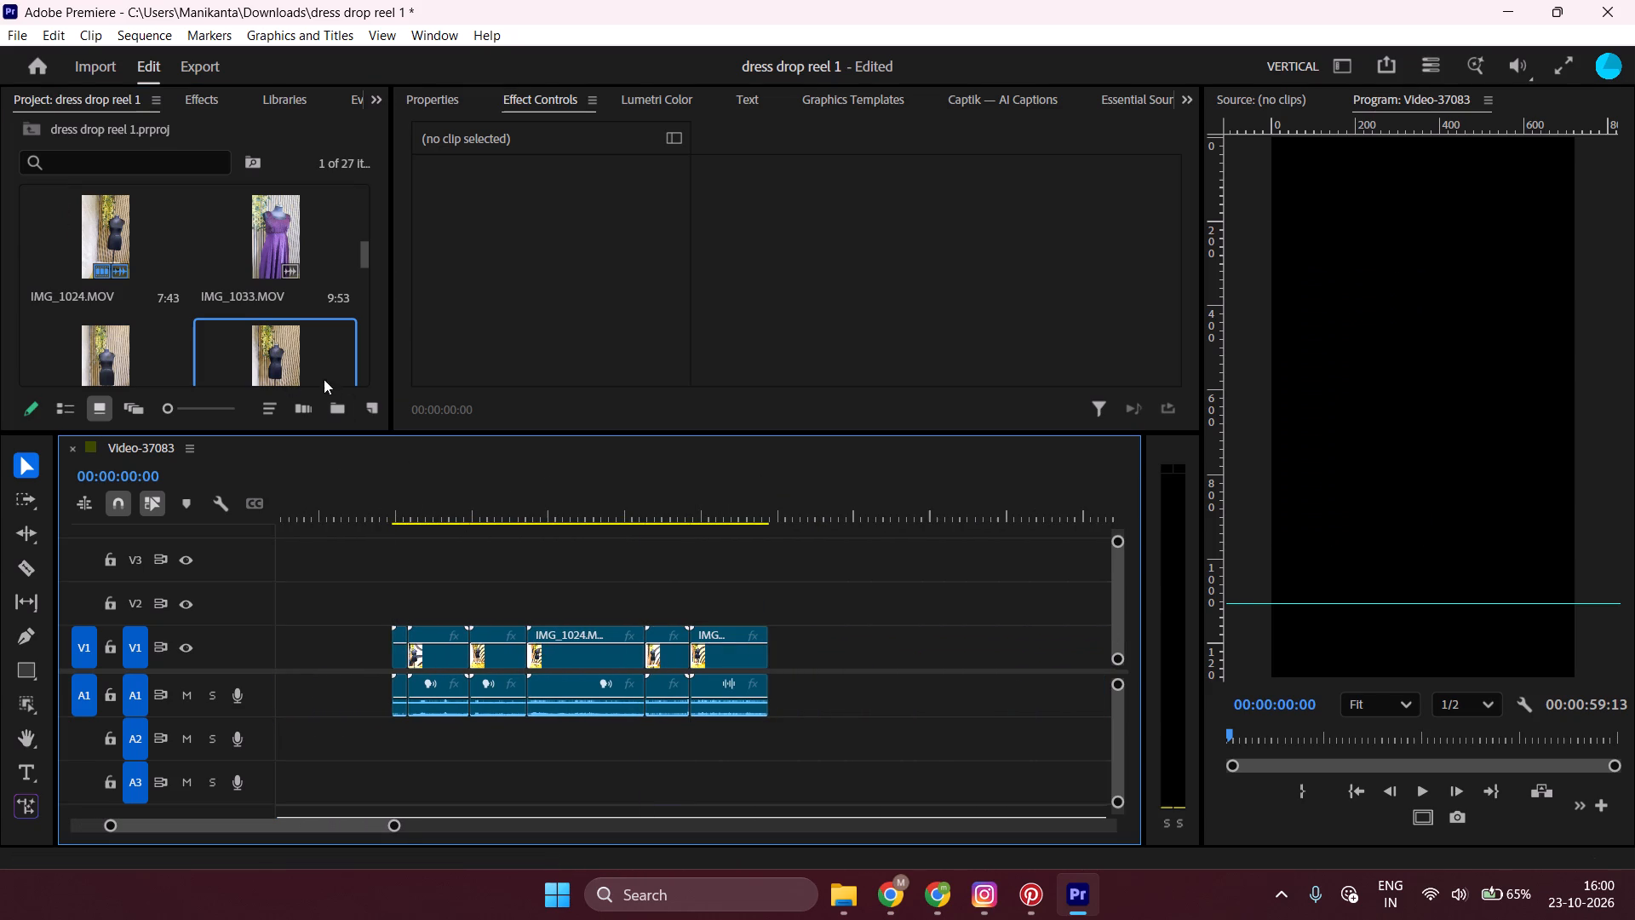
scroll(323, 354, "down", 1)
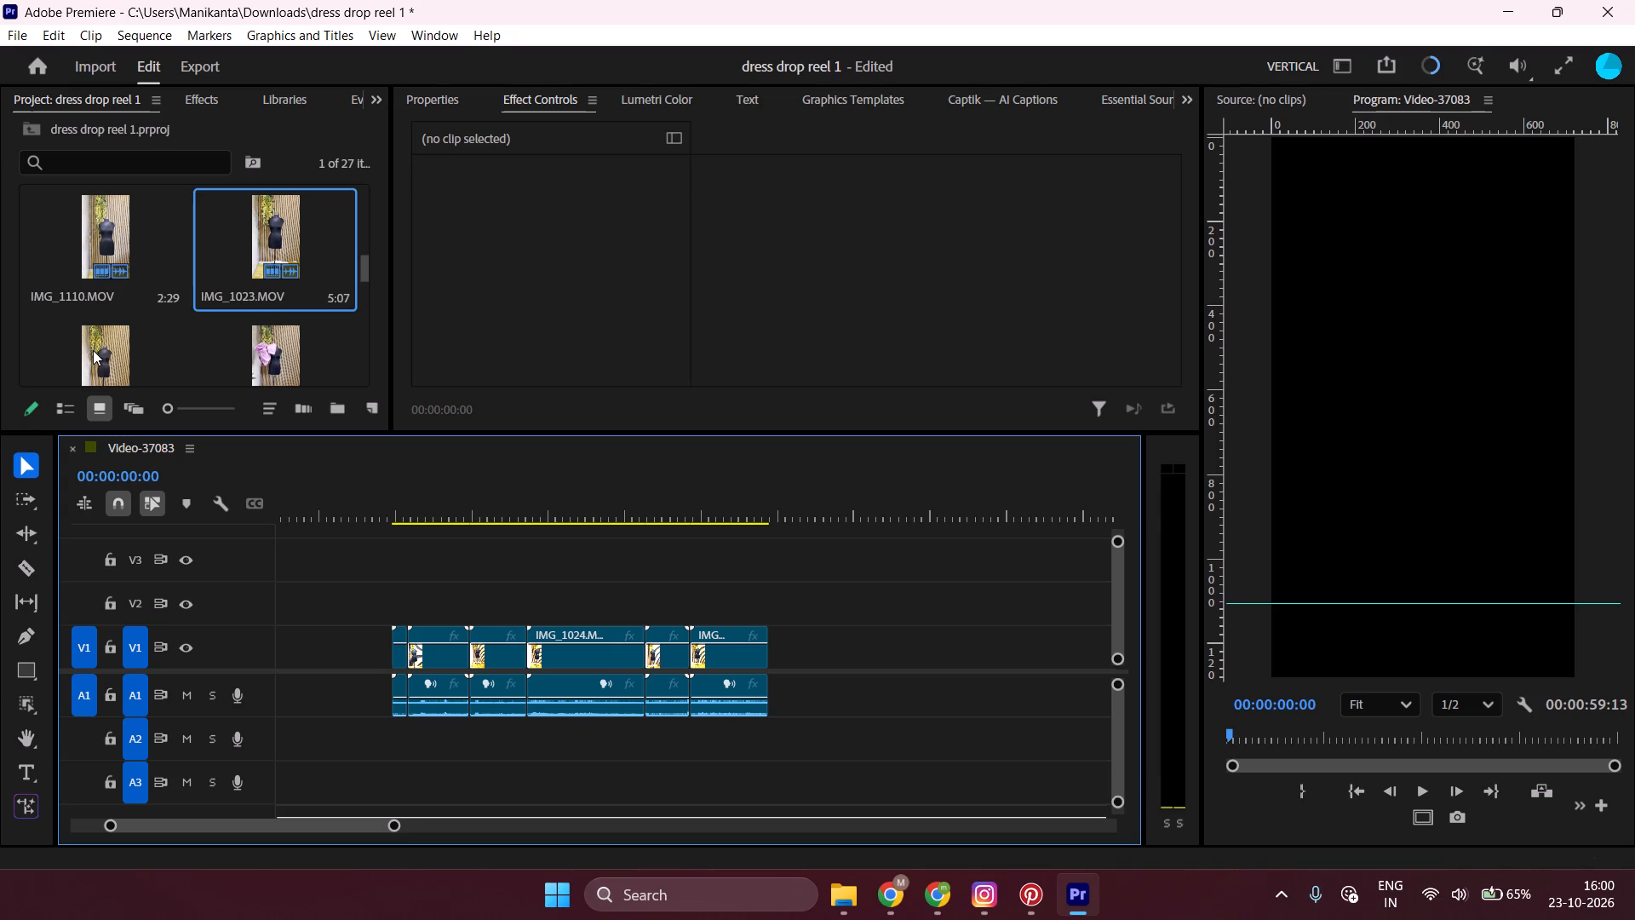
left_click_drag(93, 350, 779, 636)
left_click_drag(281, 351, 886, 628)
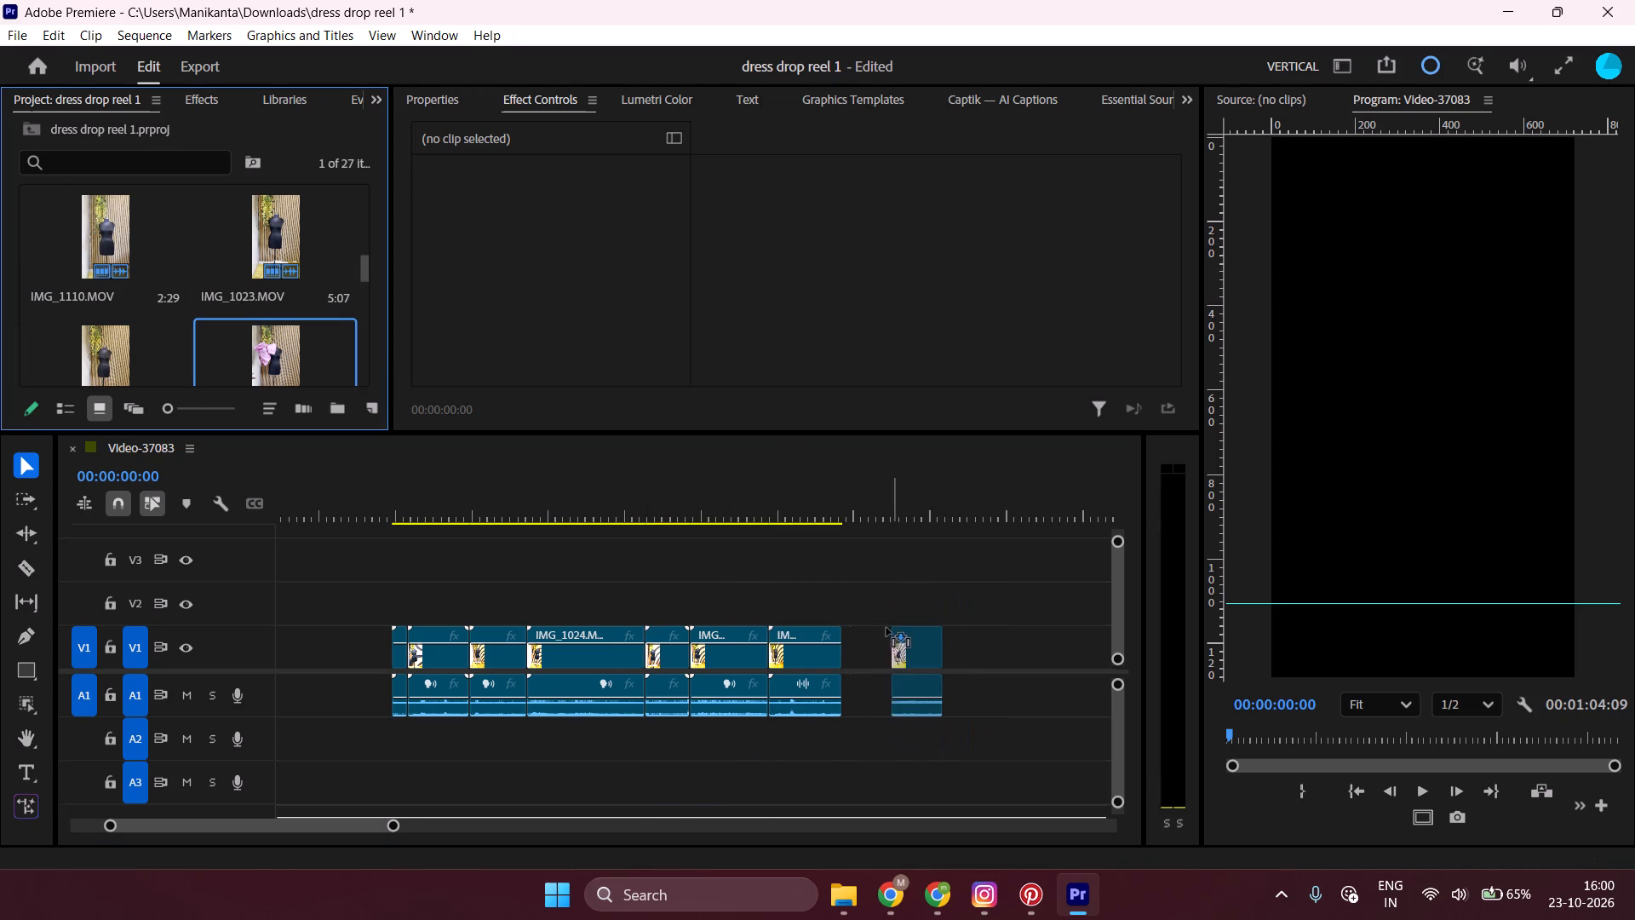
left_click_drag(886, 628, 850, 635)
Append IMG_1111 and IMG_1109 end to end after IMG_1031 on V1.
scroll(215, 332, "down", 2)
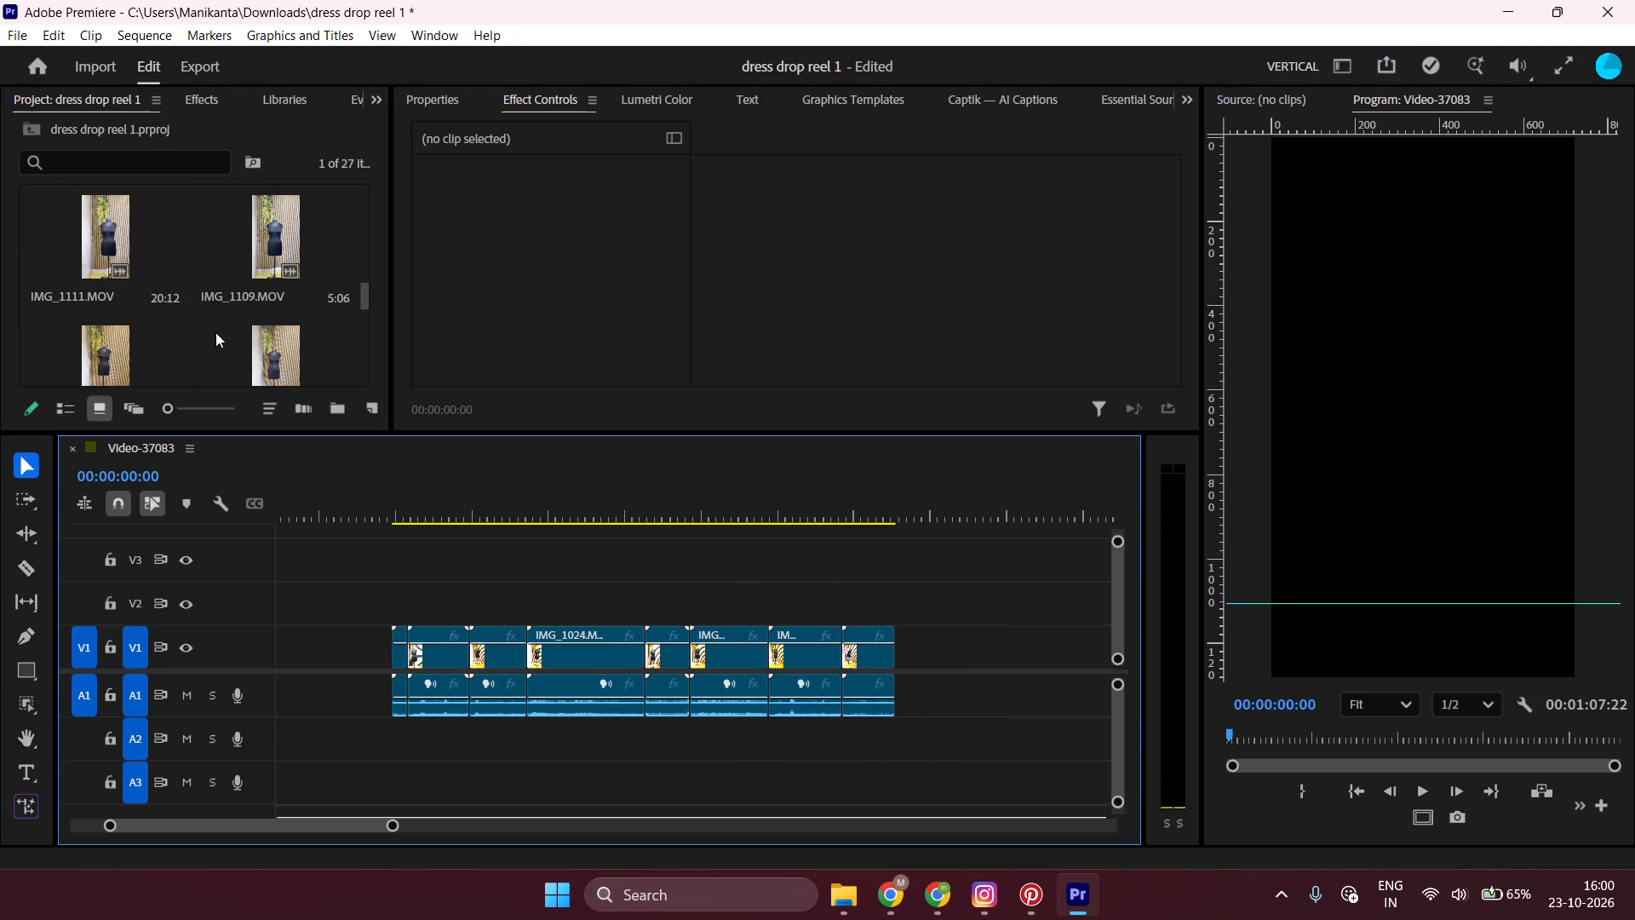
scroll(215, 332, "up", 1)
left_click_drag(95, 359, 744, 516)
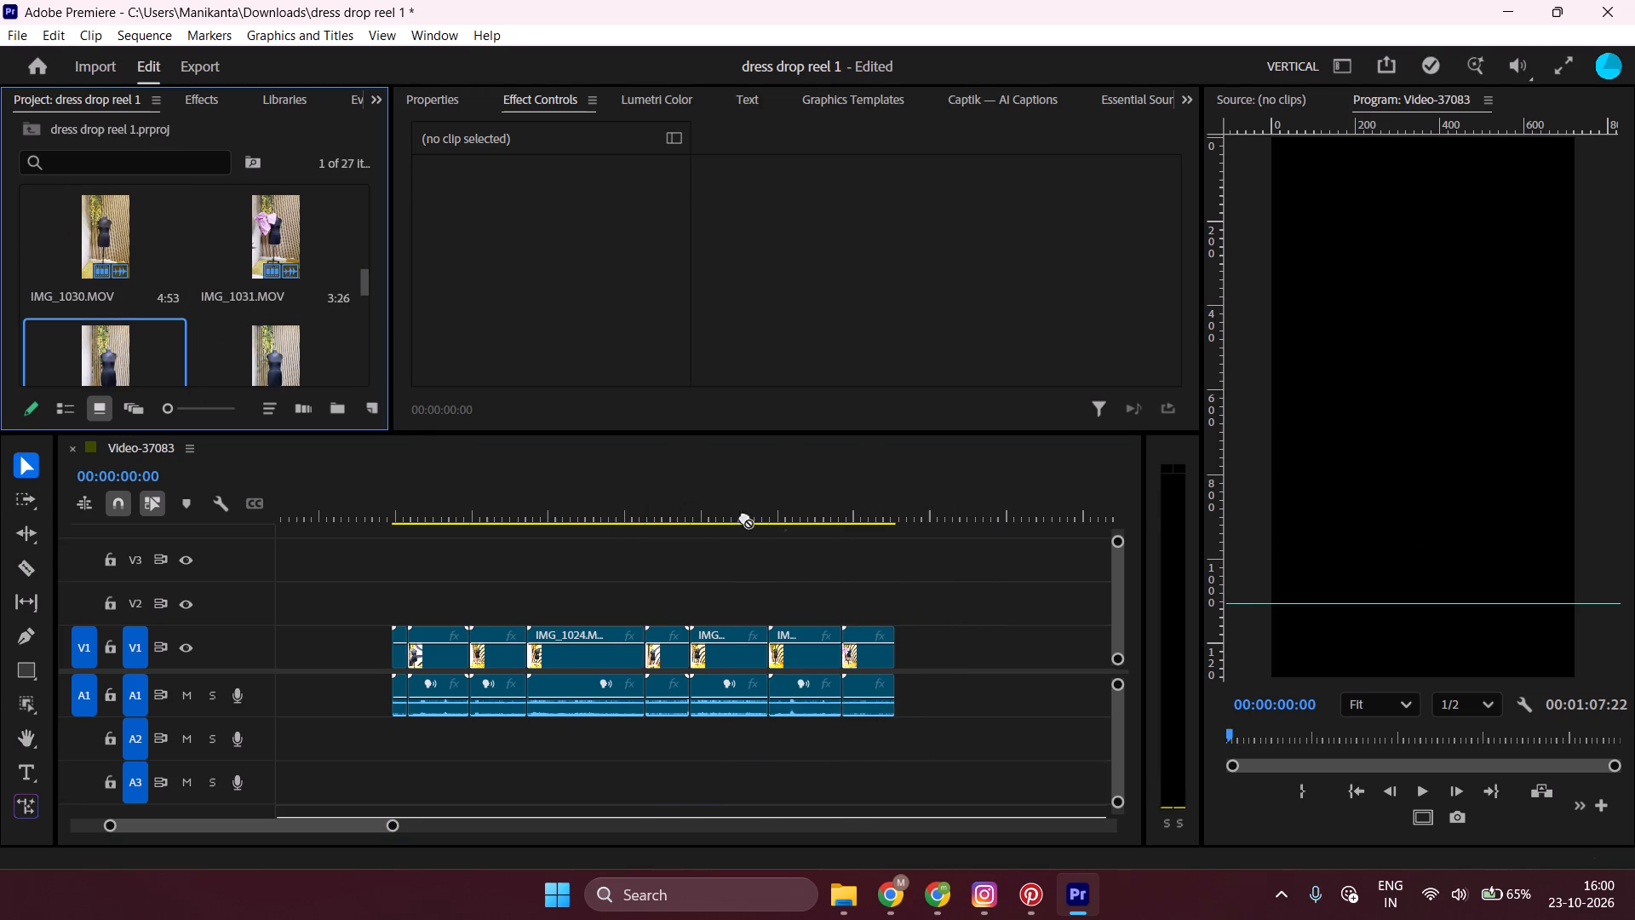
left_click_drag(744, 516, 898, 640)
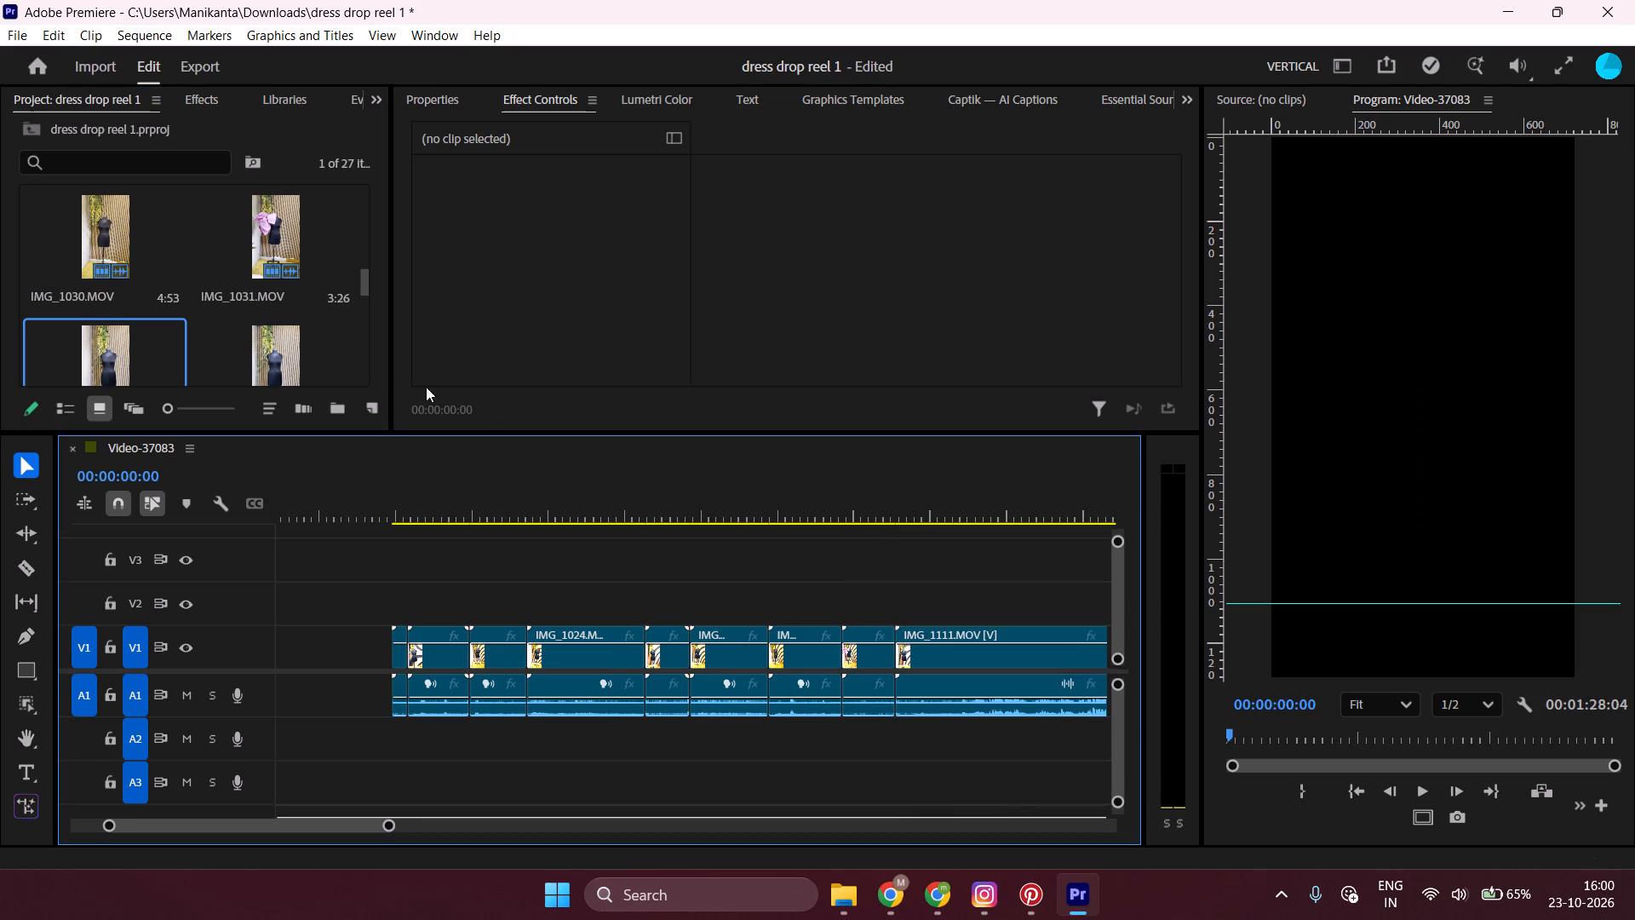
left_click_drag(294, 360, 1103, 635)
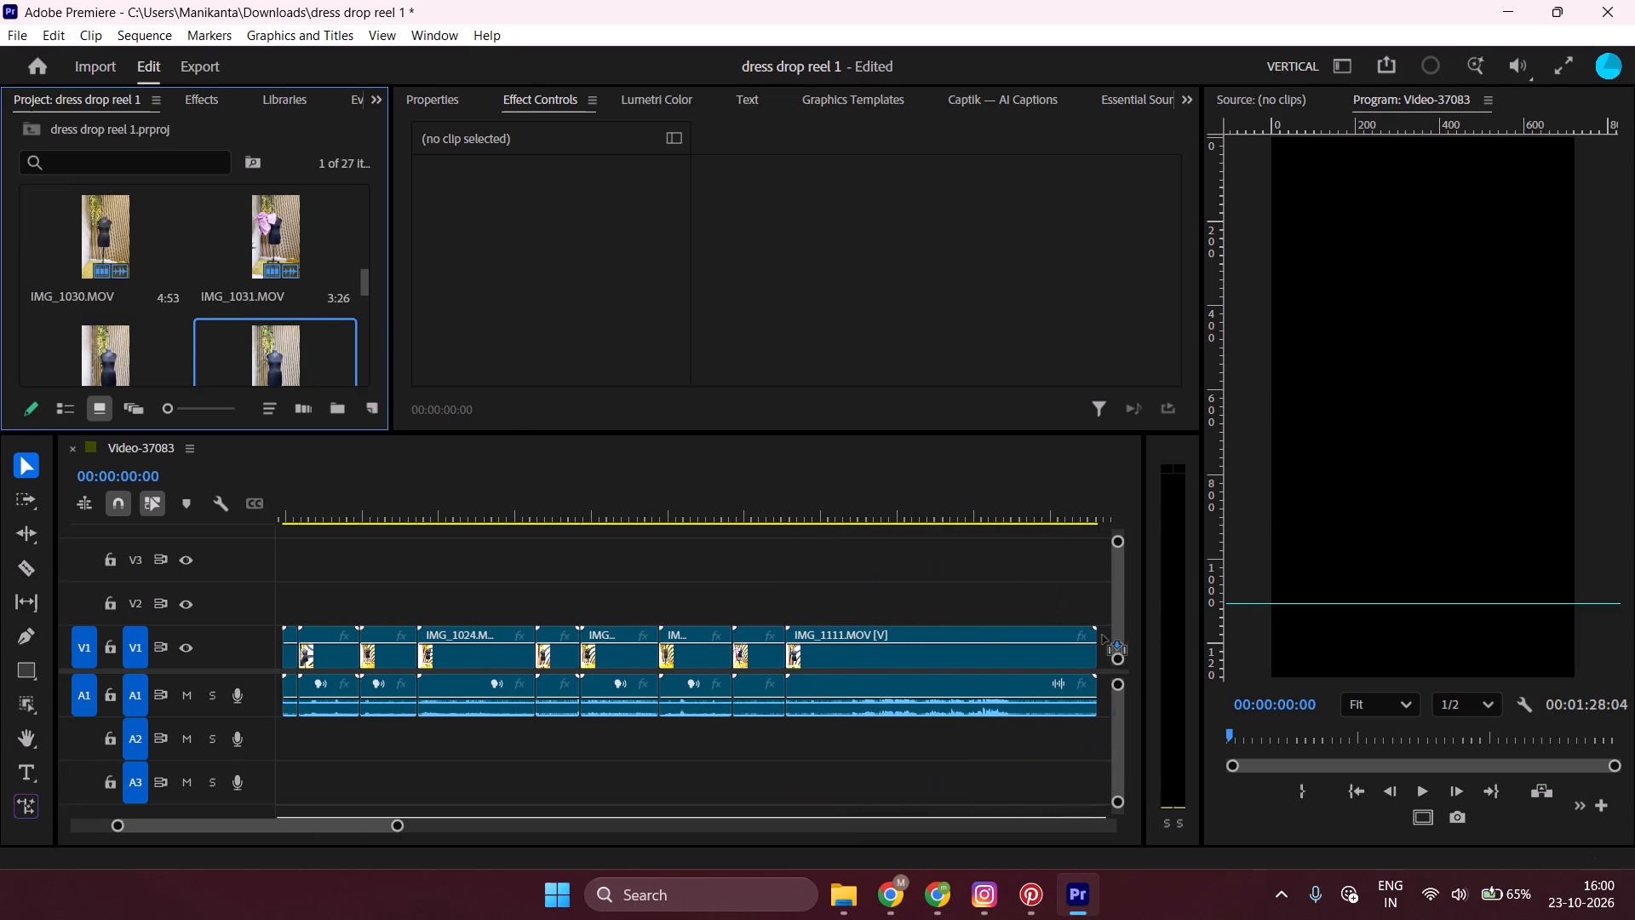
left_click_drag(1103, 635, 1110, 663)
Append IMG_1032 and the IMG_1022 dress drop clip end to end after IMG_1109 on V1.
scroll(824, 551, "down", 4)
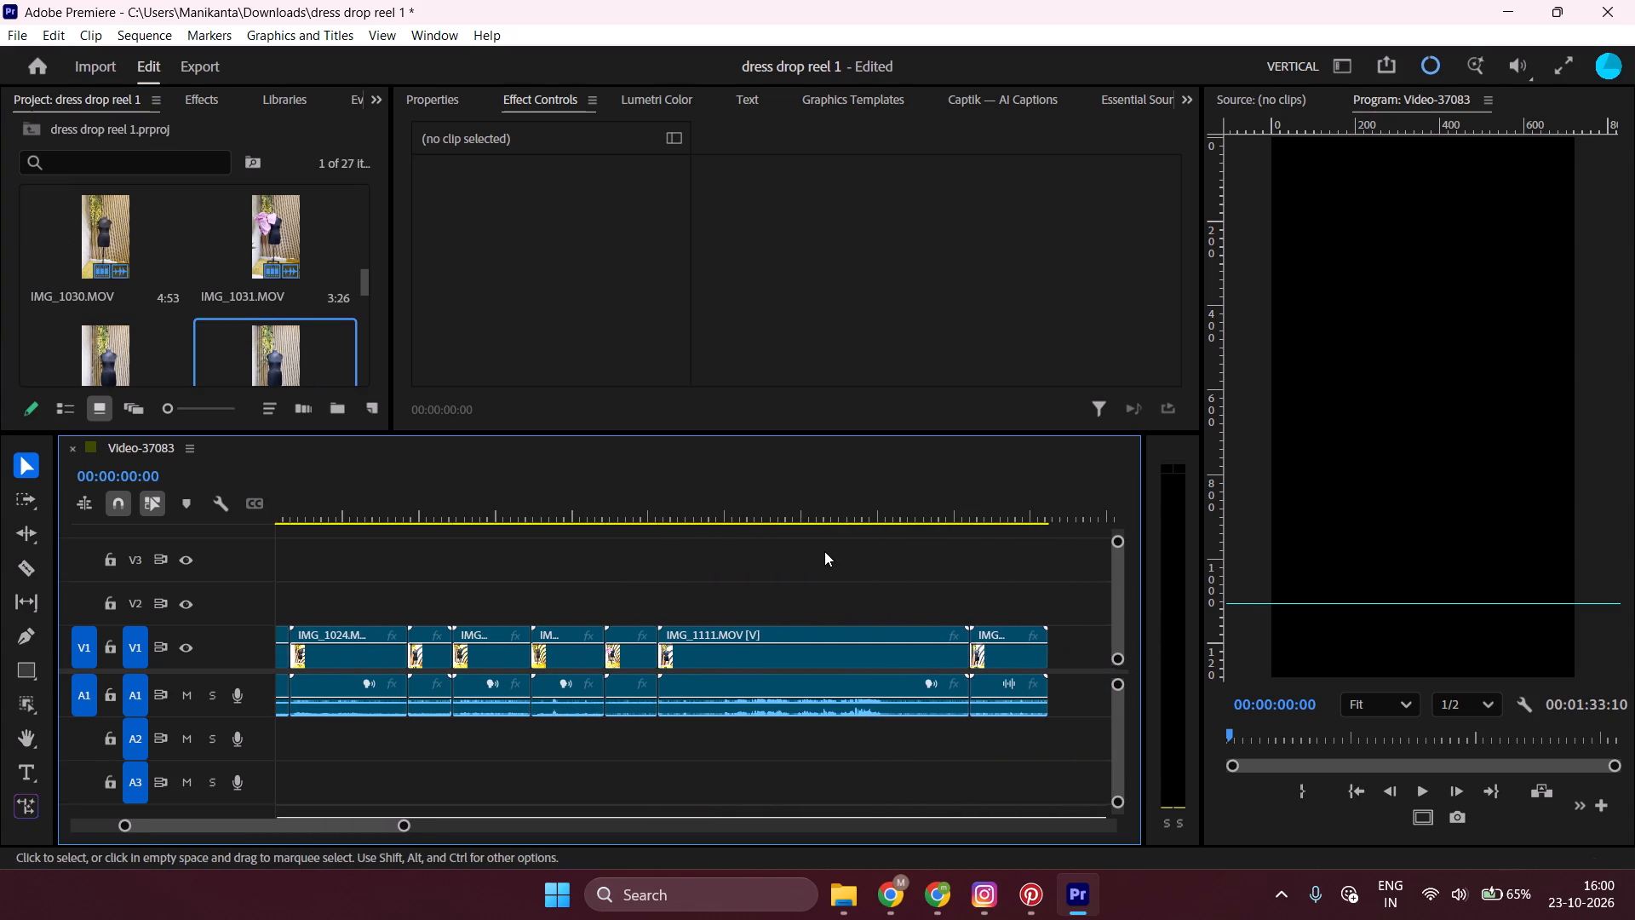
scroll(824, 551, "down", 7)
scroll(183, 261, "down", 1)
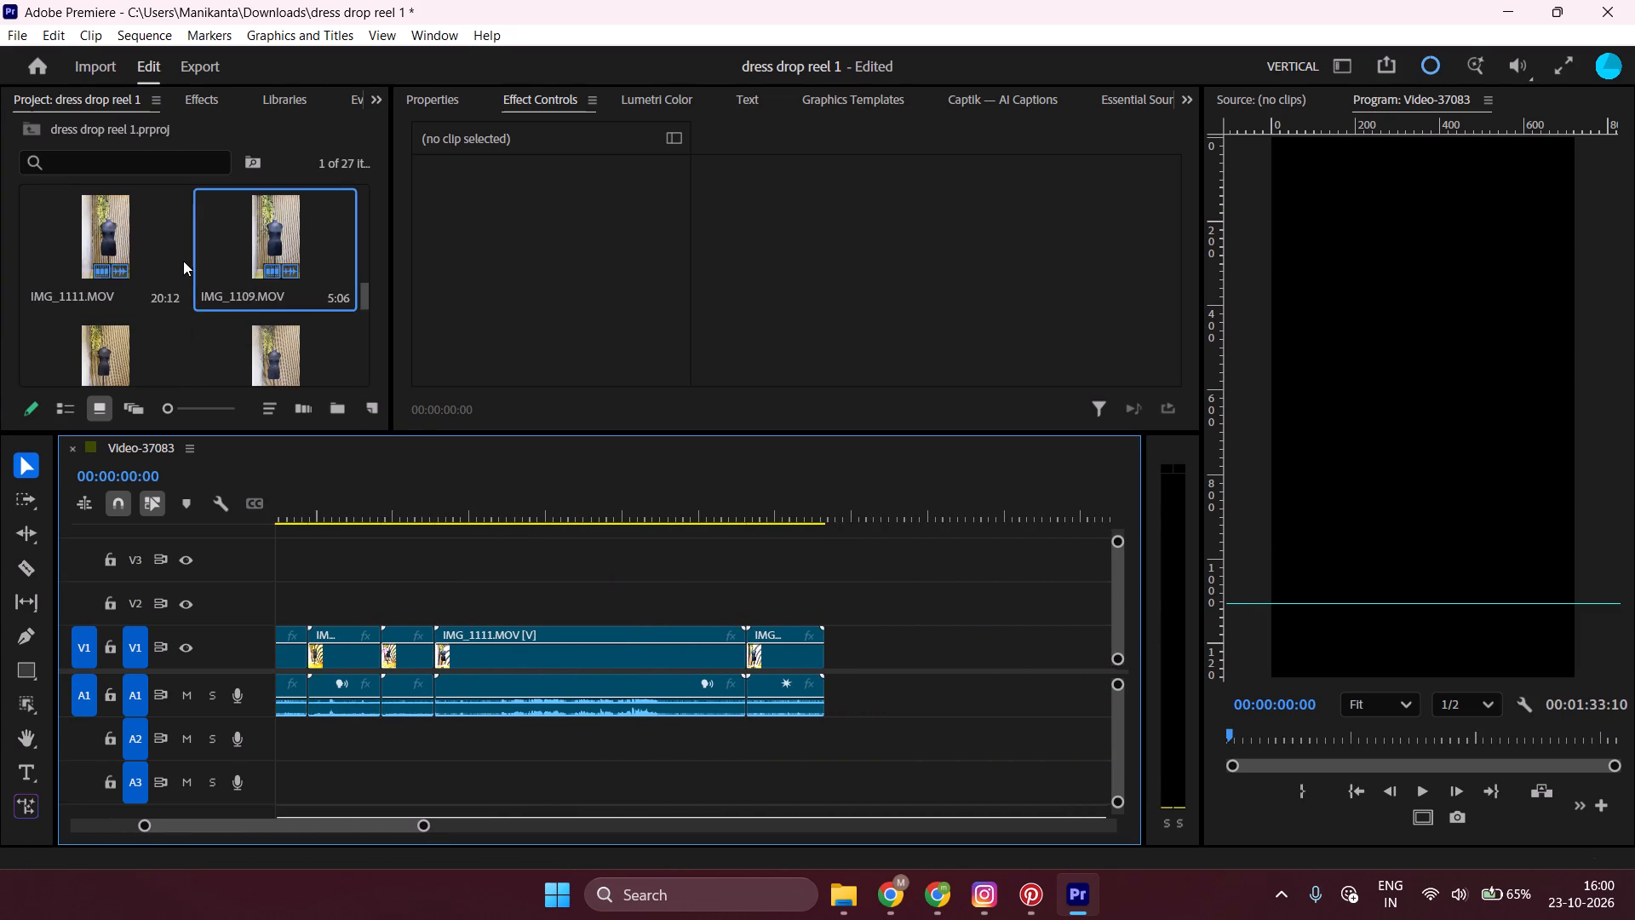
scroll(183, 261, "down", 1)
scroll(183, 261, "up", 1)
left_click_drag(107, 349, 736, 510)
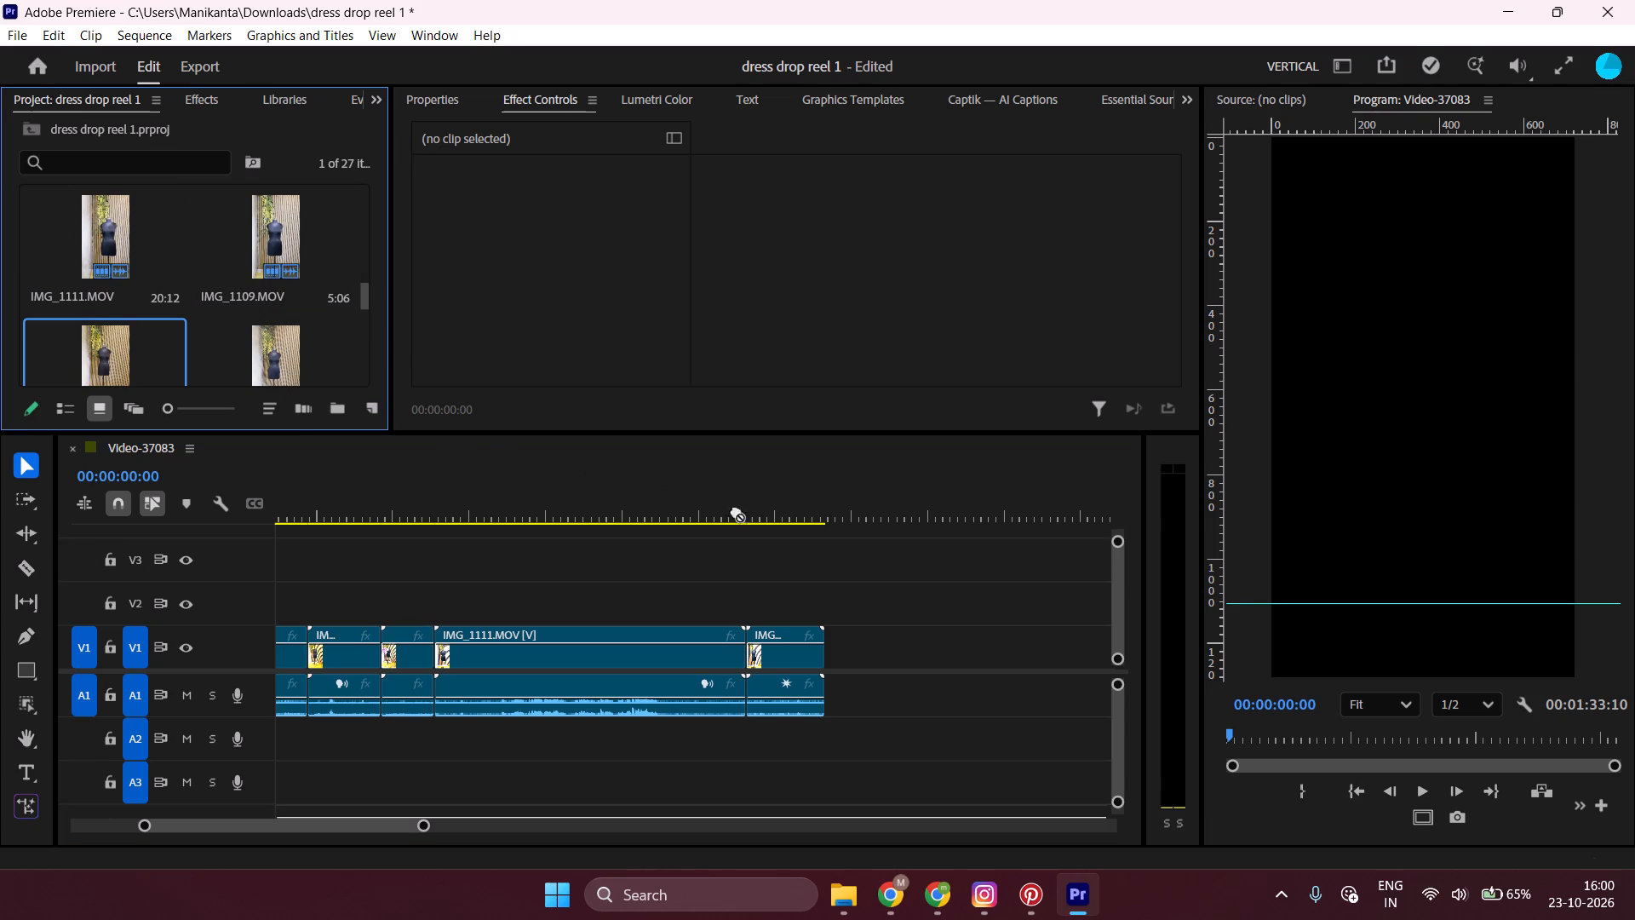
left_click_drag(736, 510, 832, 635)
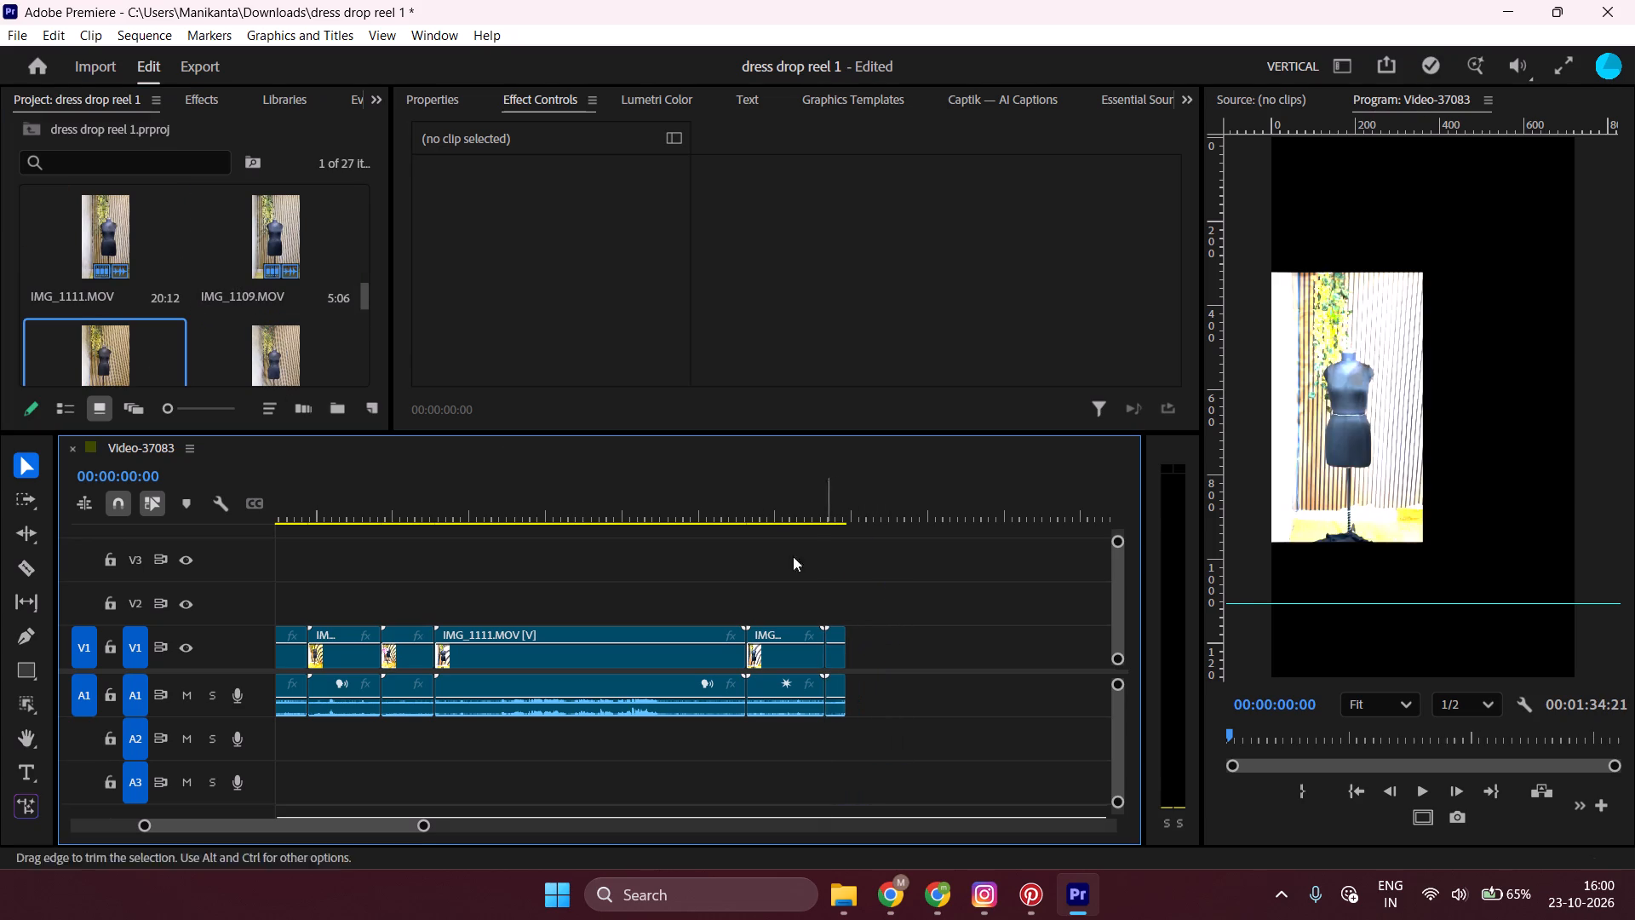
left_click_drag(277, 359, 871, 650)
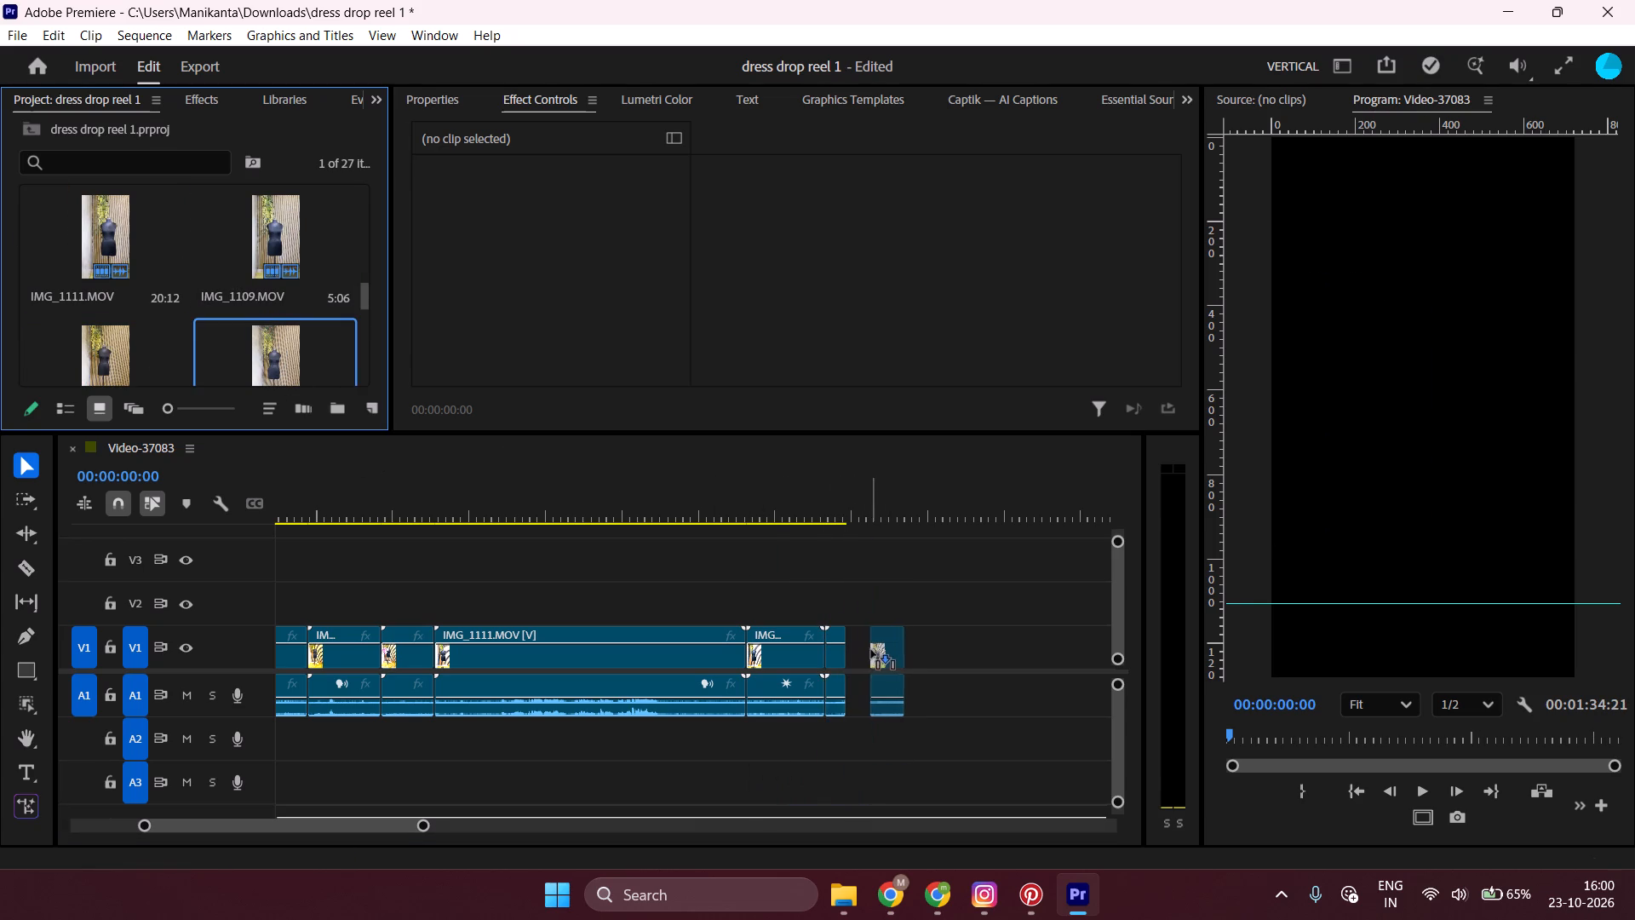
left_click_drag(871, 650, 848, 658)
Append IMG_1025 and IMG_1029 end to end after the IMG_1022 clip on V1.
scroll(248, 267, "down", 2)
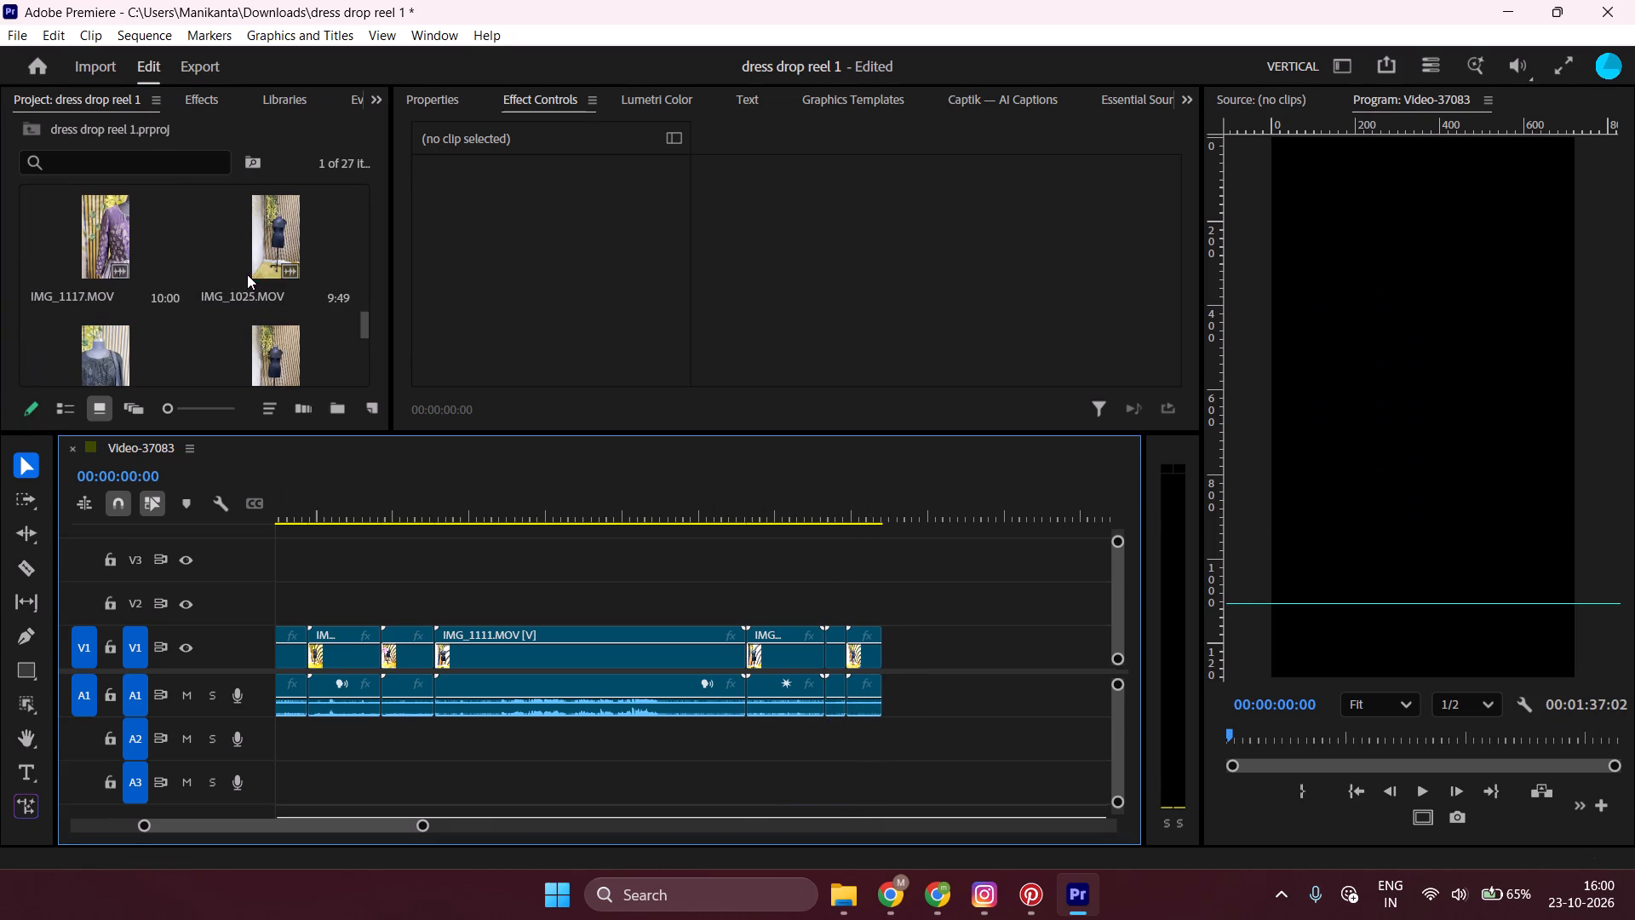
scroll(247, 274, "up", 1)
left_click_drag(263, 347, 736, 488)
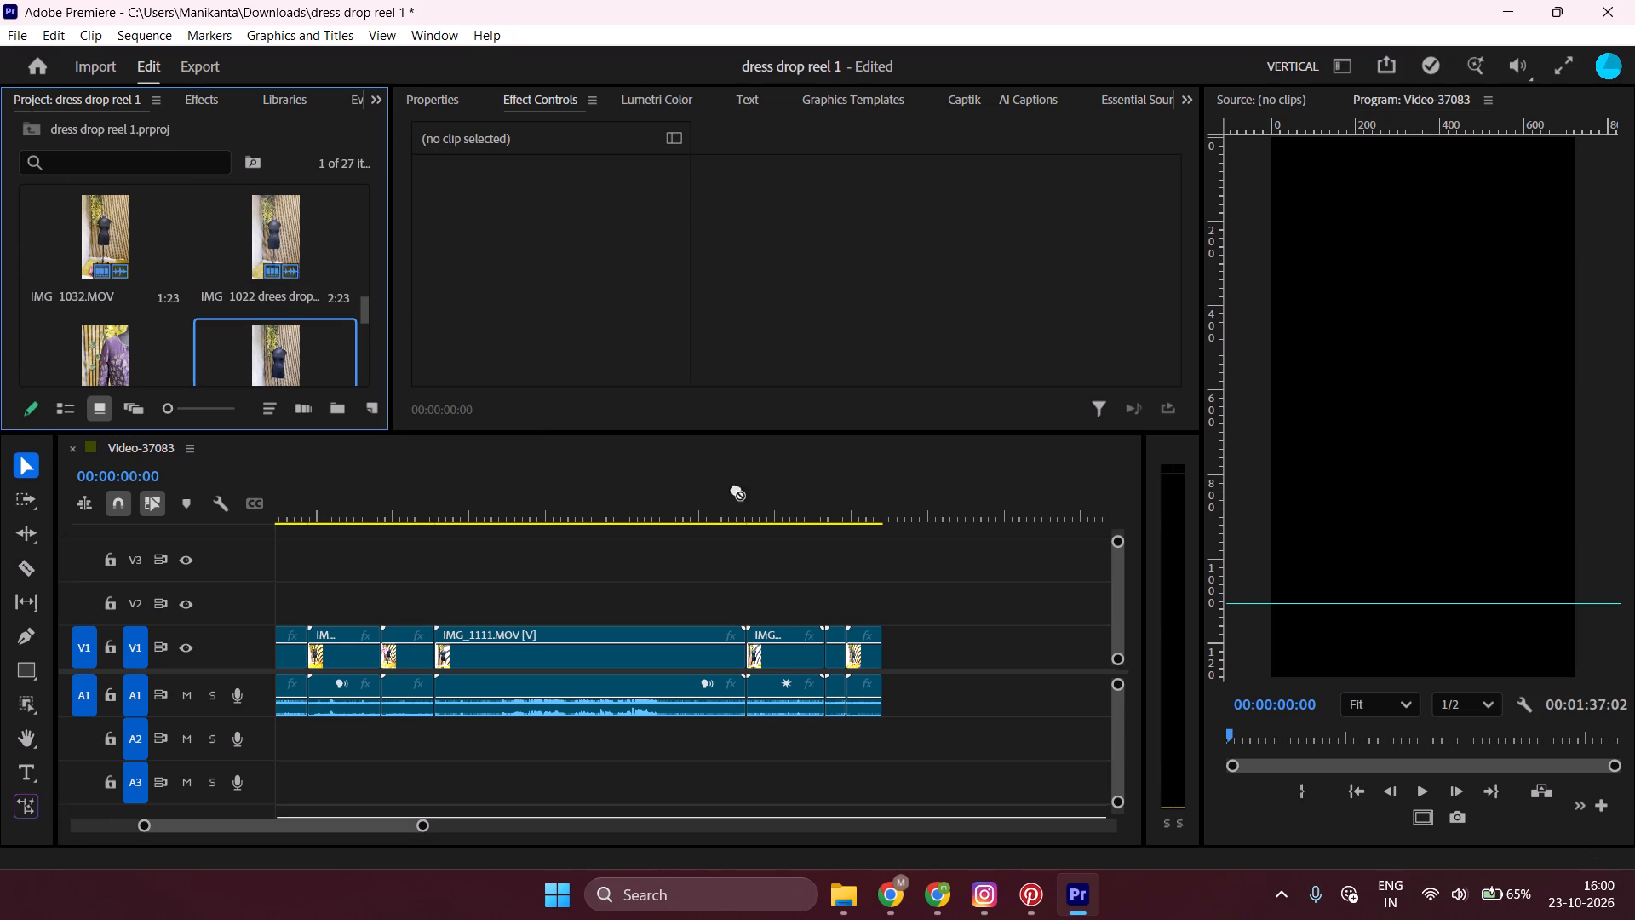
left_click_drag(736, 488, 892, 657)
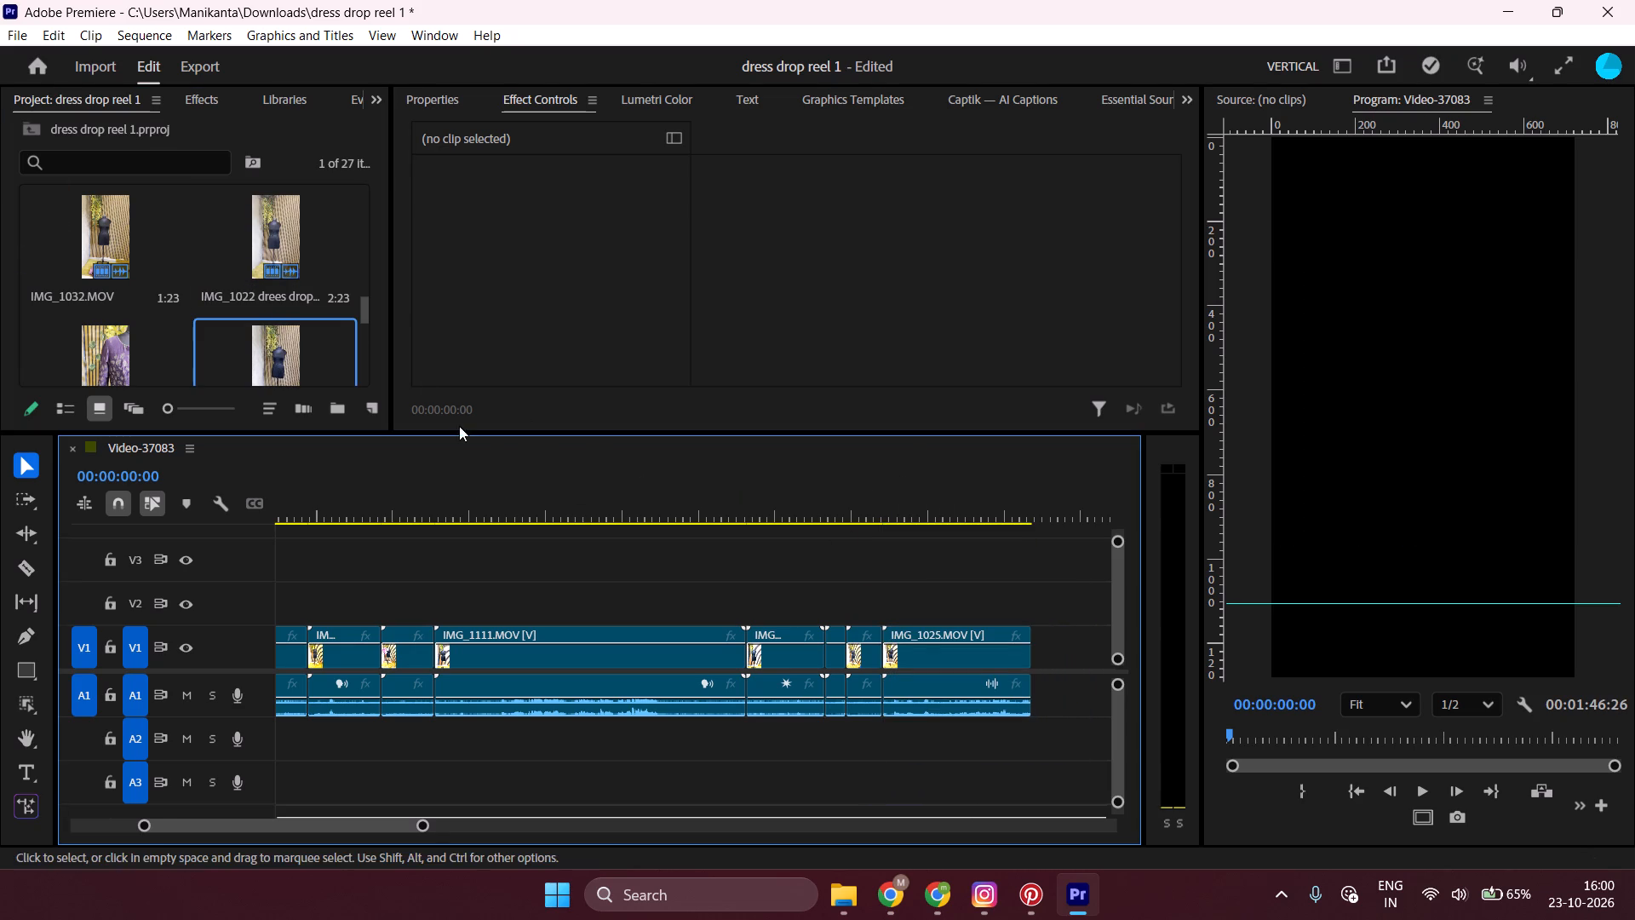
scroll(272, 345, "down", 3)
scroll(271, 345, "up", 2)
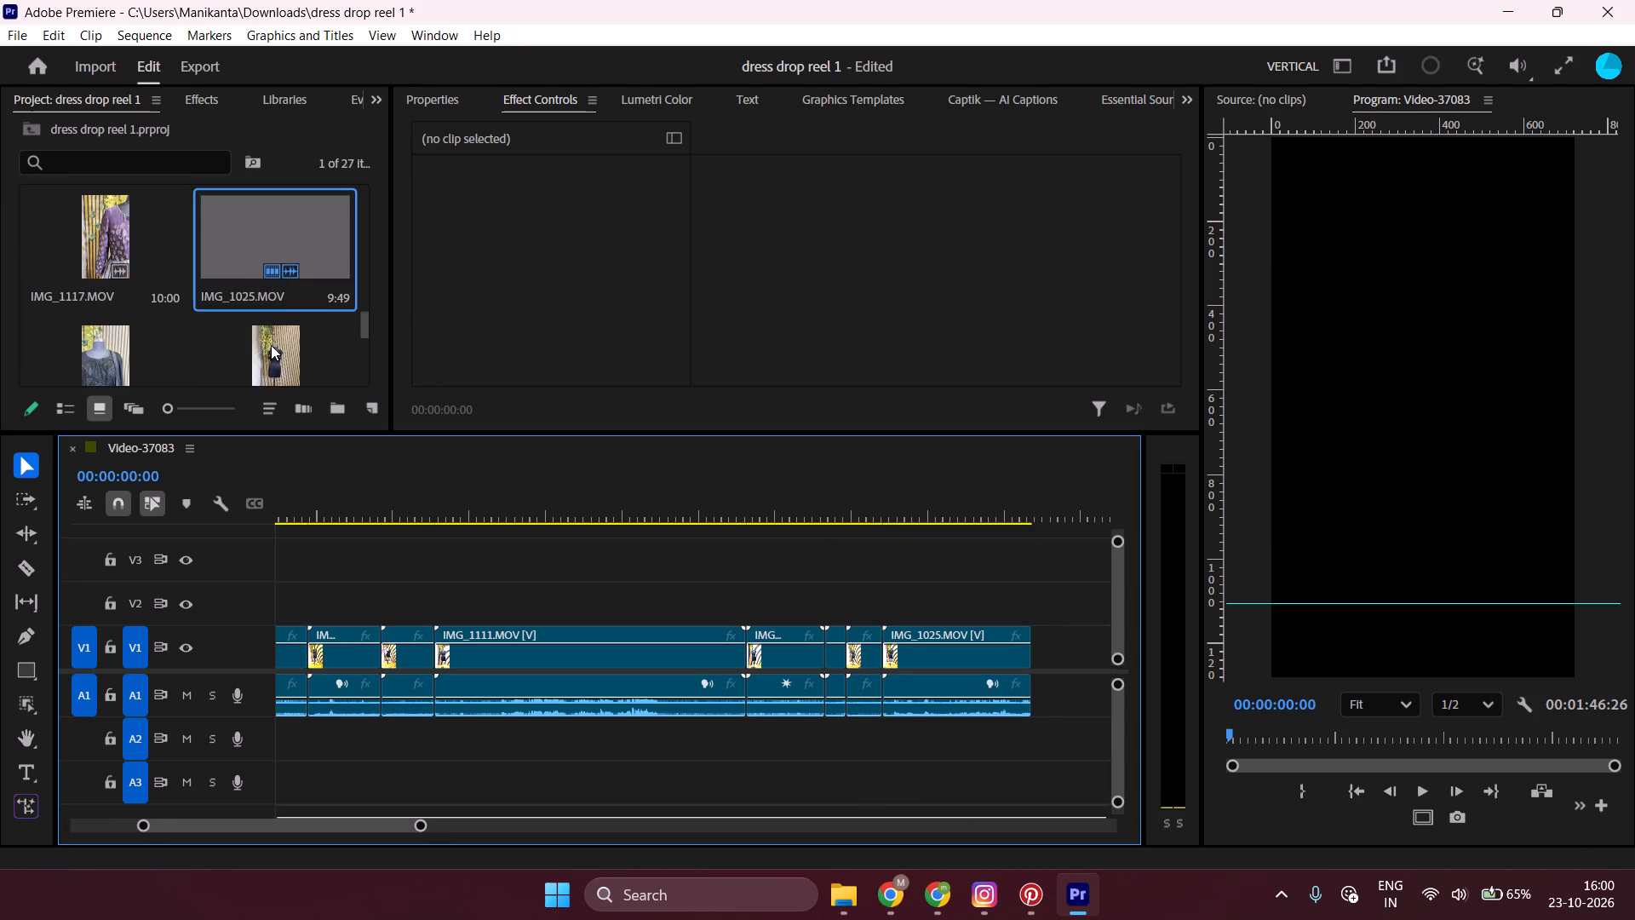
scroll(271, 345, "down", 1)
scroll(271, 345, "up", 1)
left_click_drag(270, 345, 1005, 505)
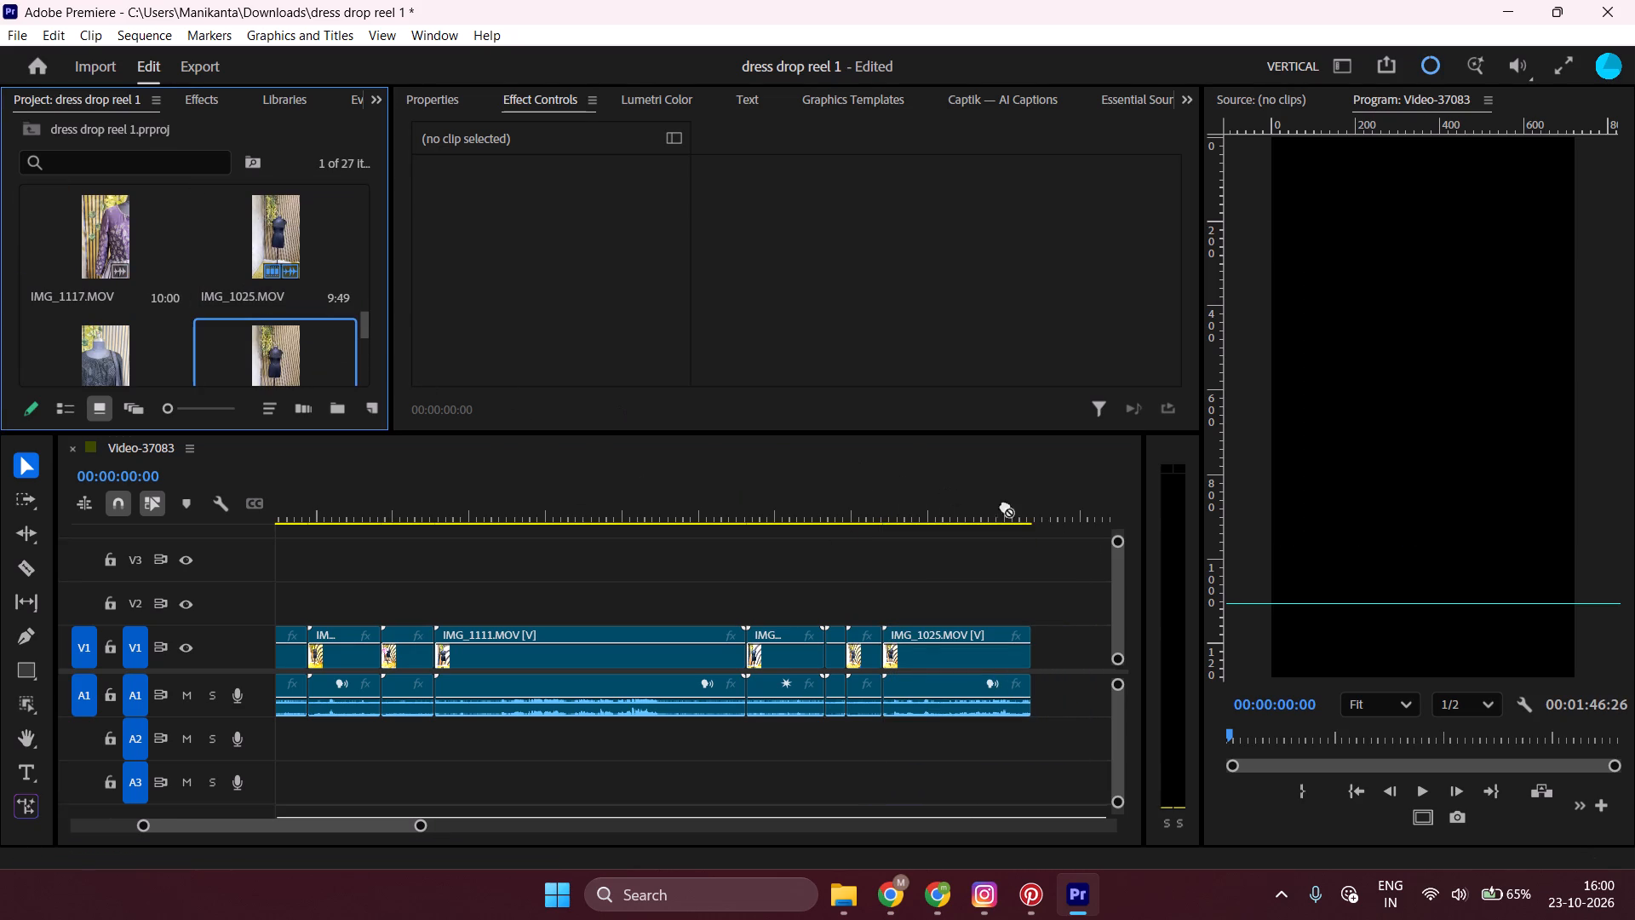
left_click_drag(1005, 505, 1040, 664)
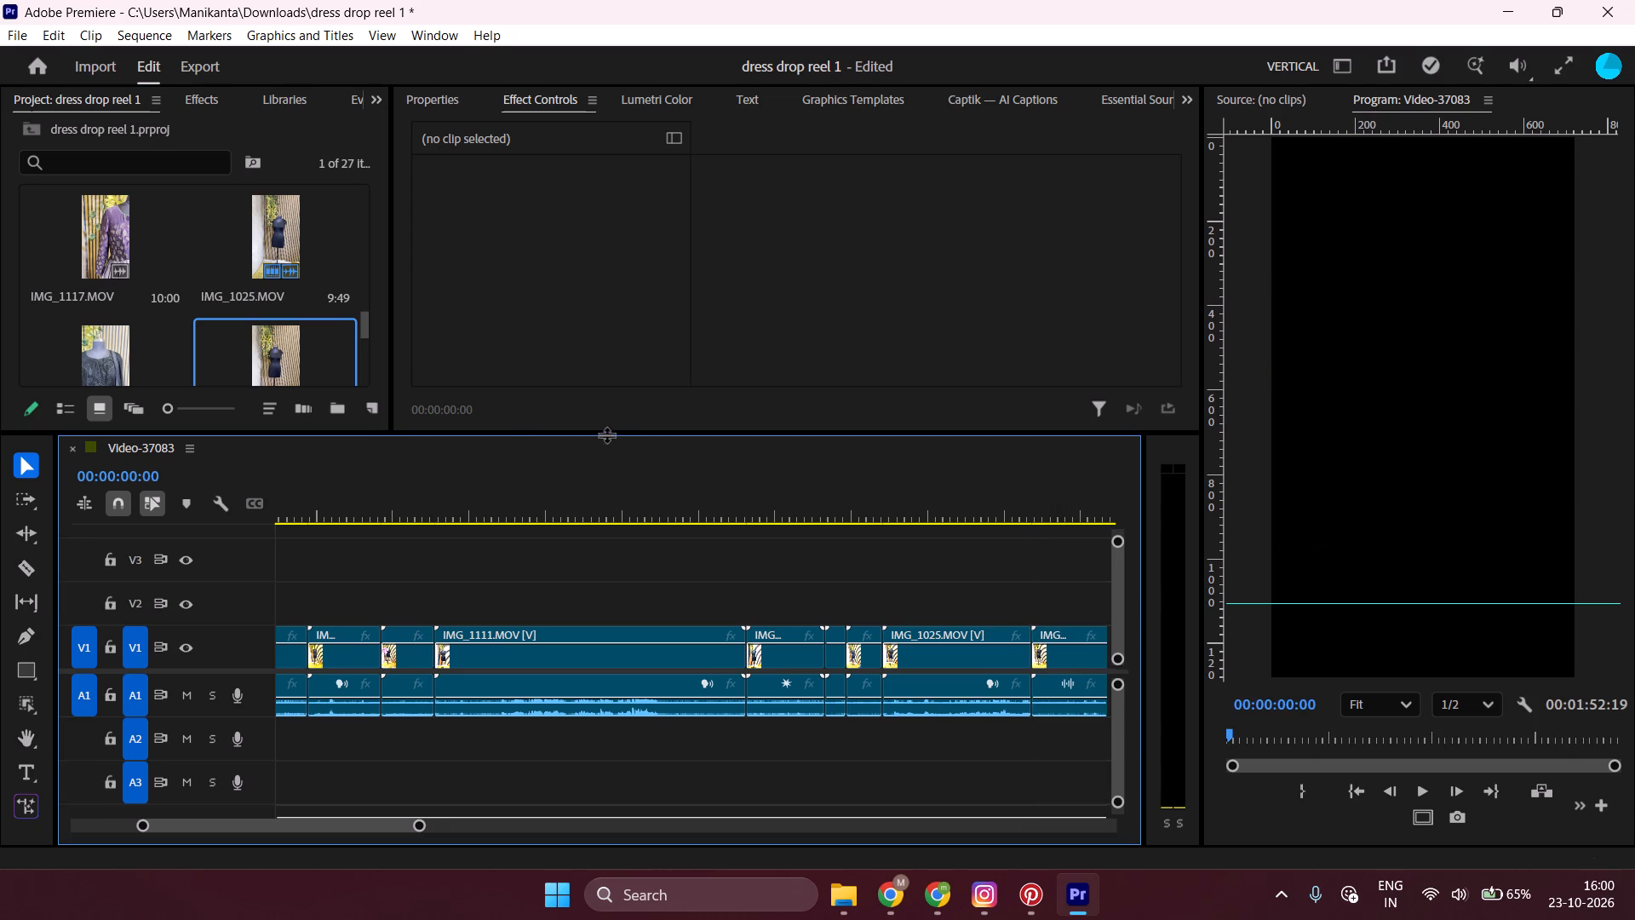
Append the mannequin clip listed directly below IMG_1115 in the project after IMG_1029 on V1.
scroll(178, 310, "down", 1)
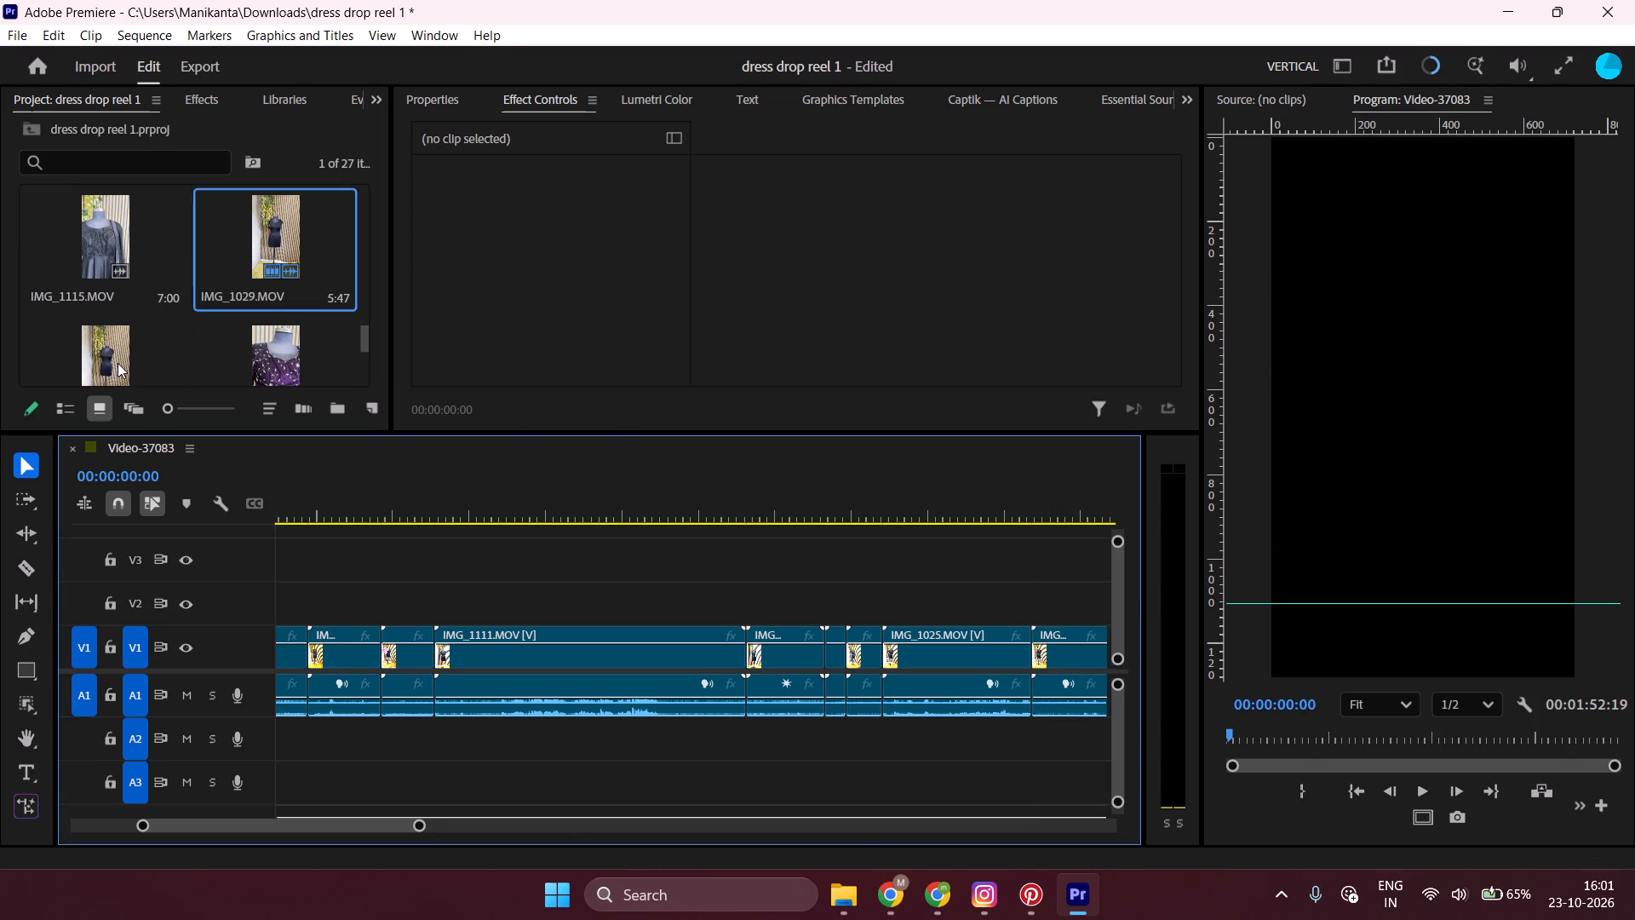
left_click_drag(118, 363, 975, 650)
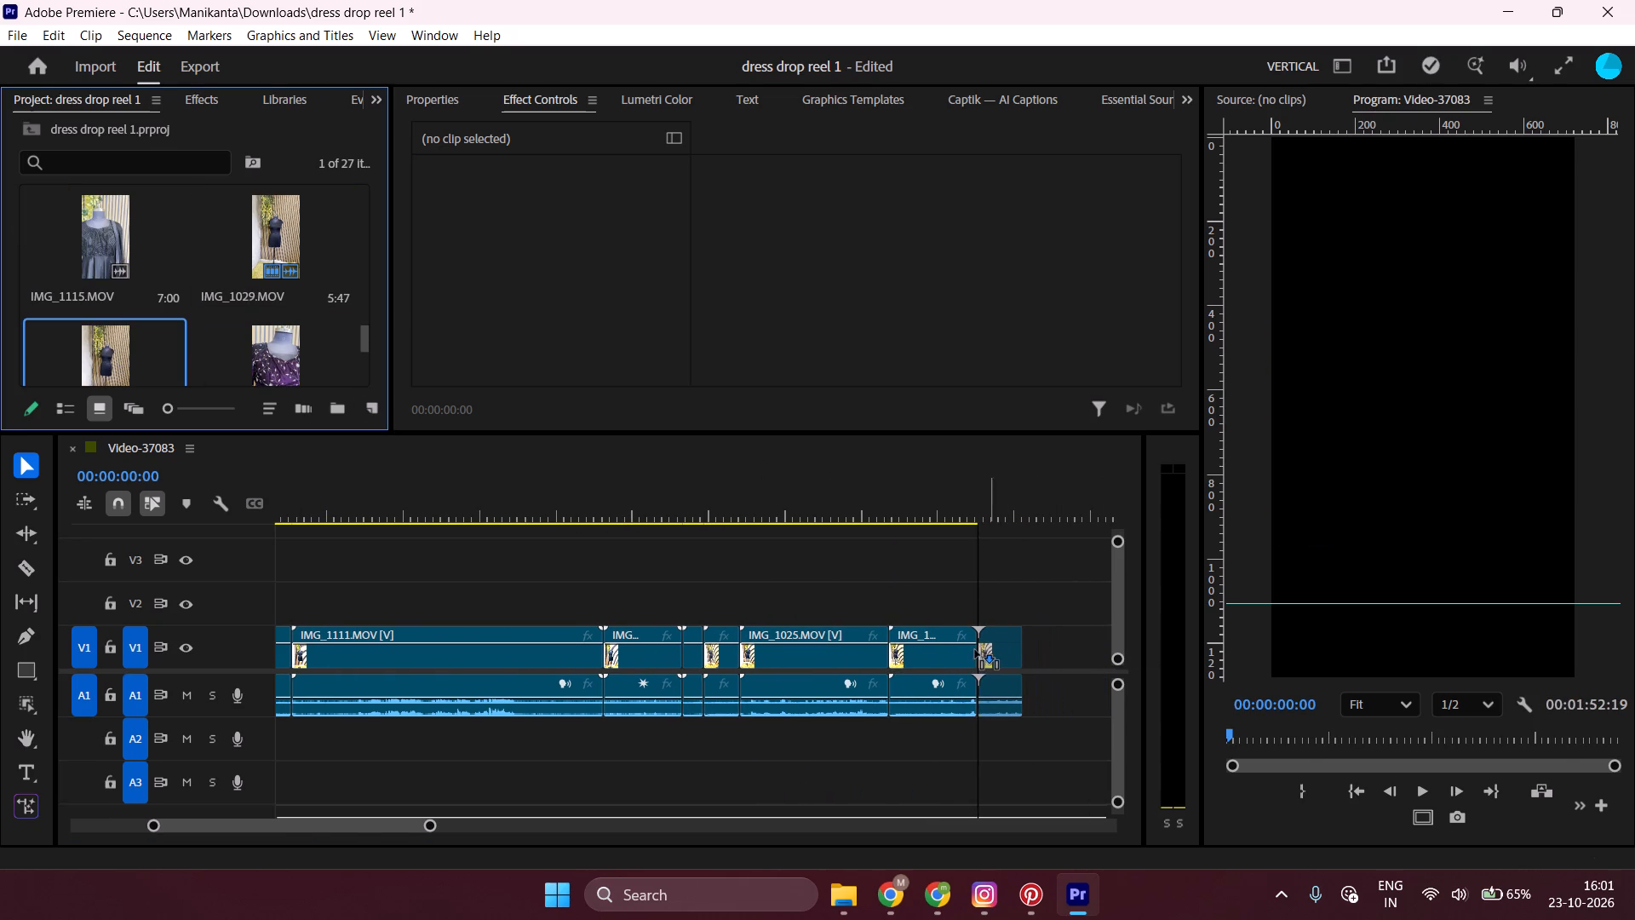
left_click_drag(975, 650, 974, 652)
scroll(197, 313, "down", 1)
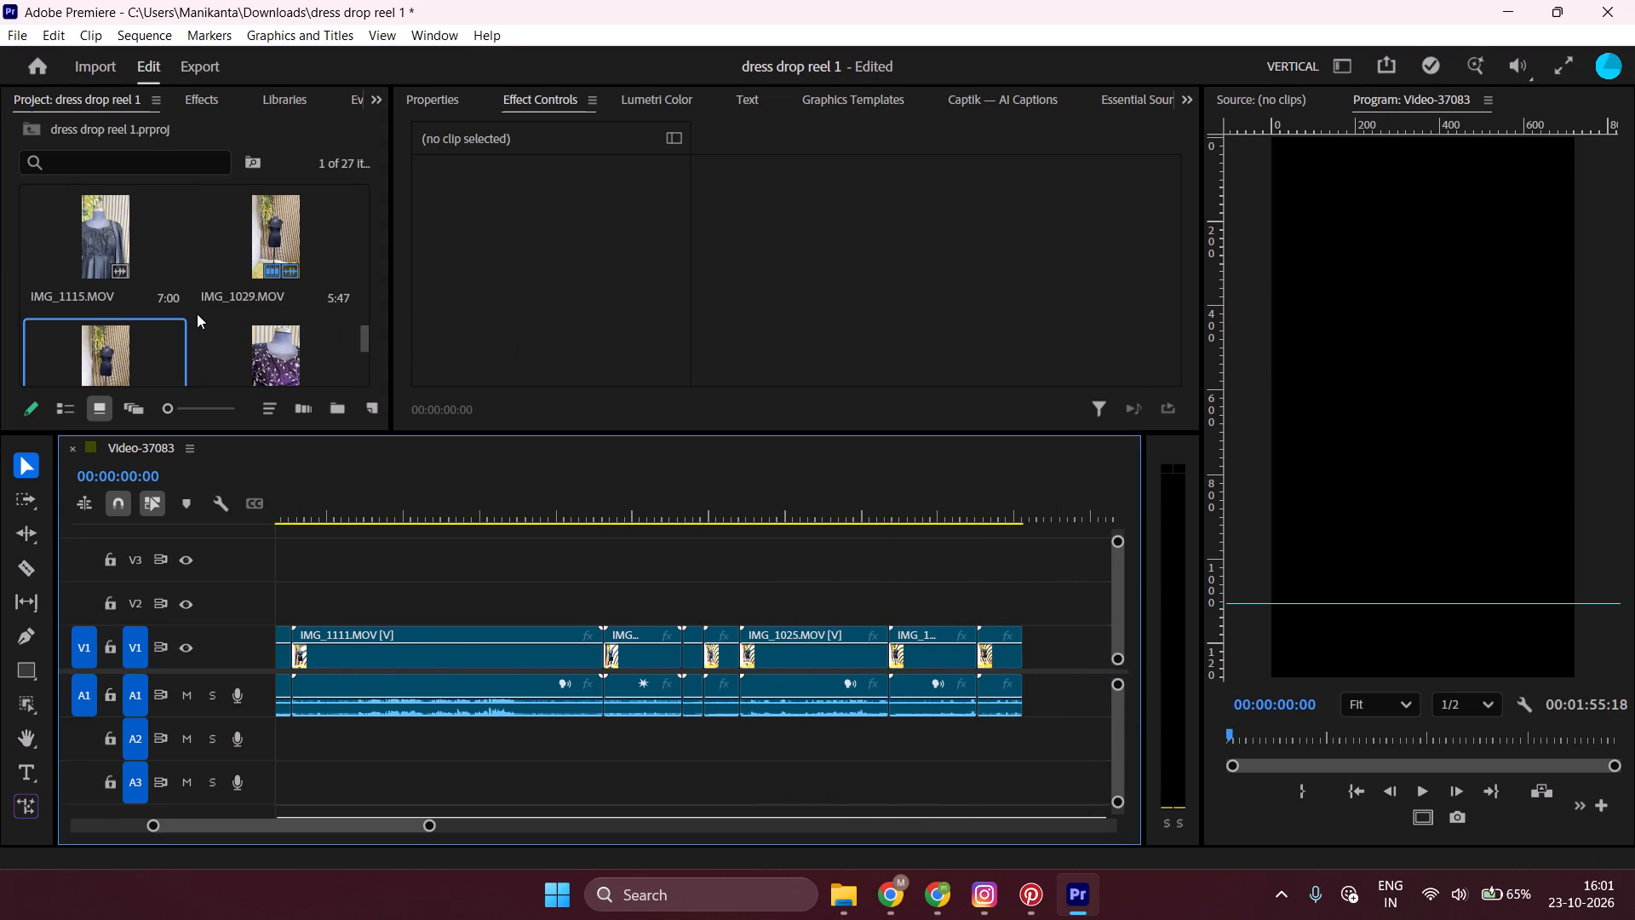
scroll(197, 313, "down", 1)
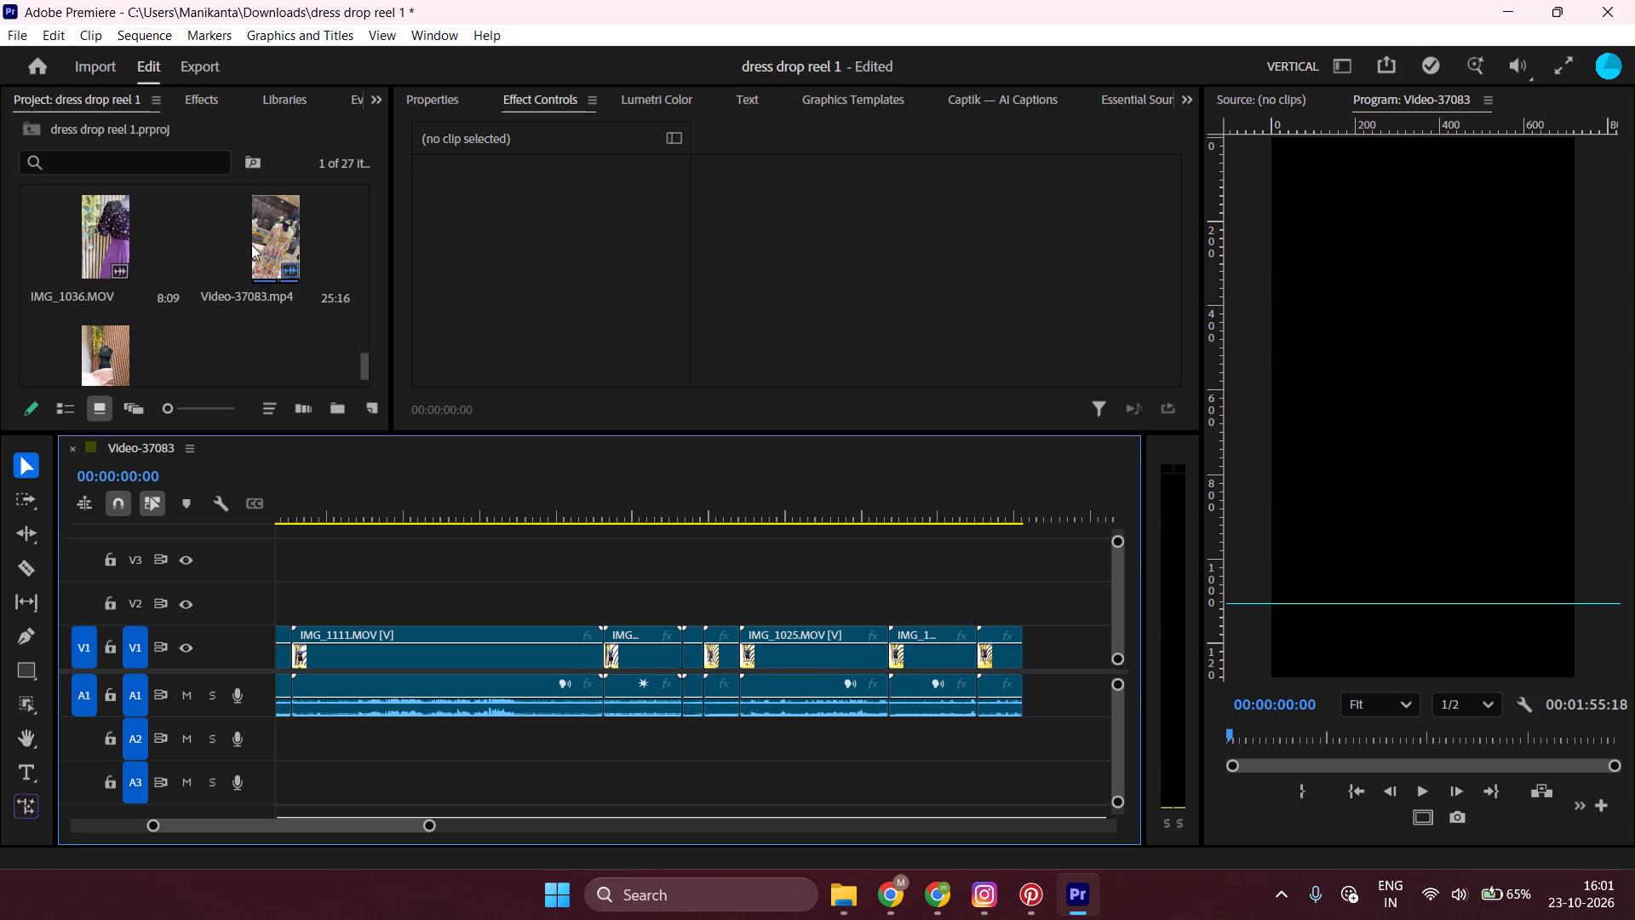
scroll(117, 354, "down", 1)
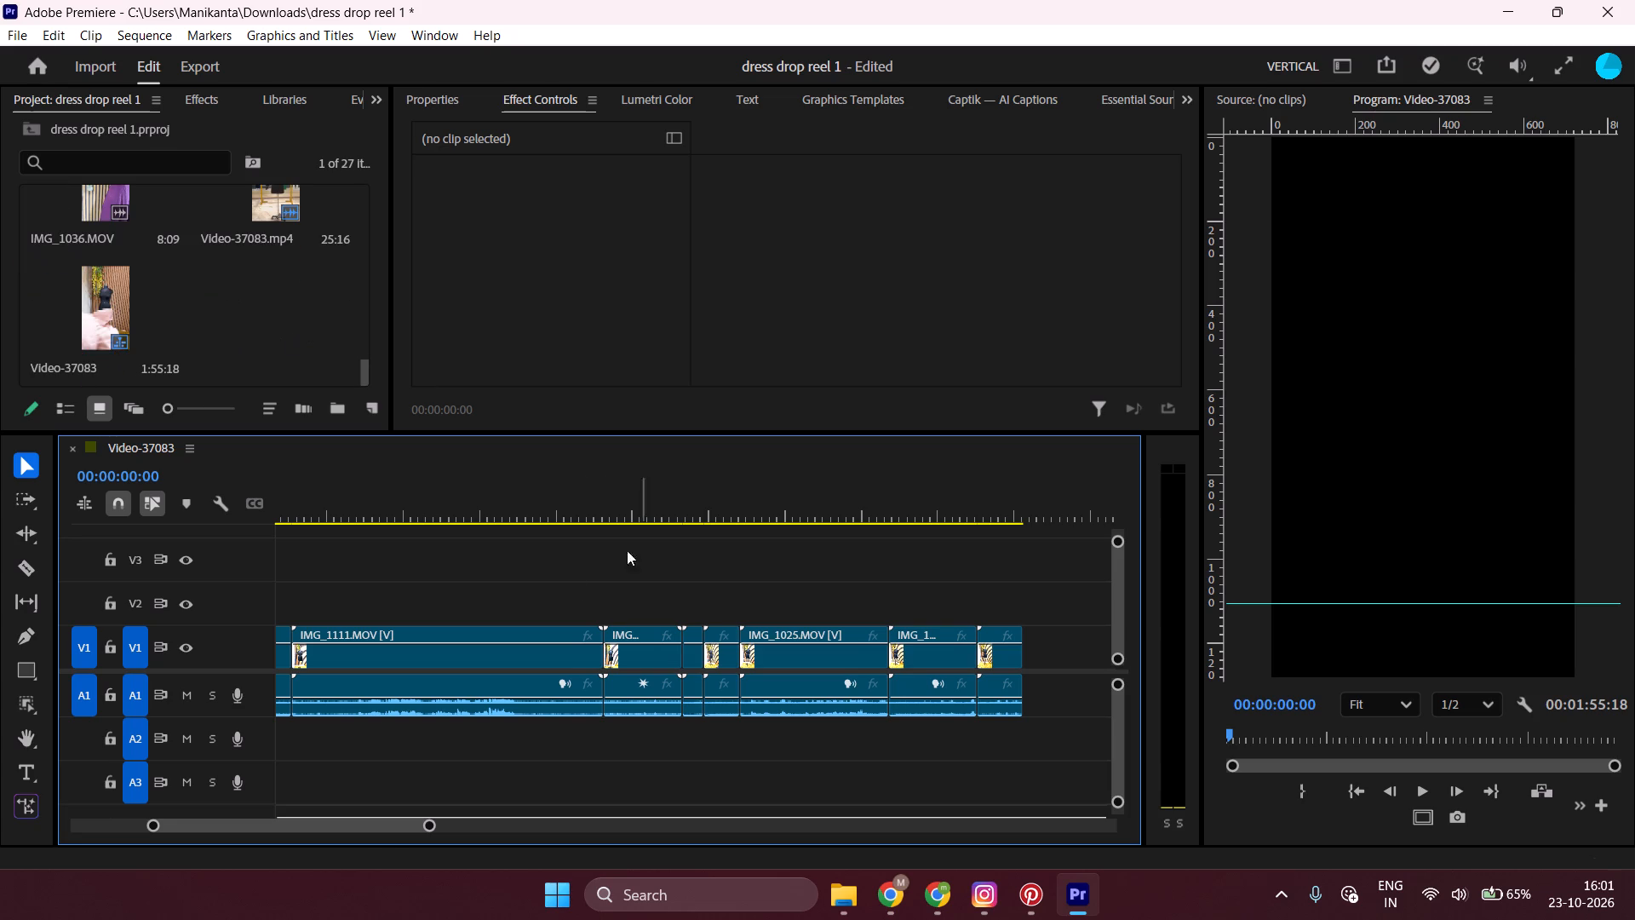
Preview the first clip of the V1 footage, IMG_1027, and delete it from the sequence.
scroll(479, 579, "up", 20)
scroll(479, 579, "up", 1)
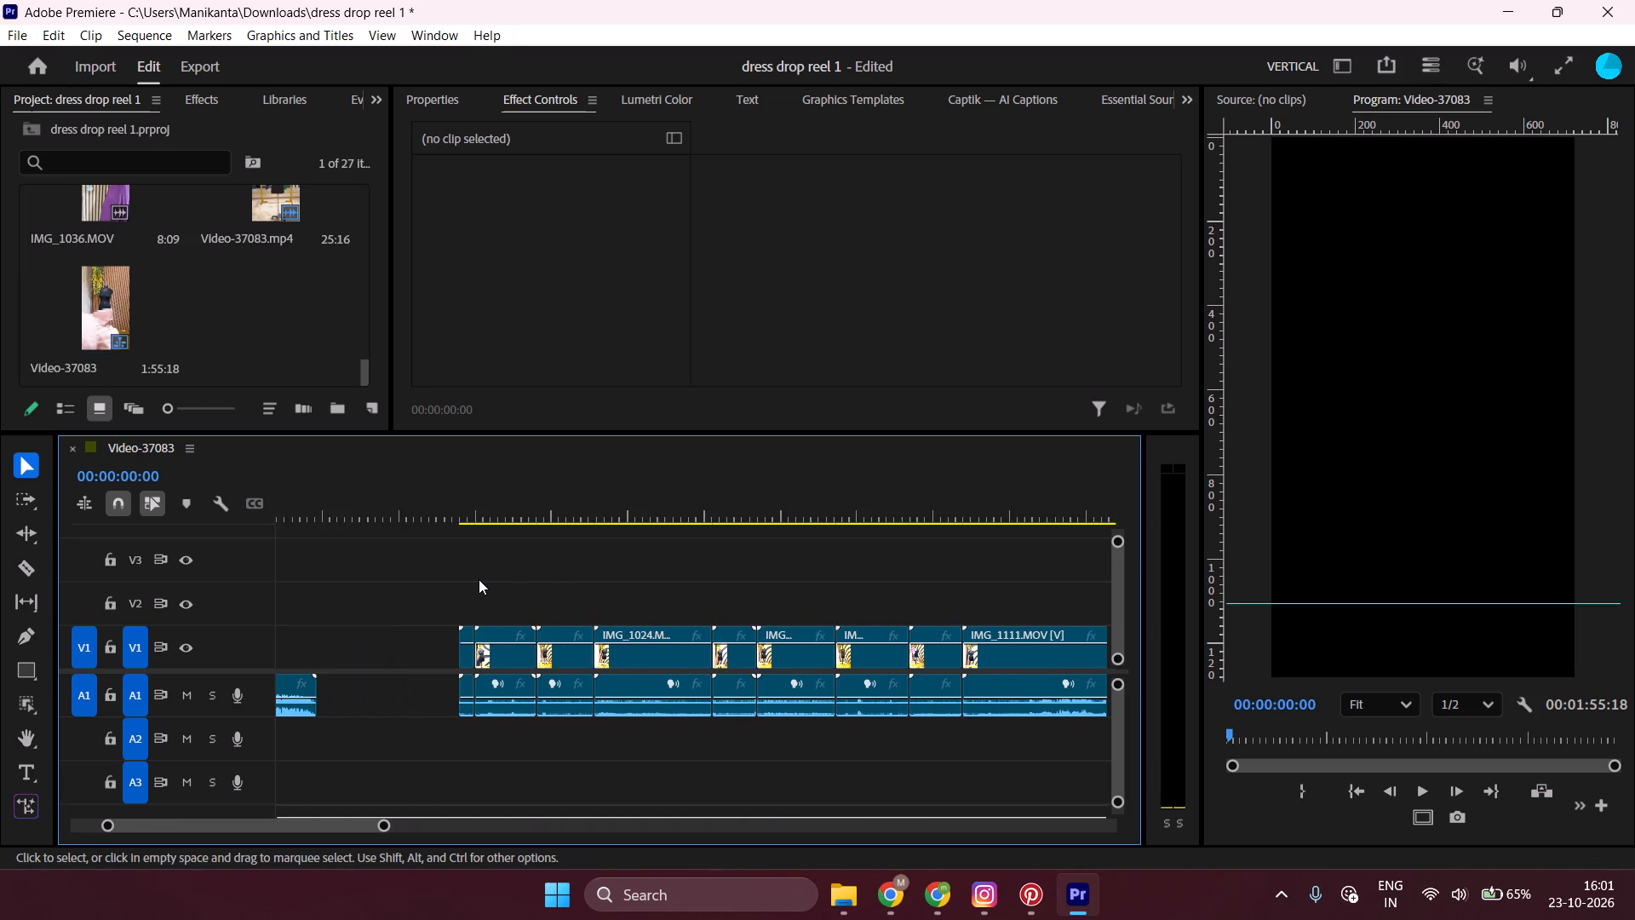
left_click(448, 485)
key("space")
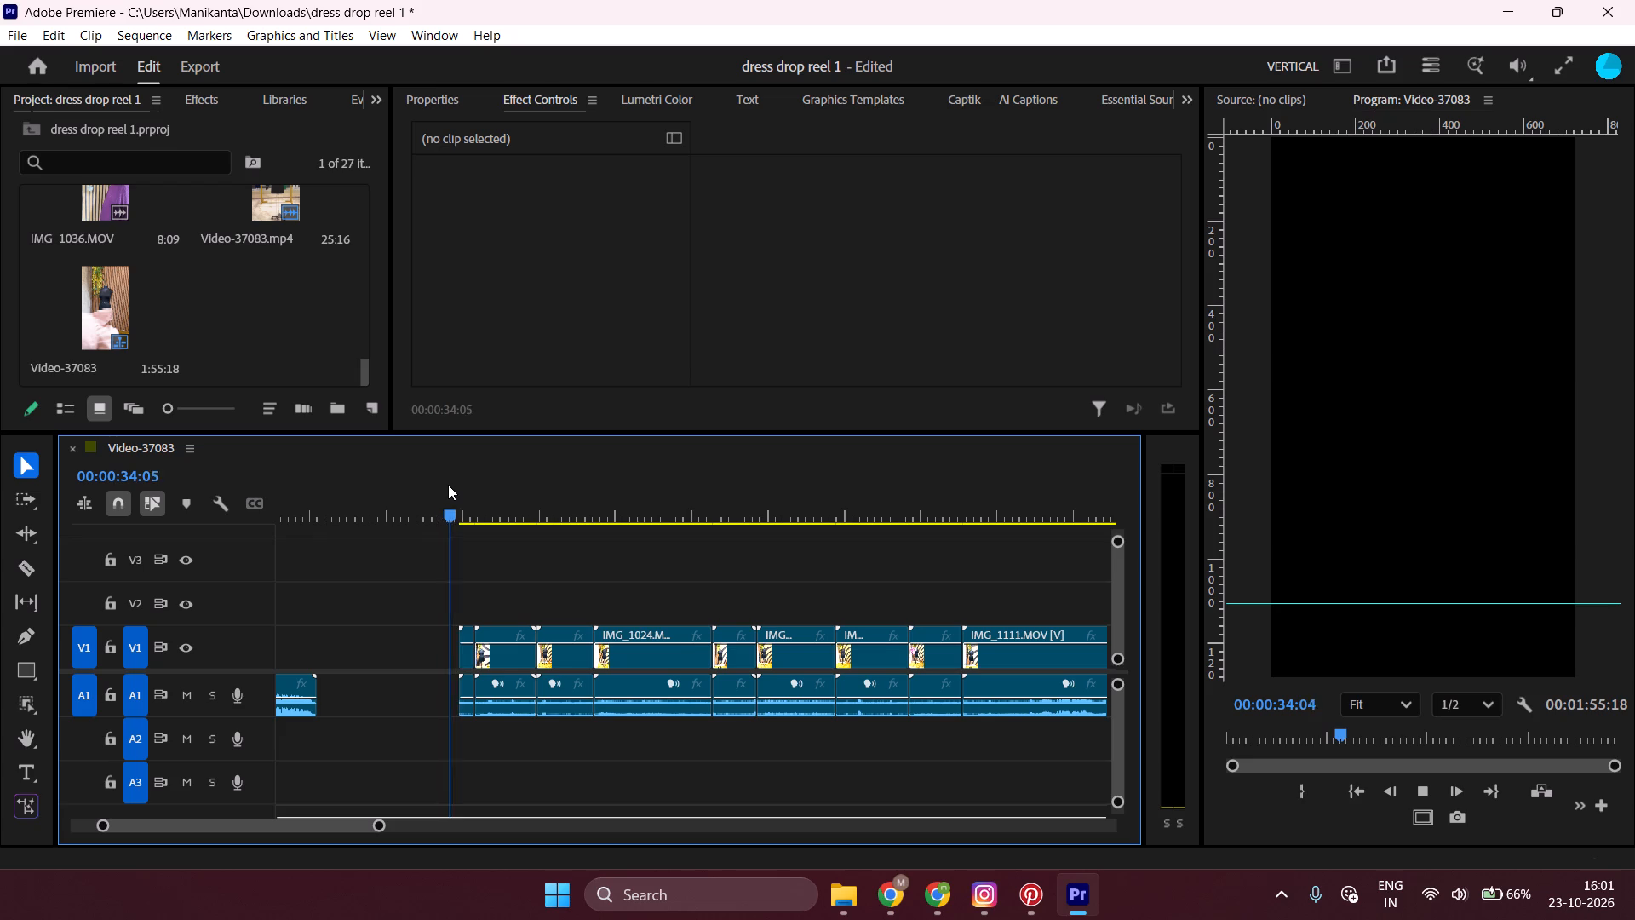
key("space")
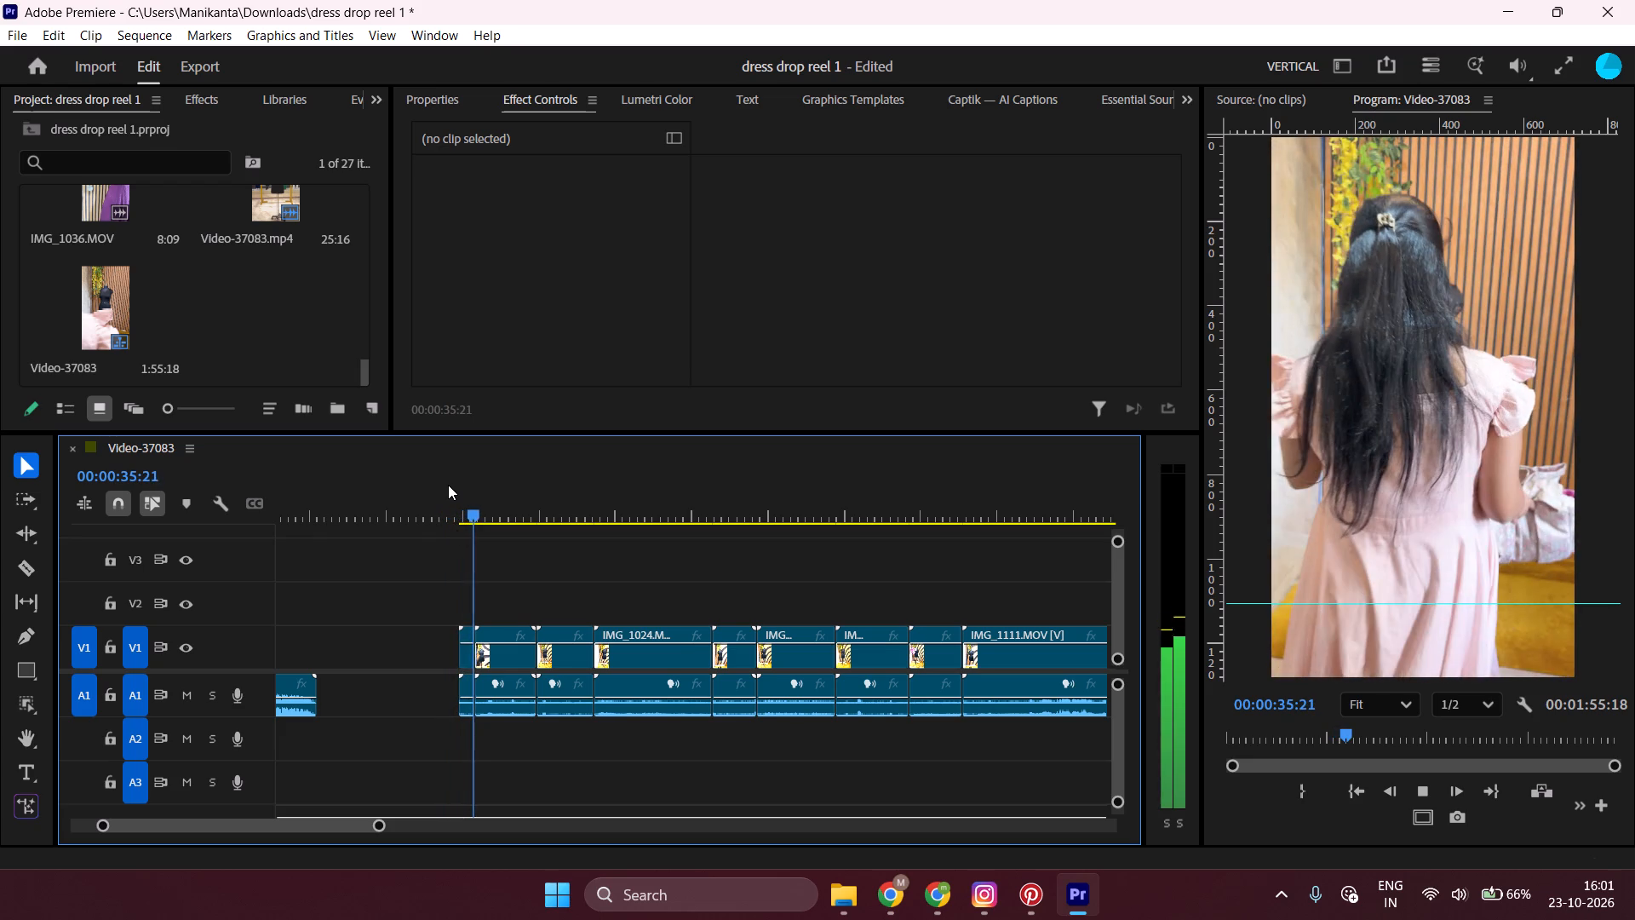
left_click(464, 649)
key("Delete")
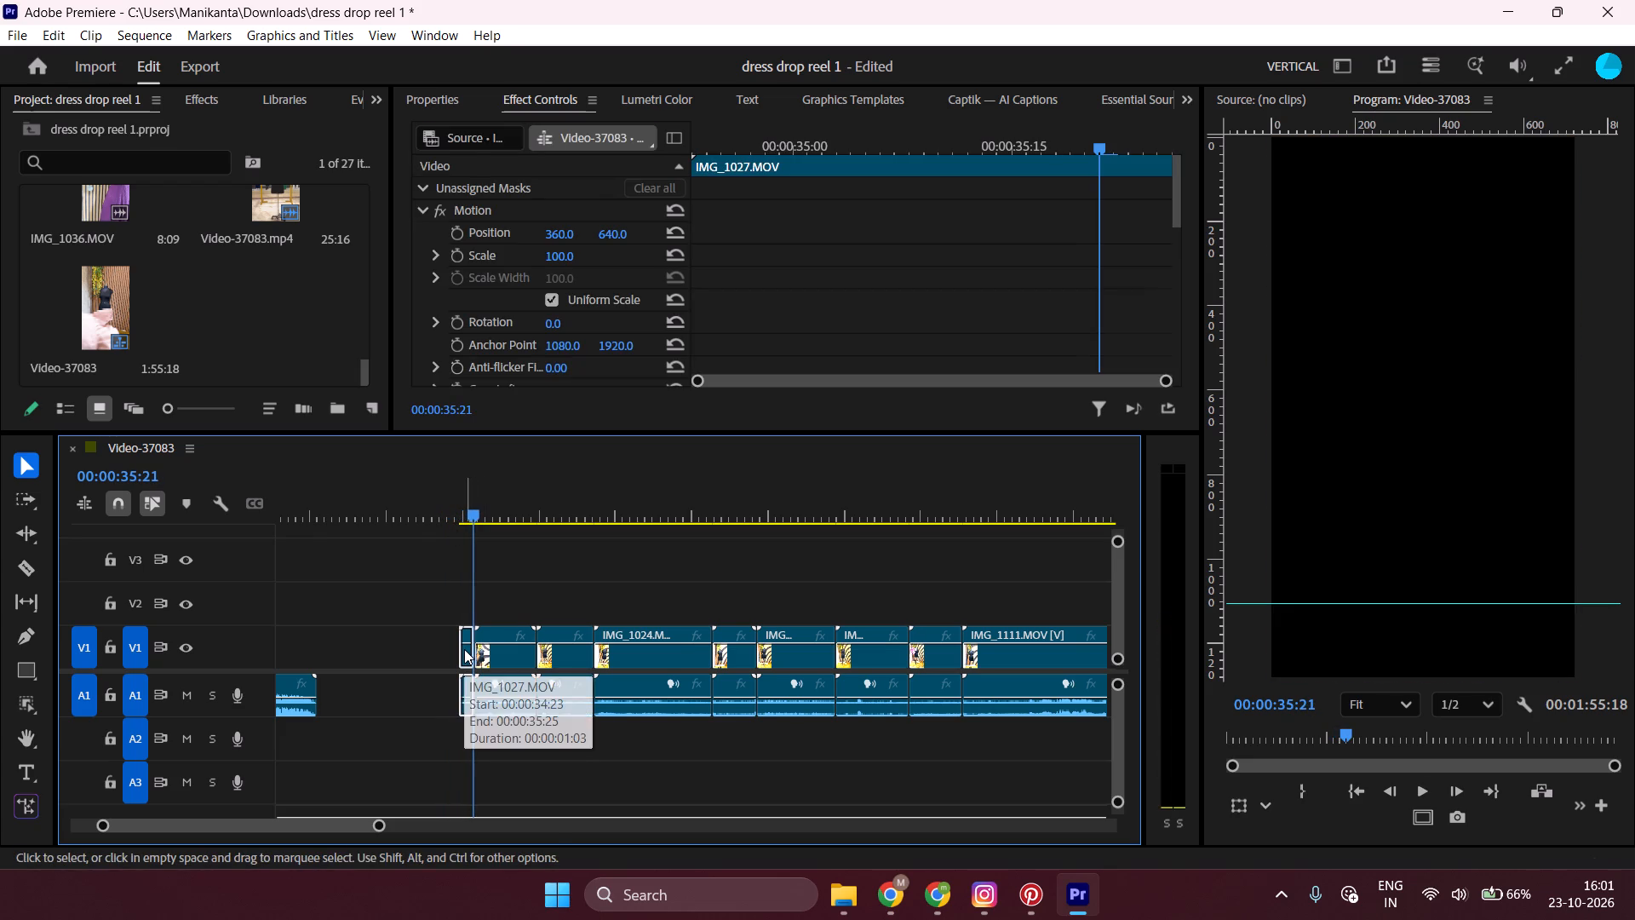
Play back IMG_1112 at 1/2 playback resolution to examine where its usable action starts.
key("space")
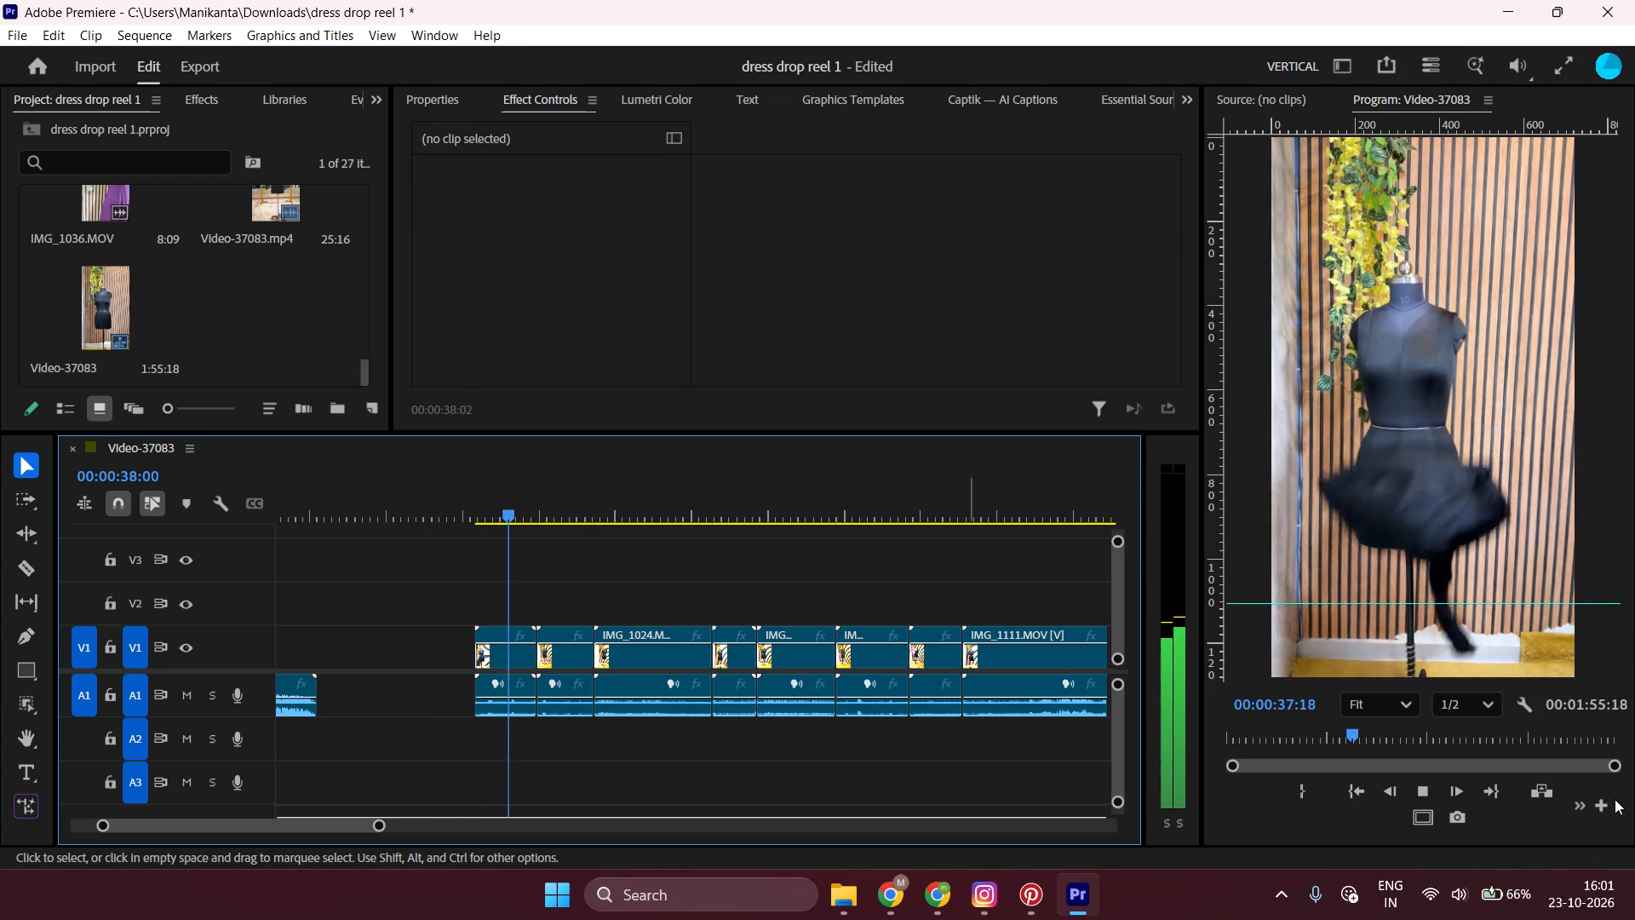
key("space")
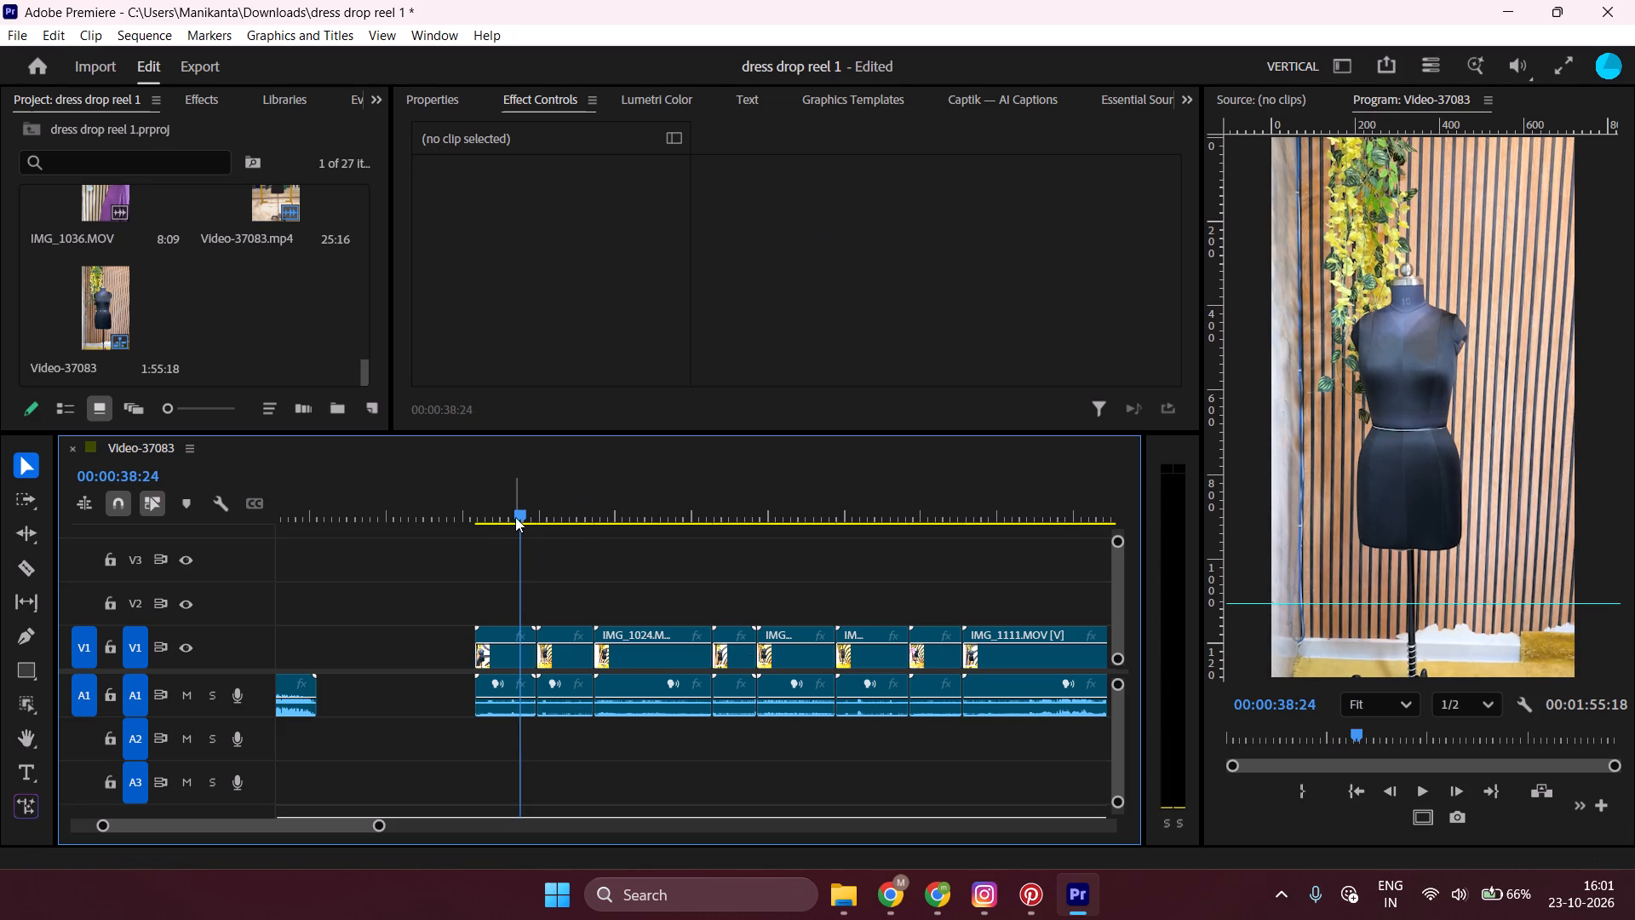
left_click(1438, 710)
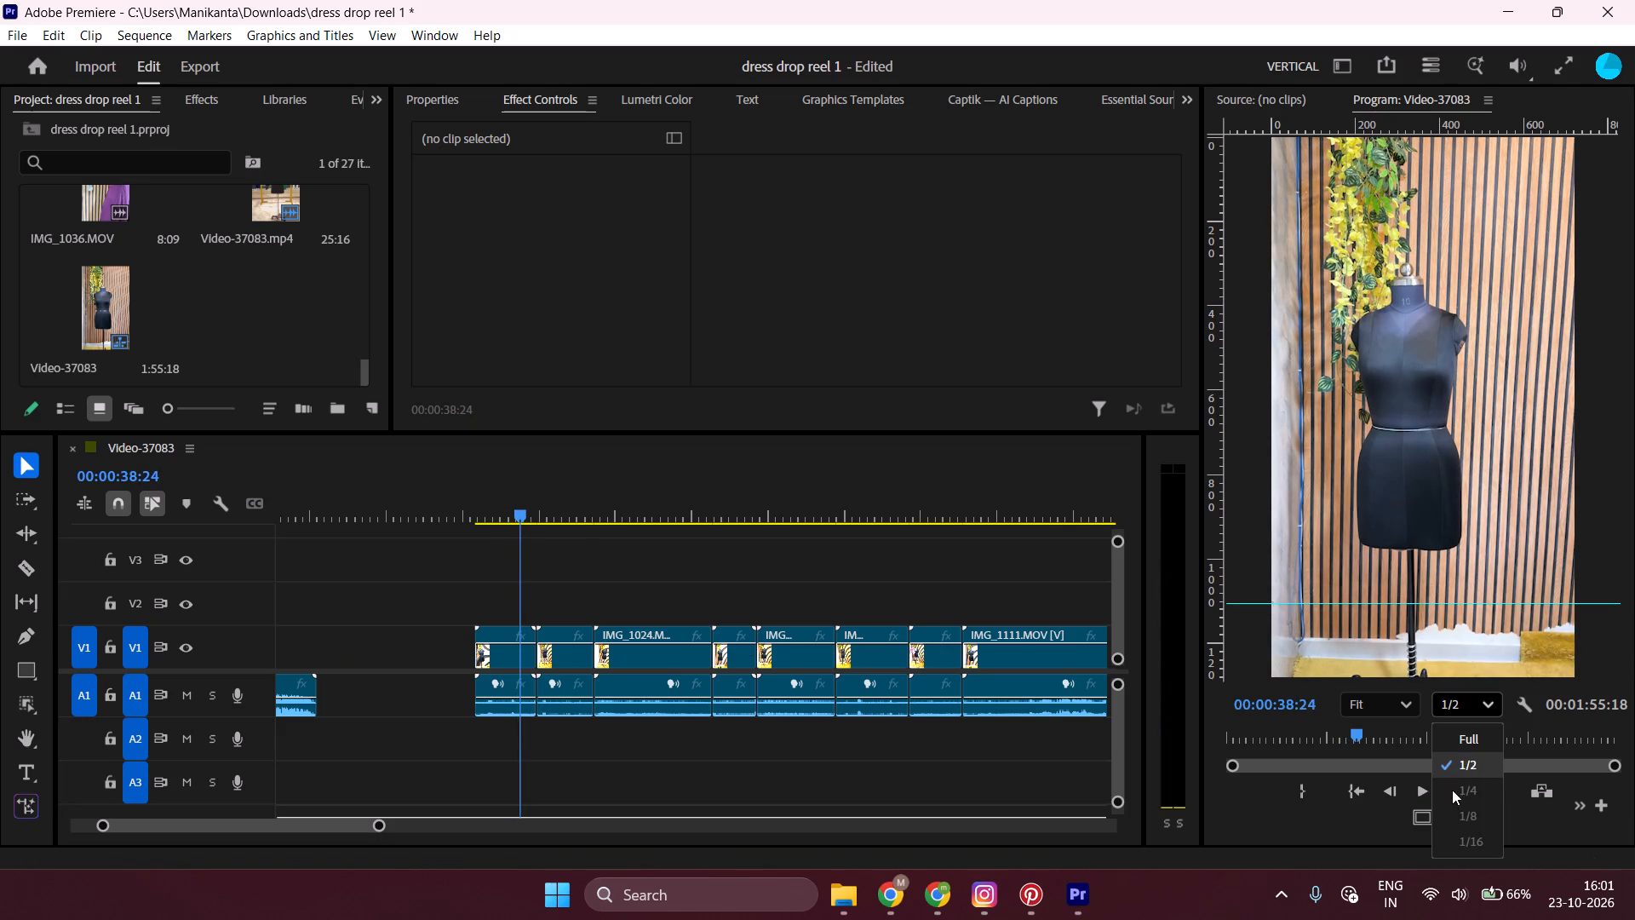
left_click(1452, 765)
key("space")
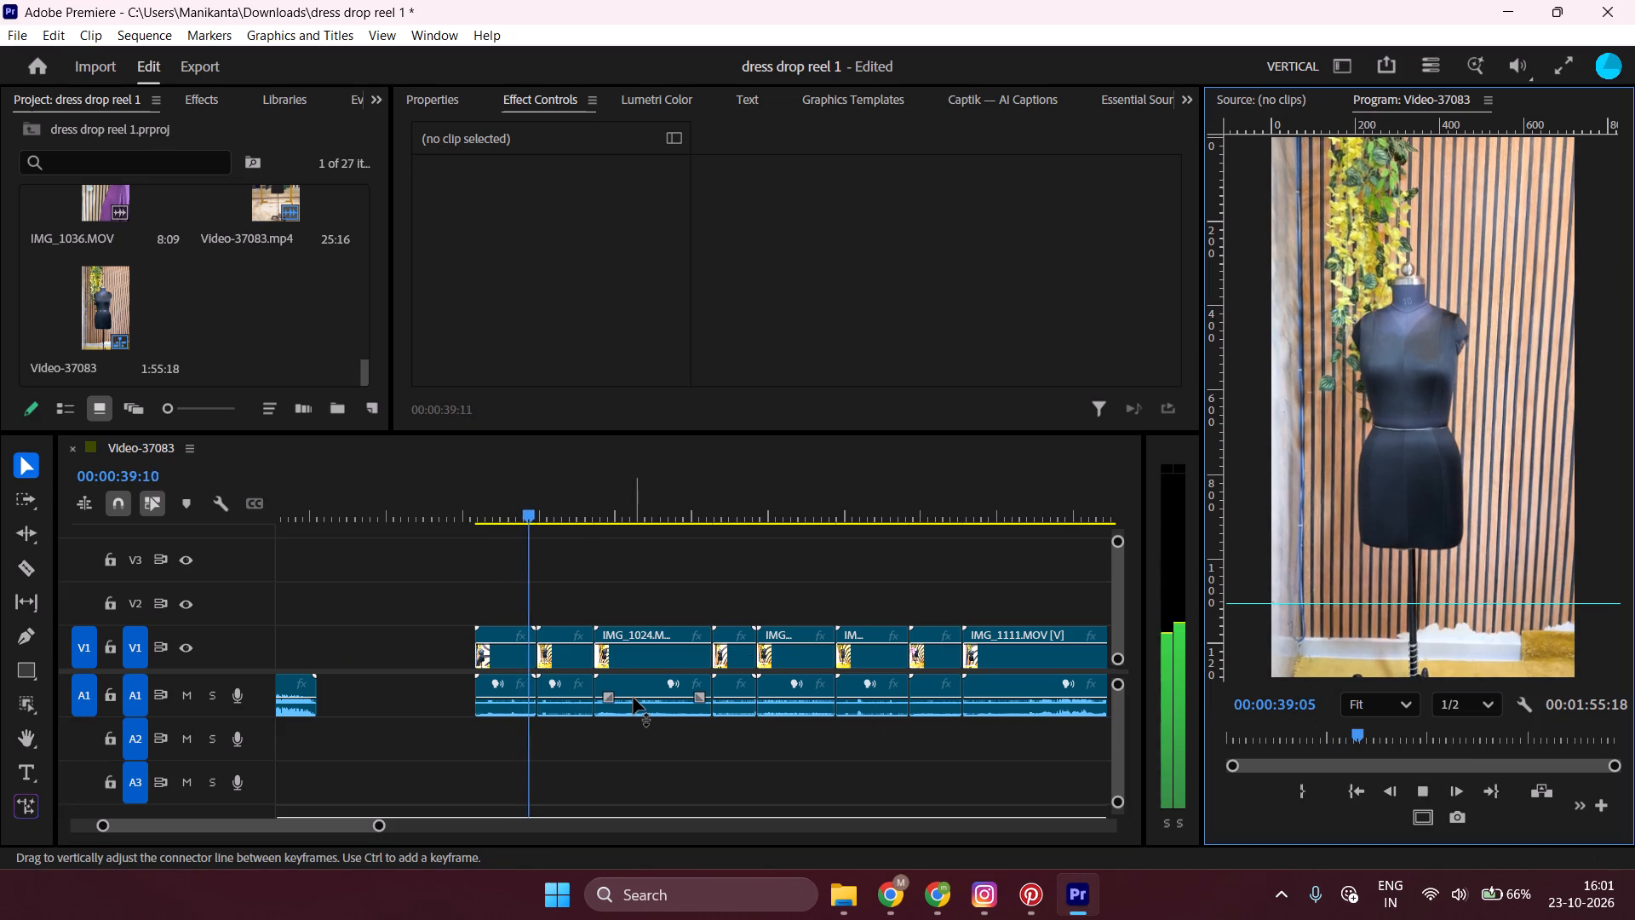
key("space")
left_click(460, 500)
key("space")
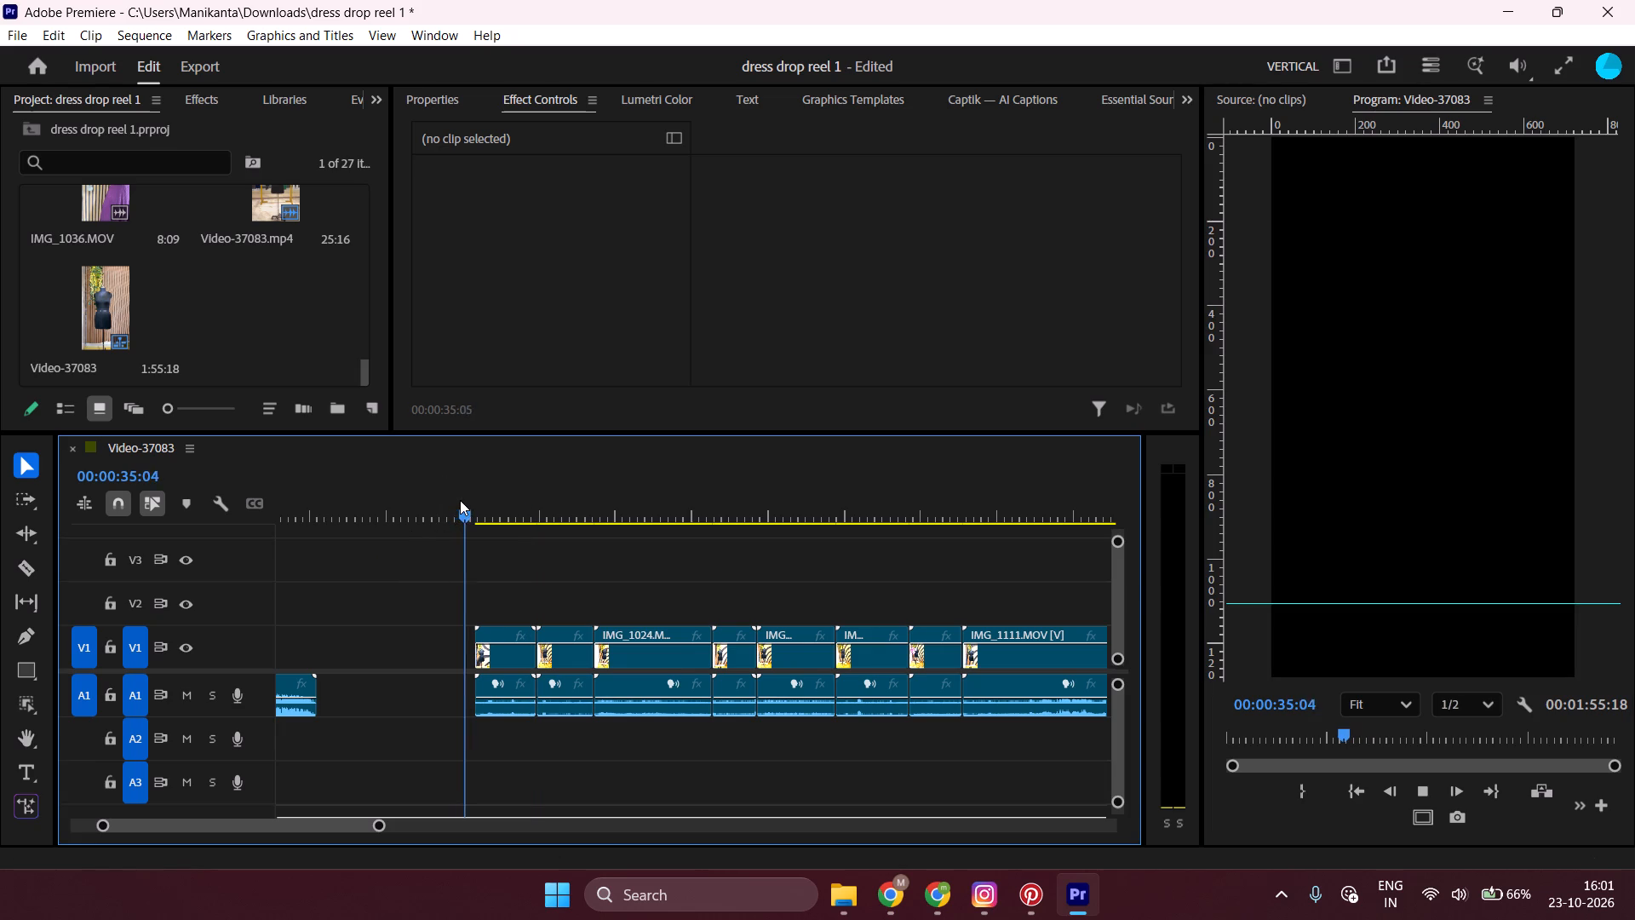
key("space")
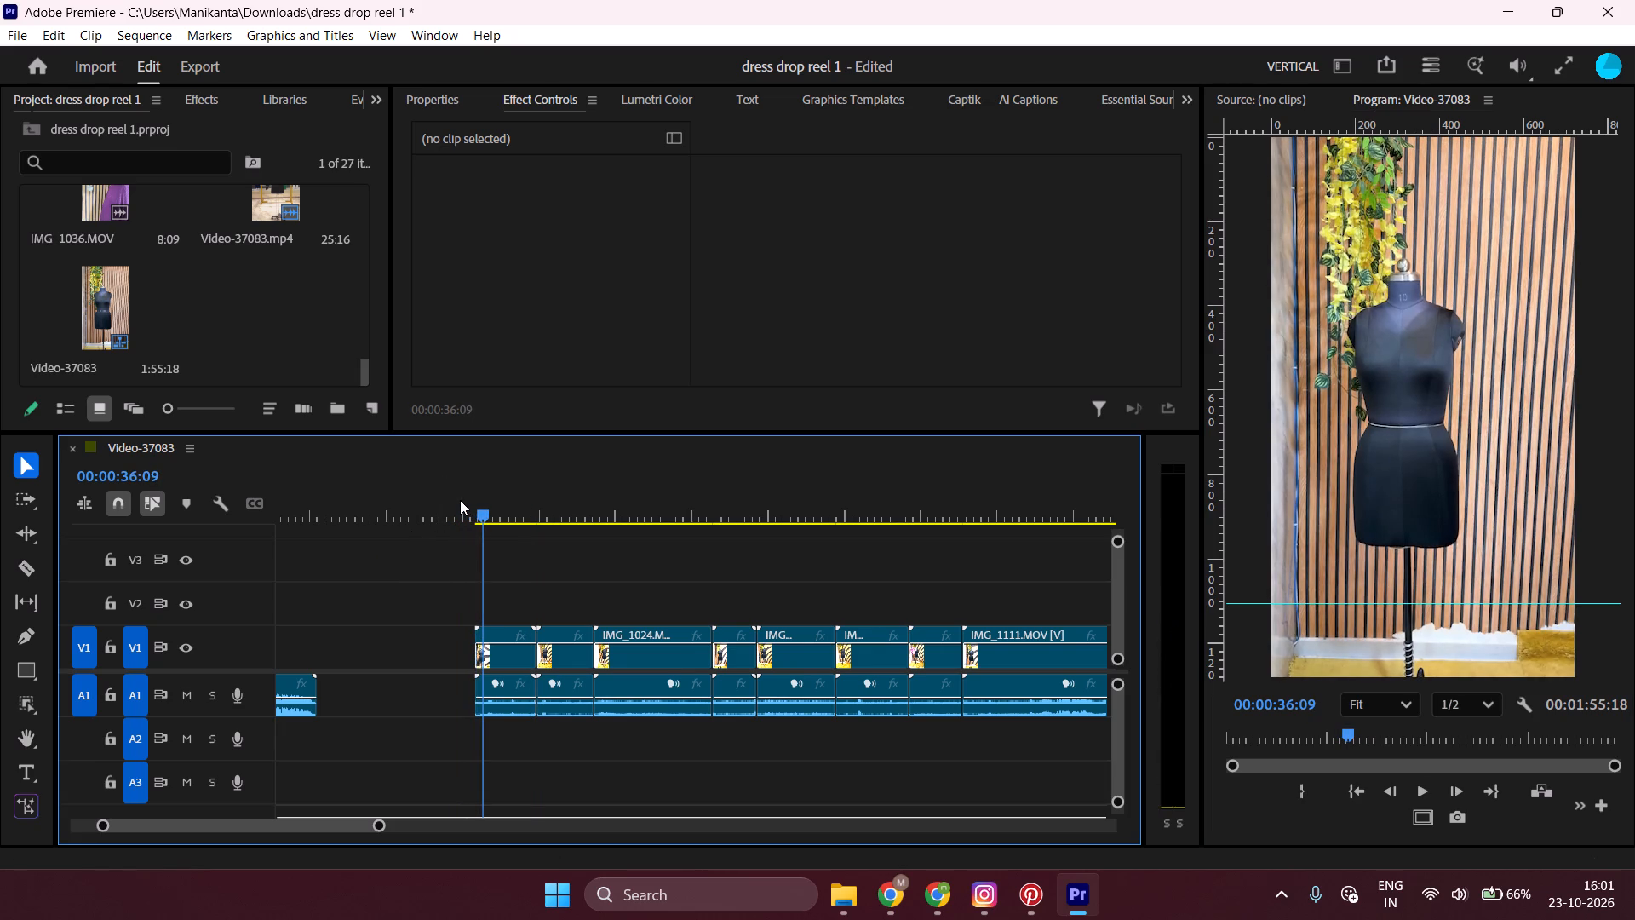
Ripple-trim the start of IMG_1112 up to 00:00:36:28.
left_click_drag(383, 824, 428, 840)
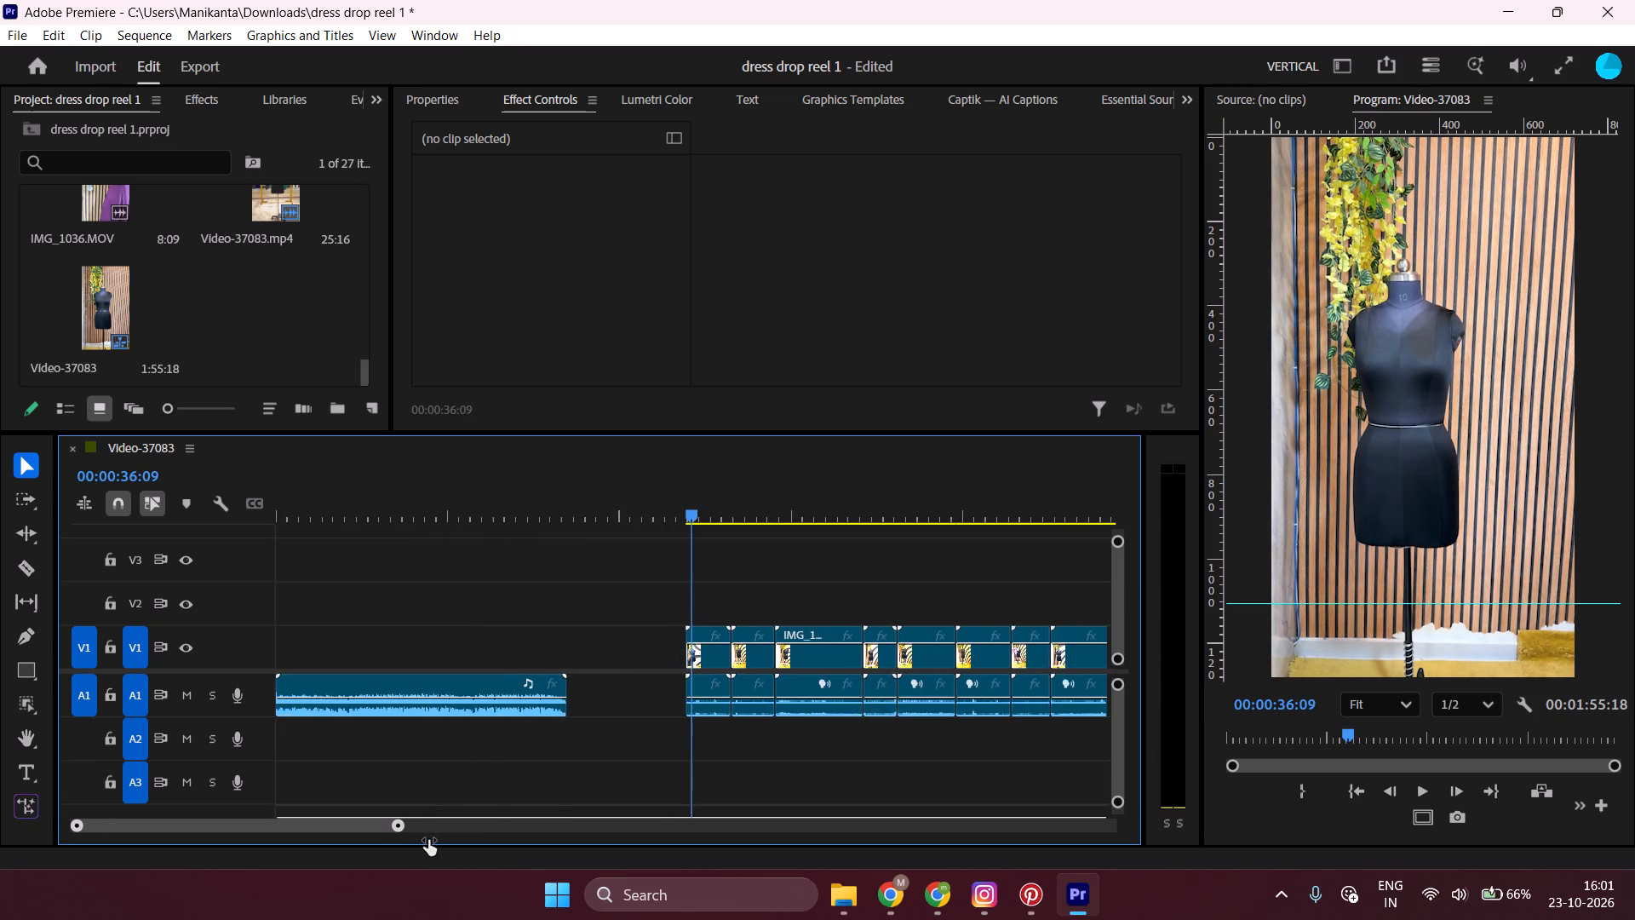
left_click_drag(428, 840, 249, 779)
key("space")
key("space")
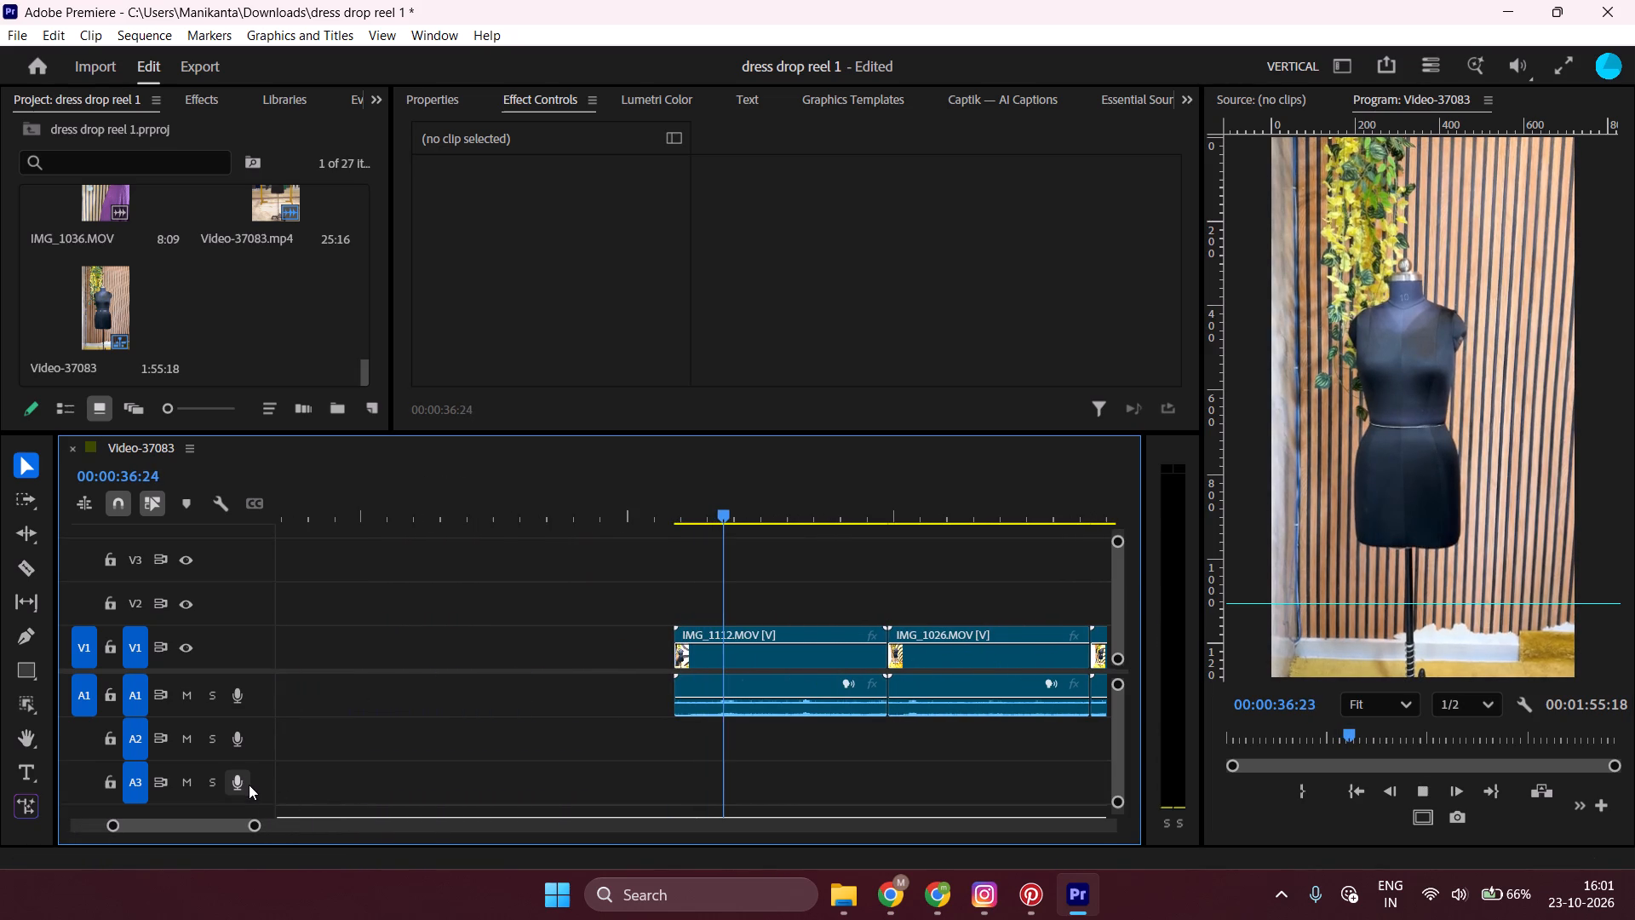
key("space")
key("space")
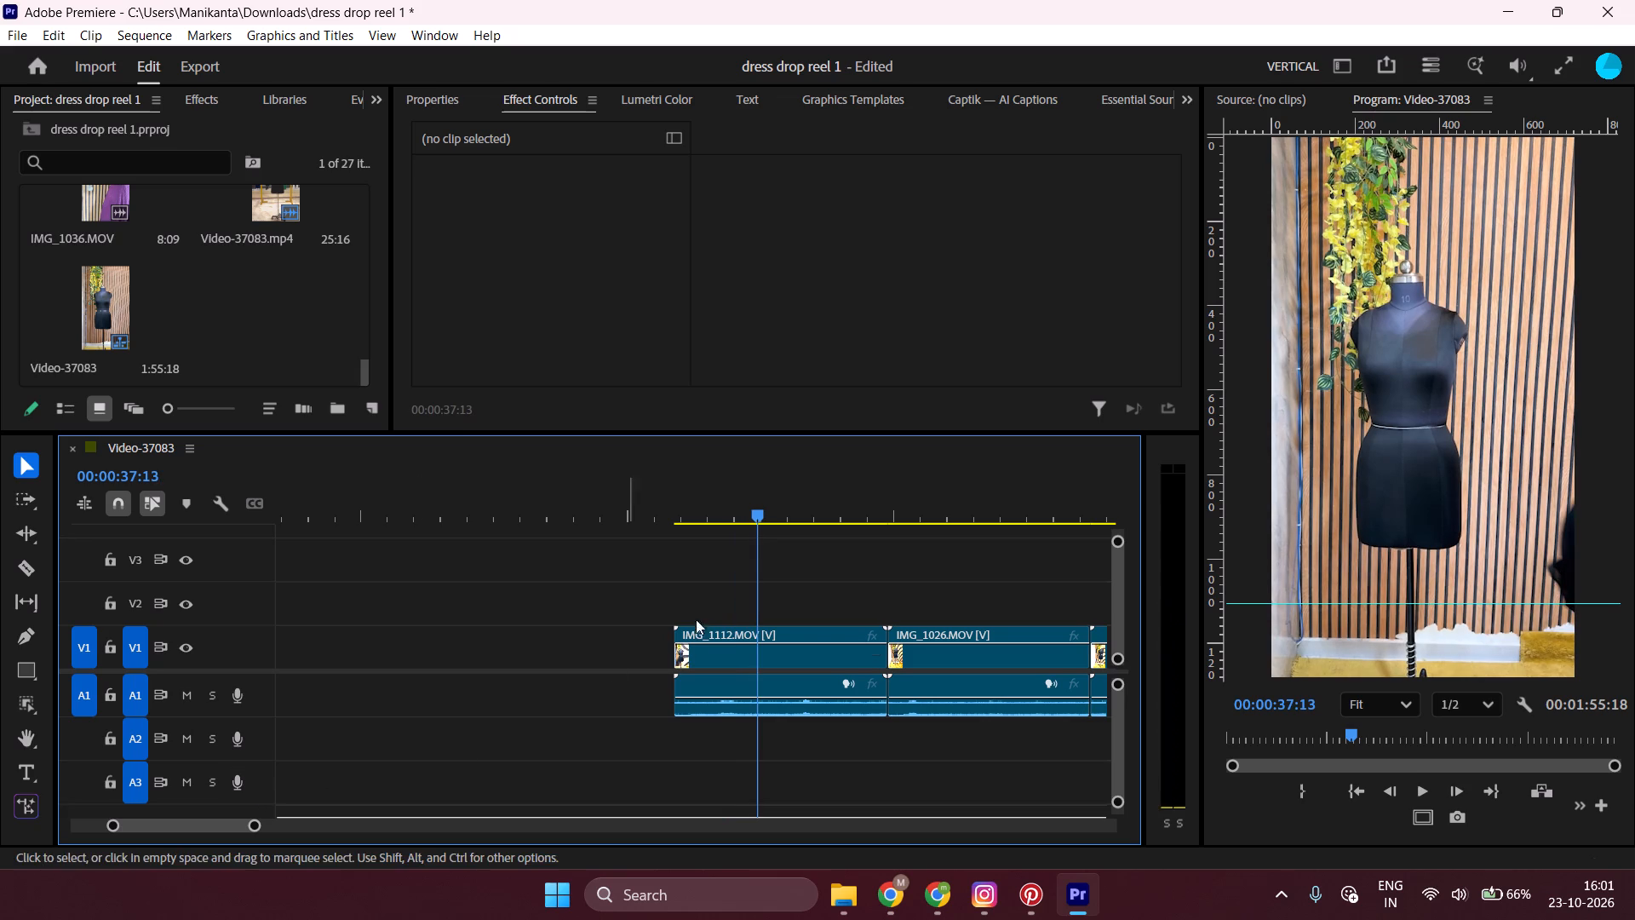
left_click(734, 507)
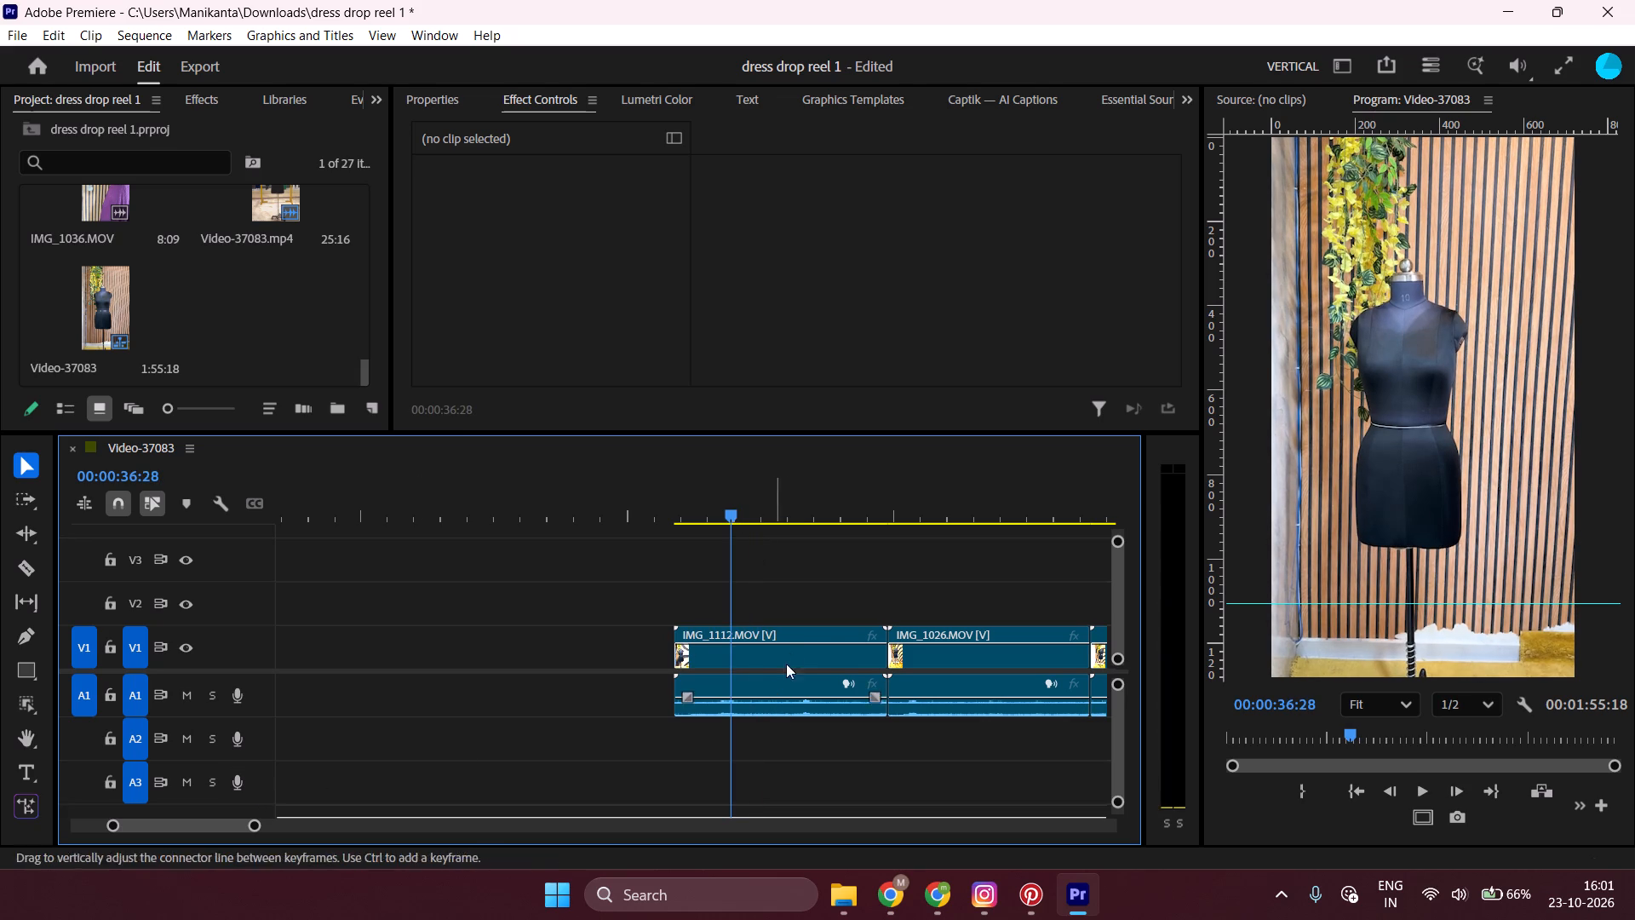
left_click(786, 641)
key("q")
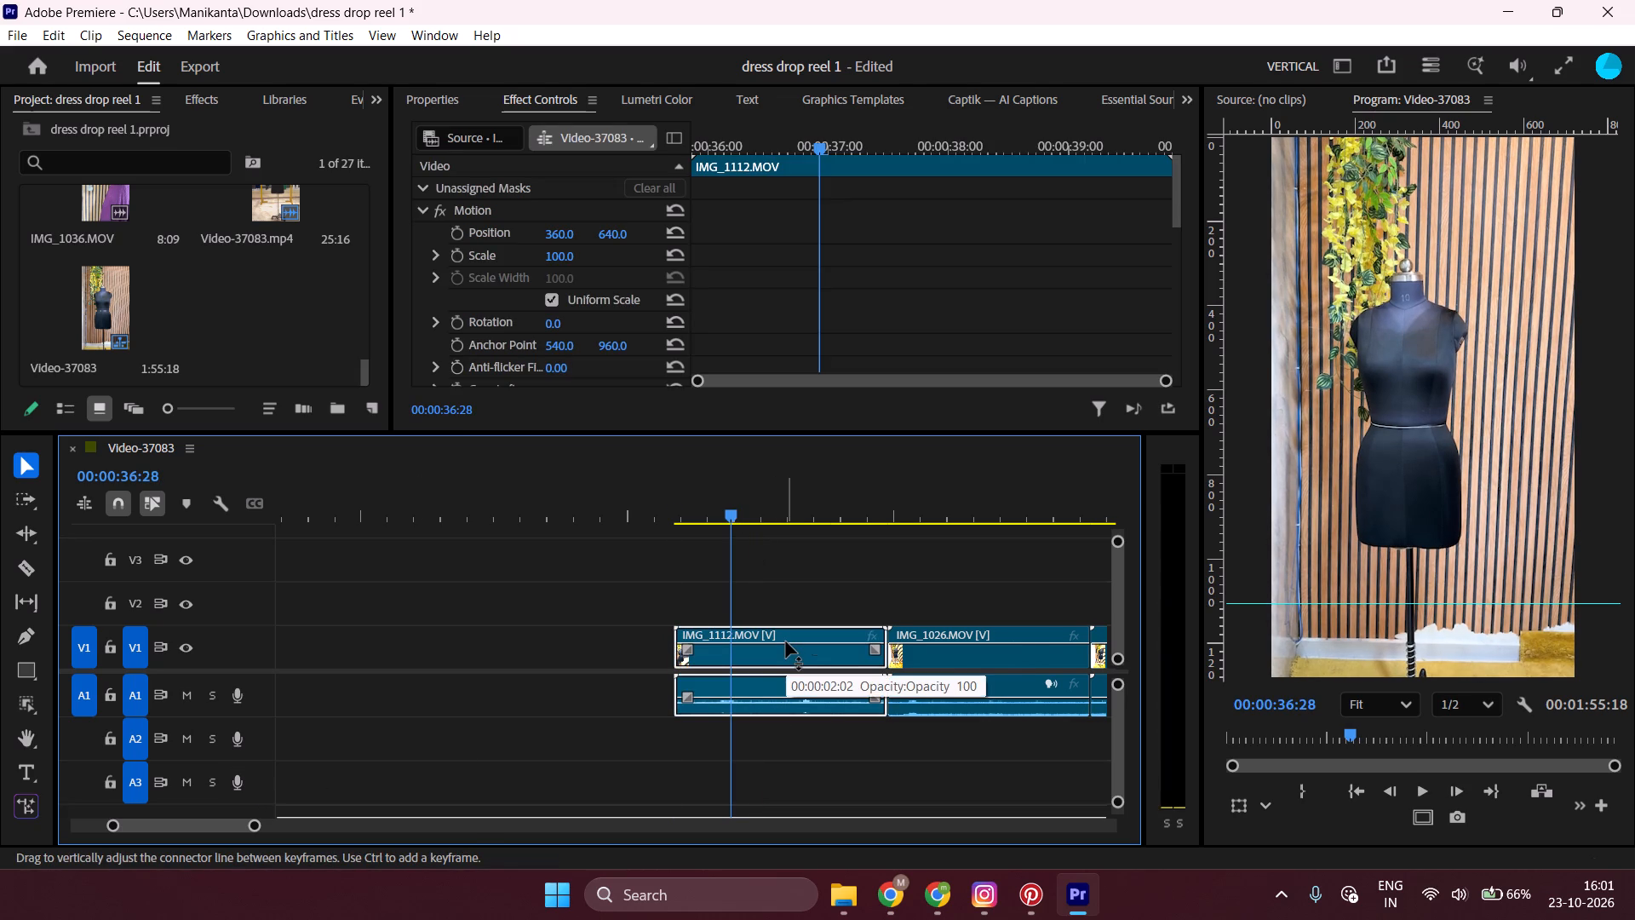
Play the shortened IMG_1112 and ripple-trim its end back to 00:00:37:15.
key("space")
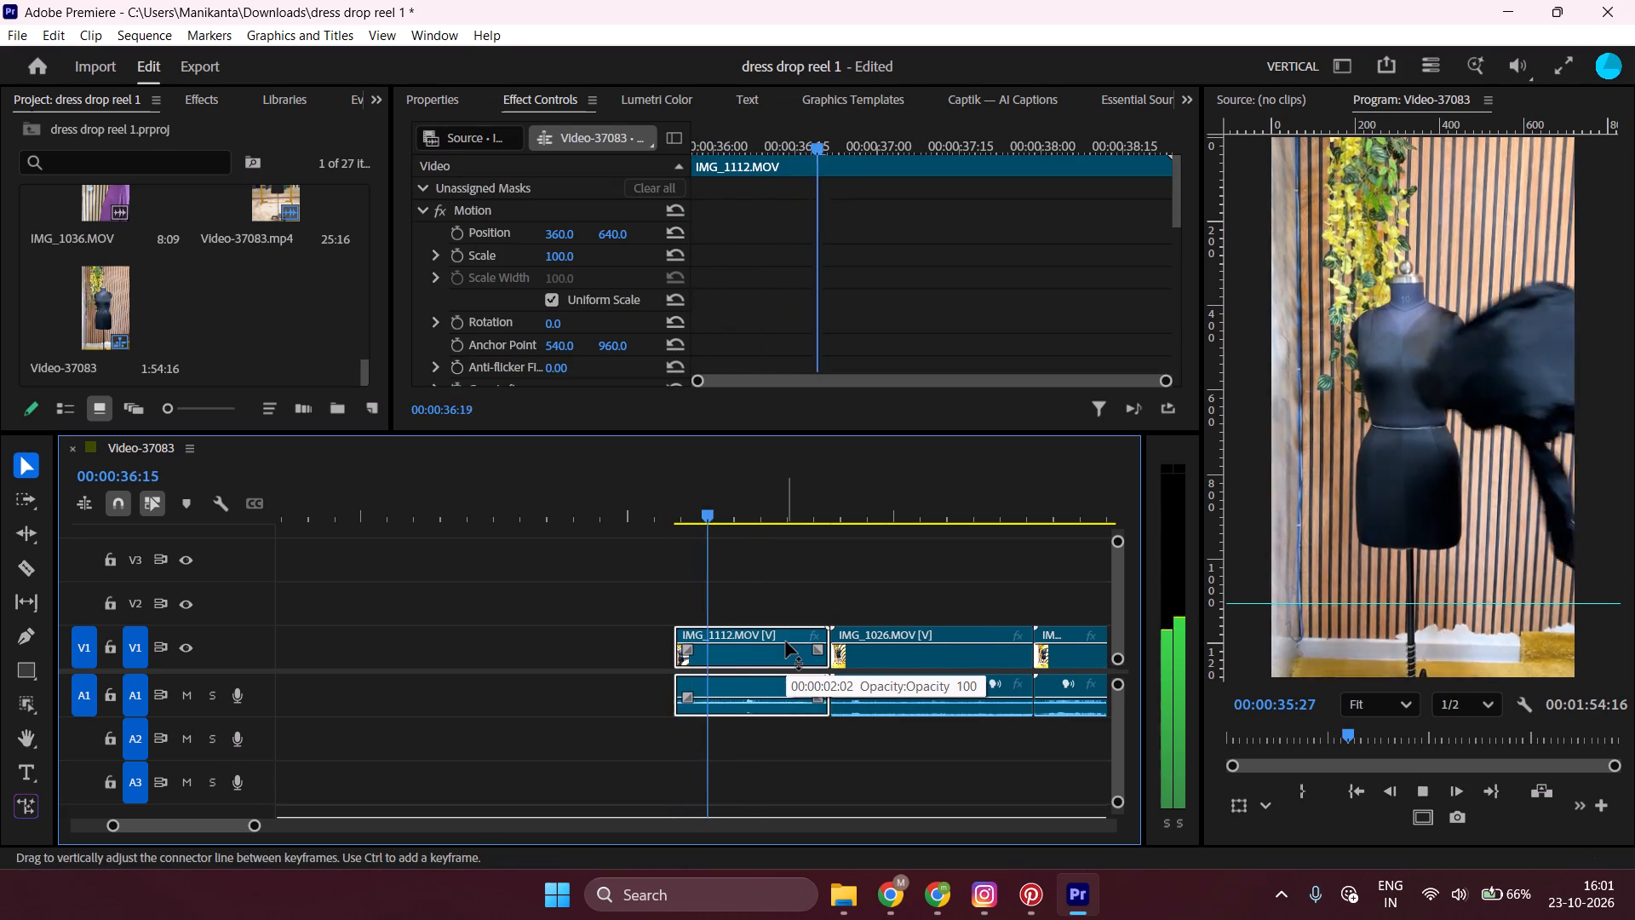
key("space")
key("space")
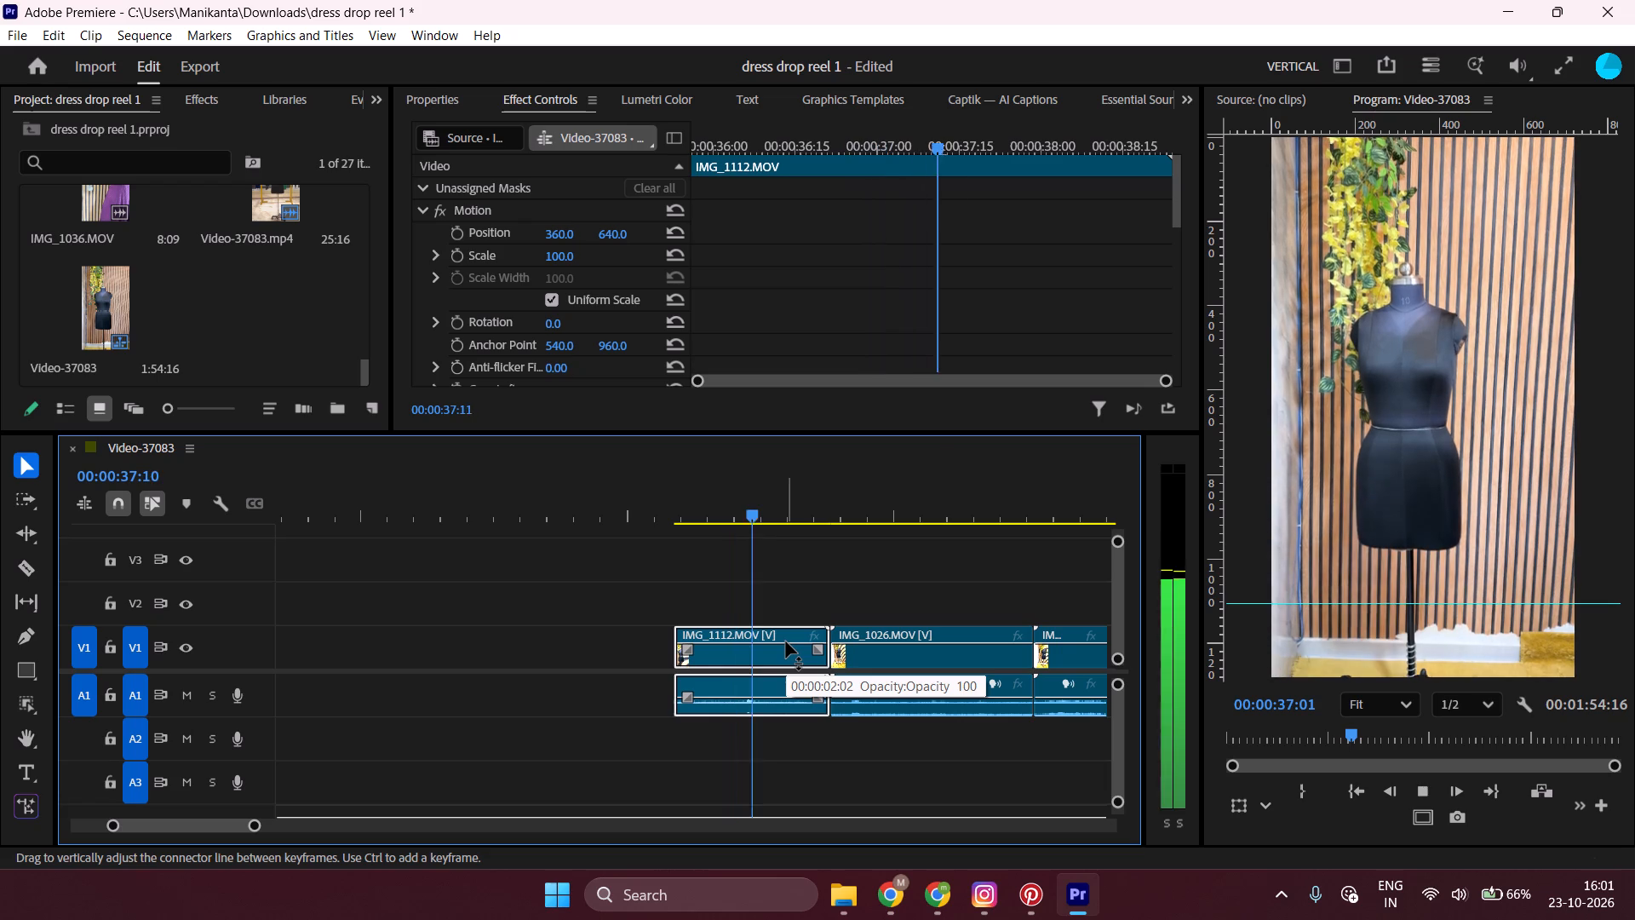
key("space")
key("w")
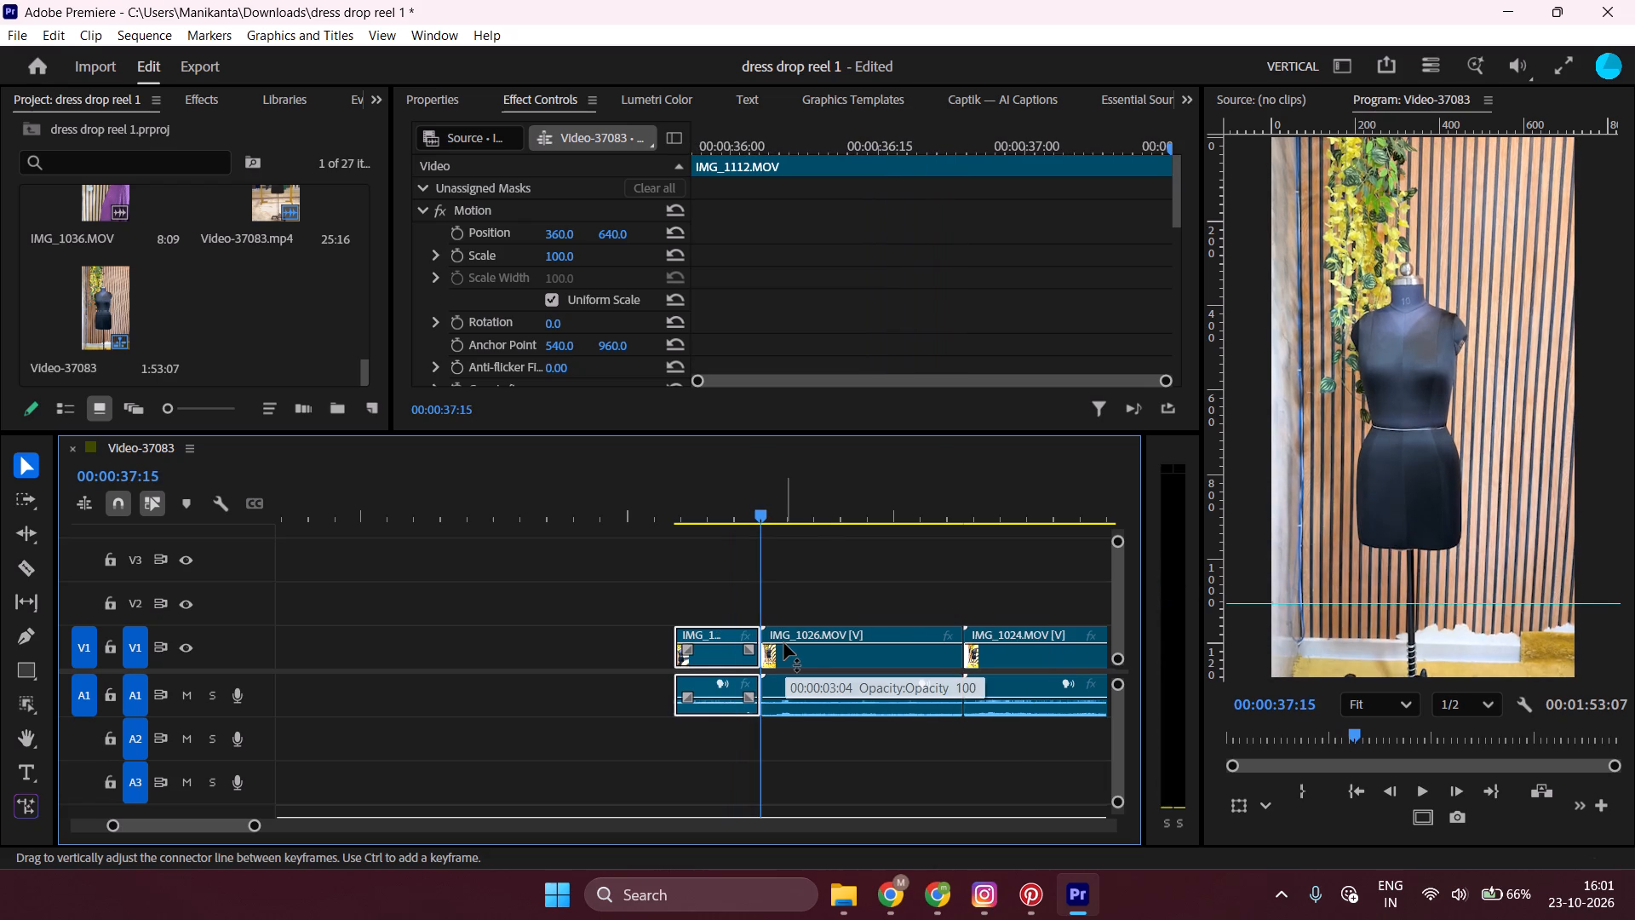
Preview IMG_1026 and ripple-trim its start up to 00:00:38:13.
key("space")
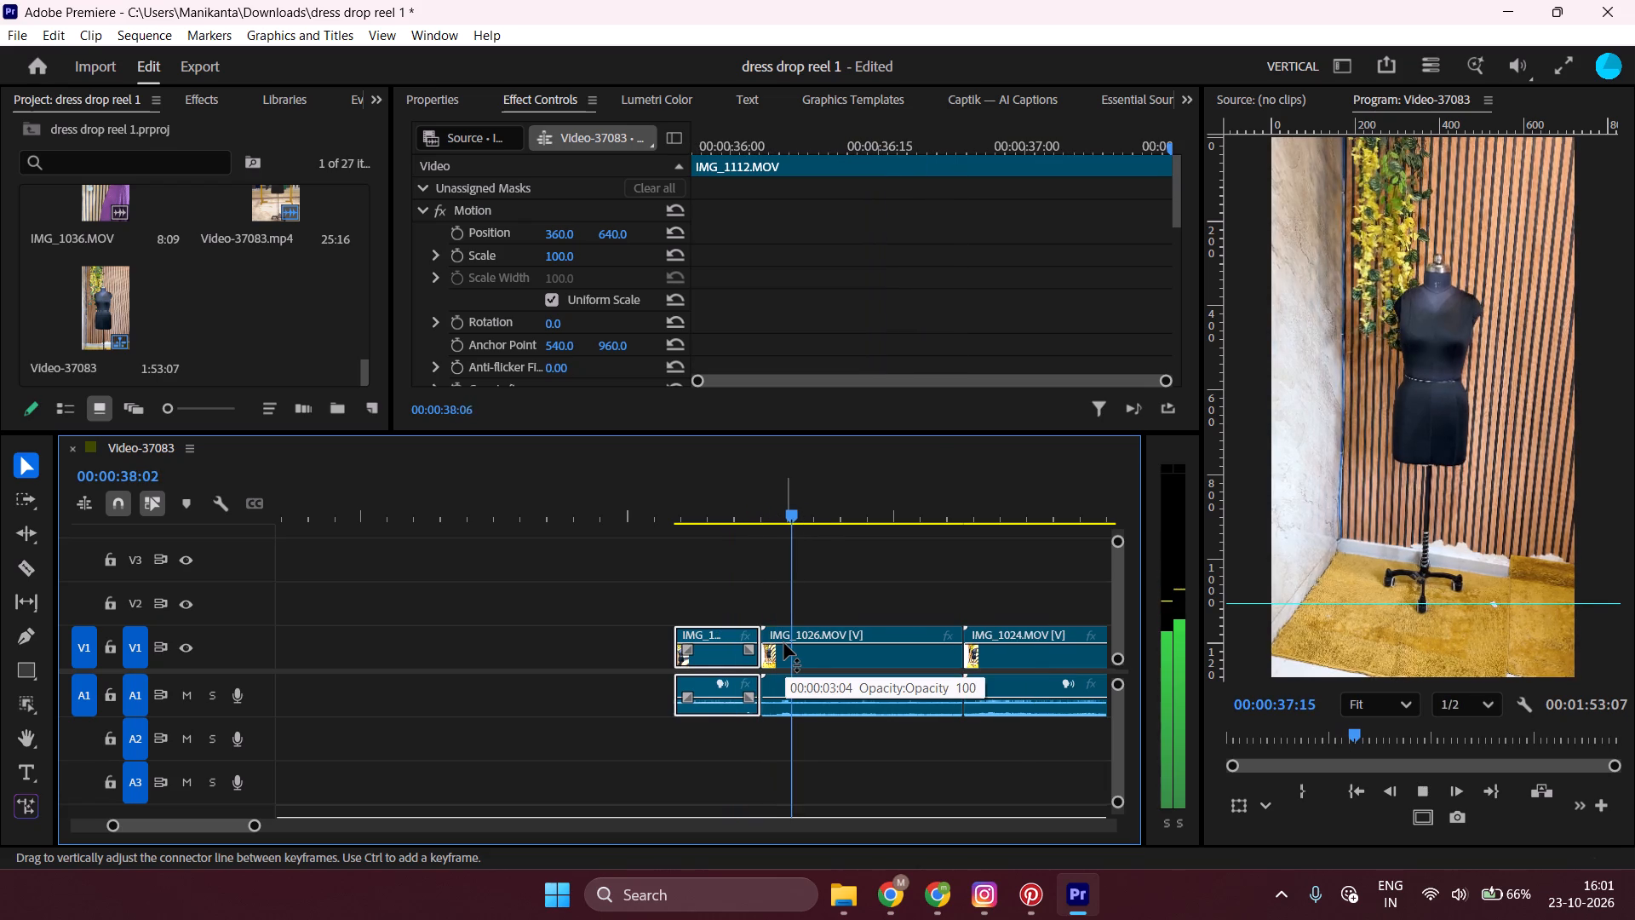
key("space")
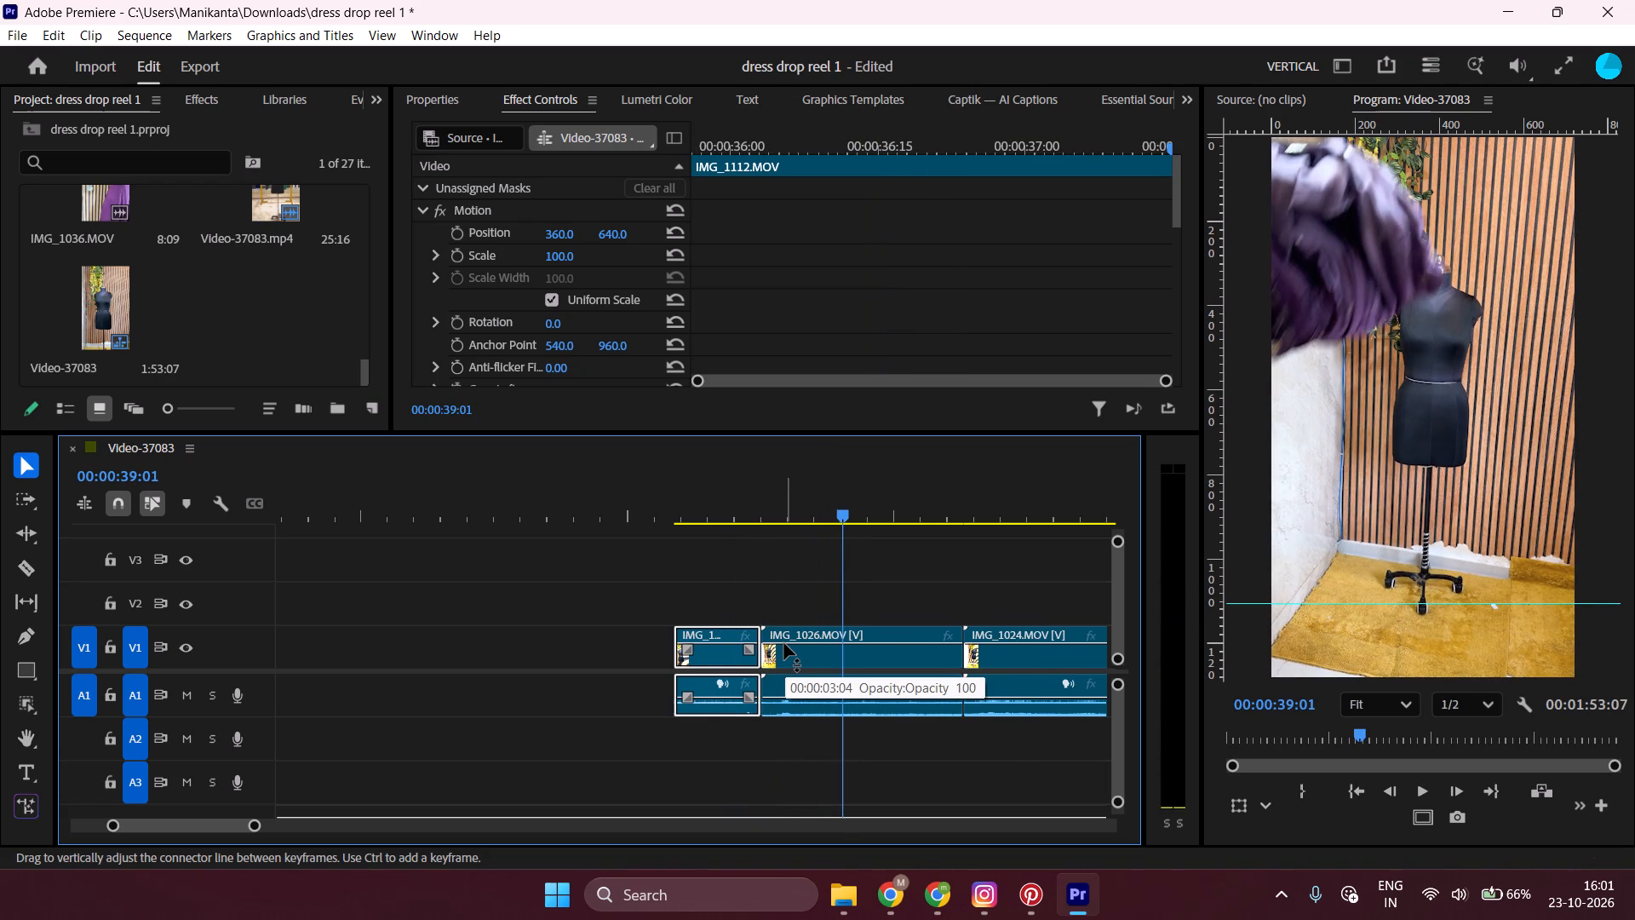
left_click(812, 516)
left_click(843, 659)
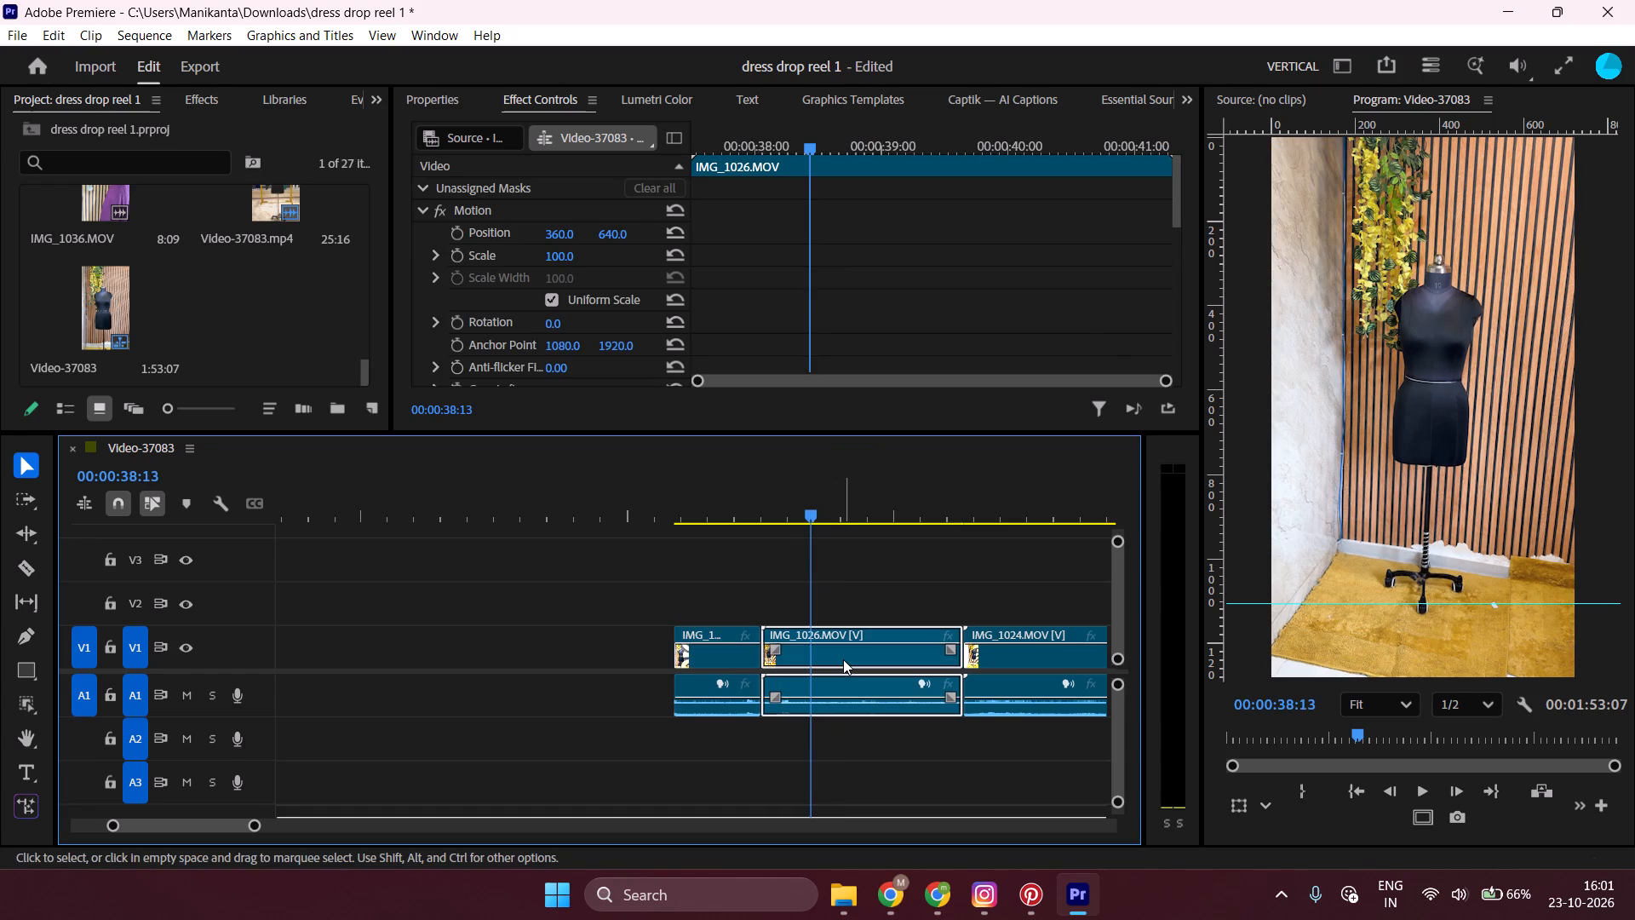
key("q")
Play the shortened IMG_1026 and ripple-trim its end back to 00:00:39:18, after the dress drops to the floor.
key("space")
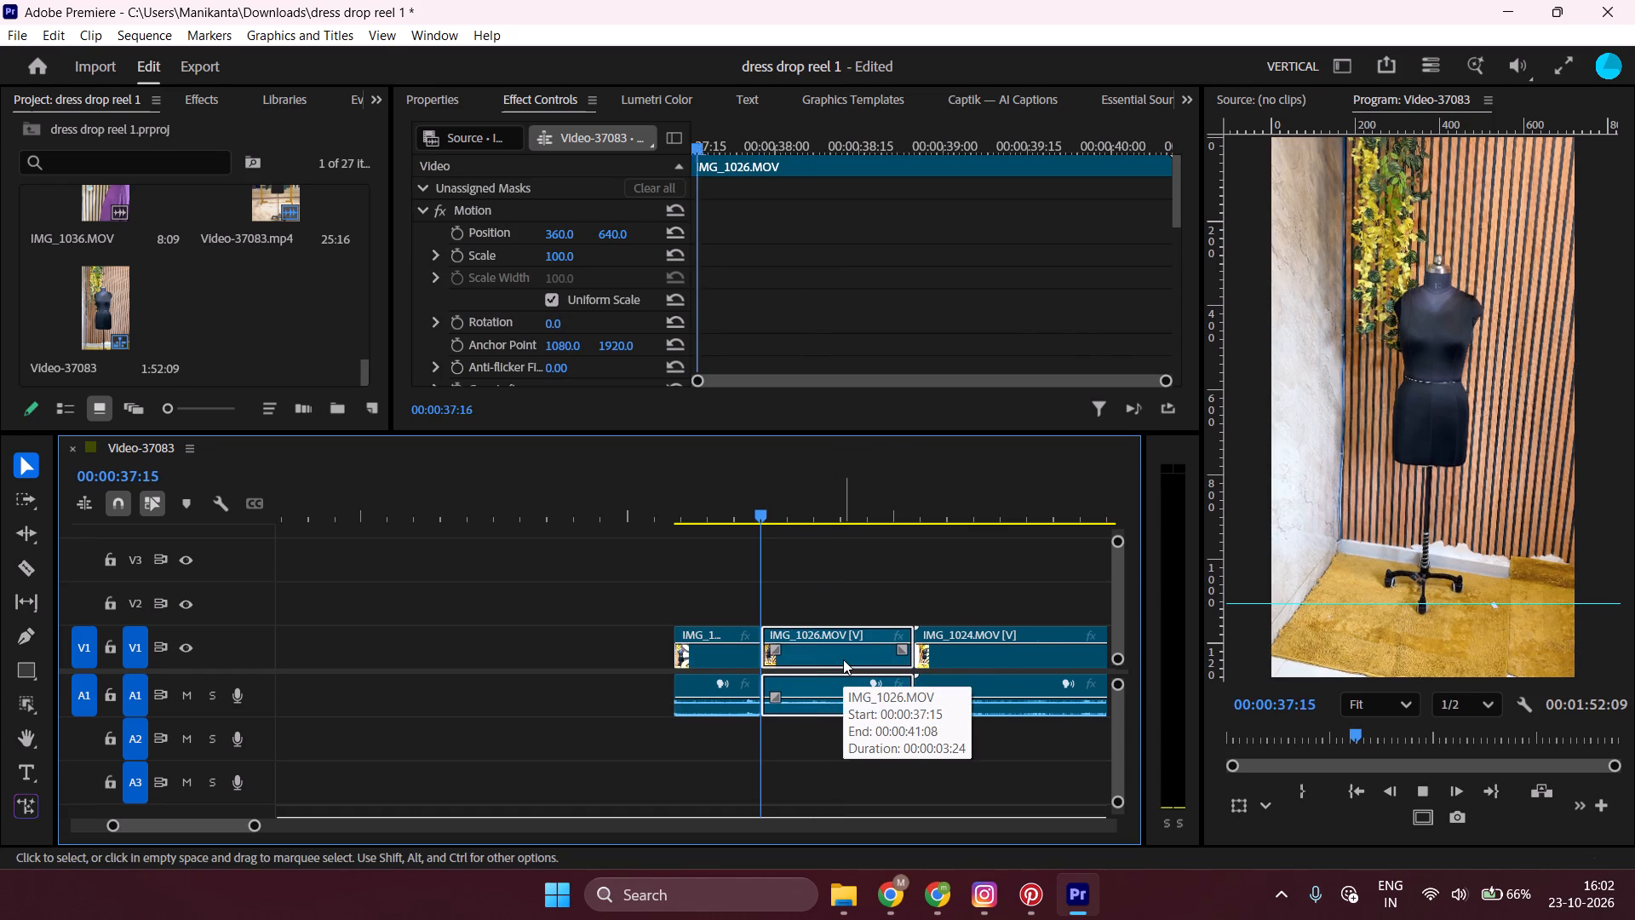
key("space")
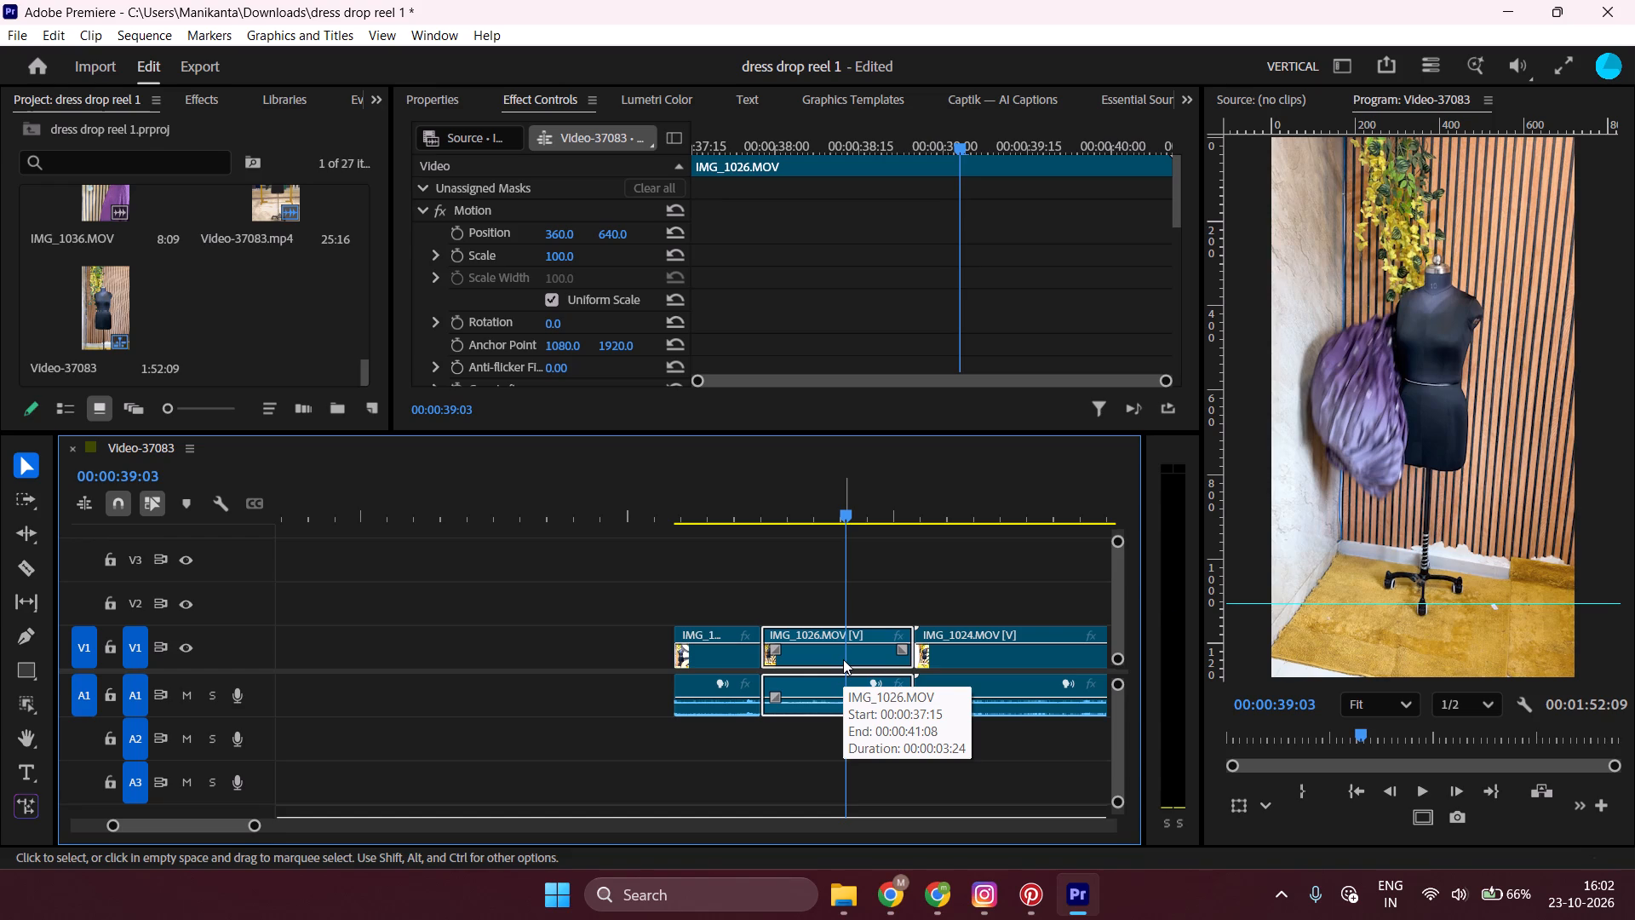
key("space")
key("space")
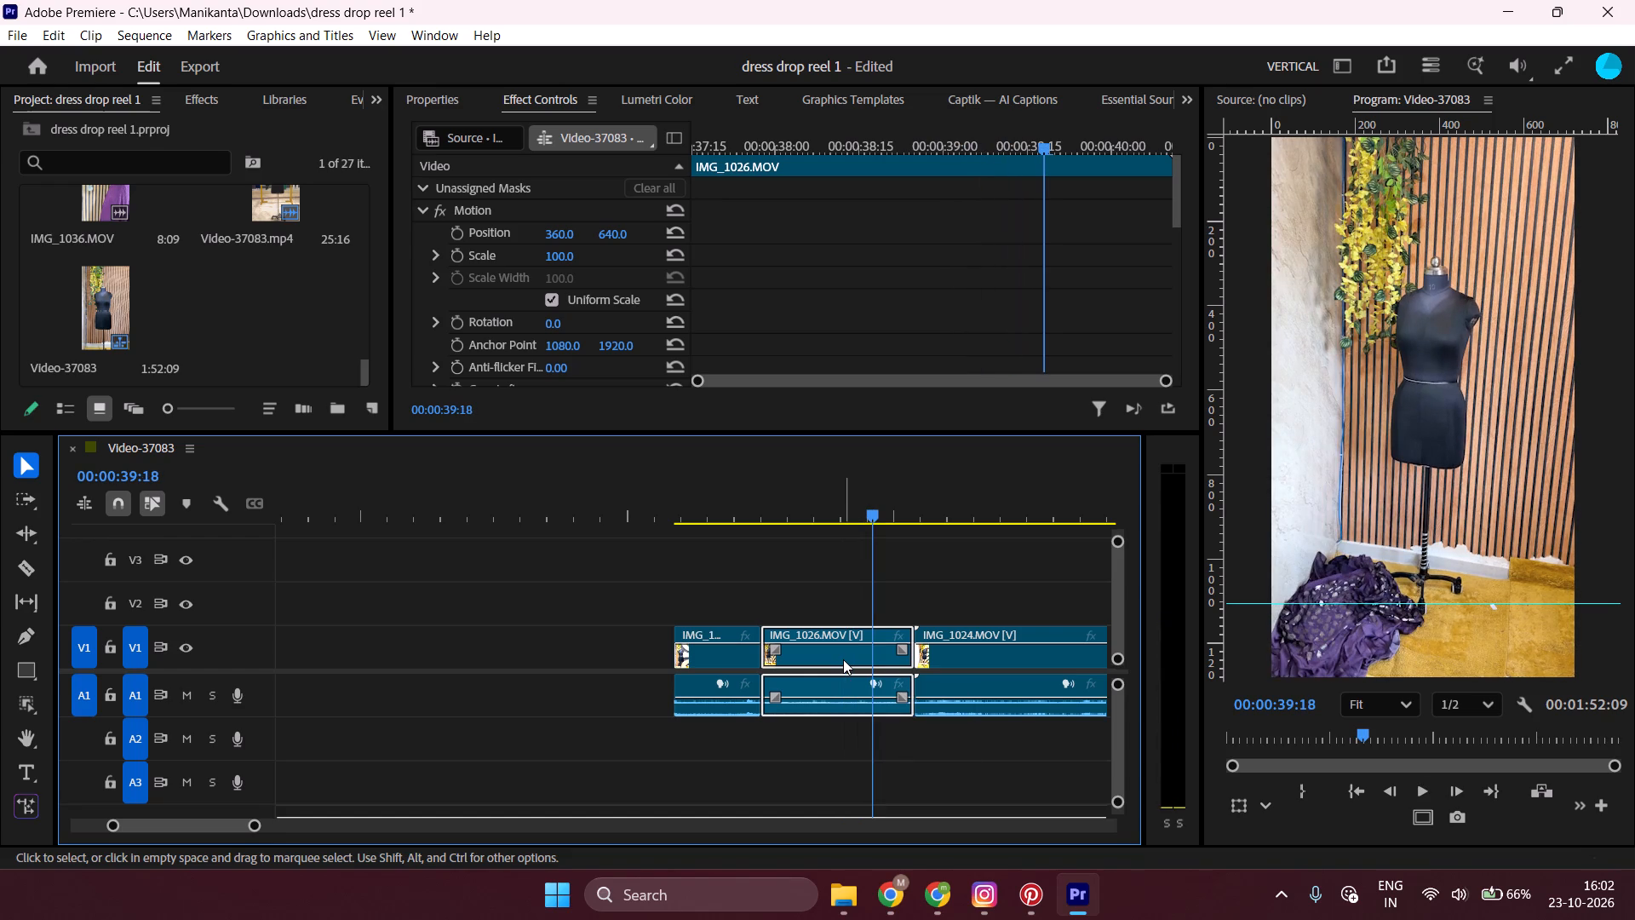
key("w")
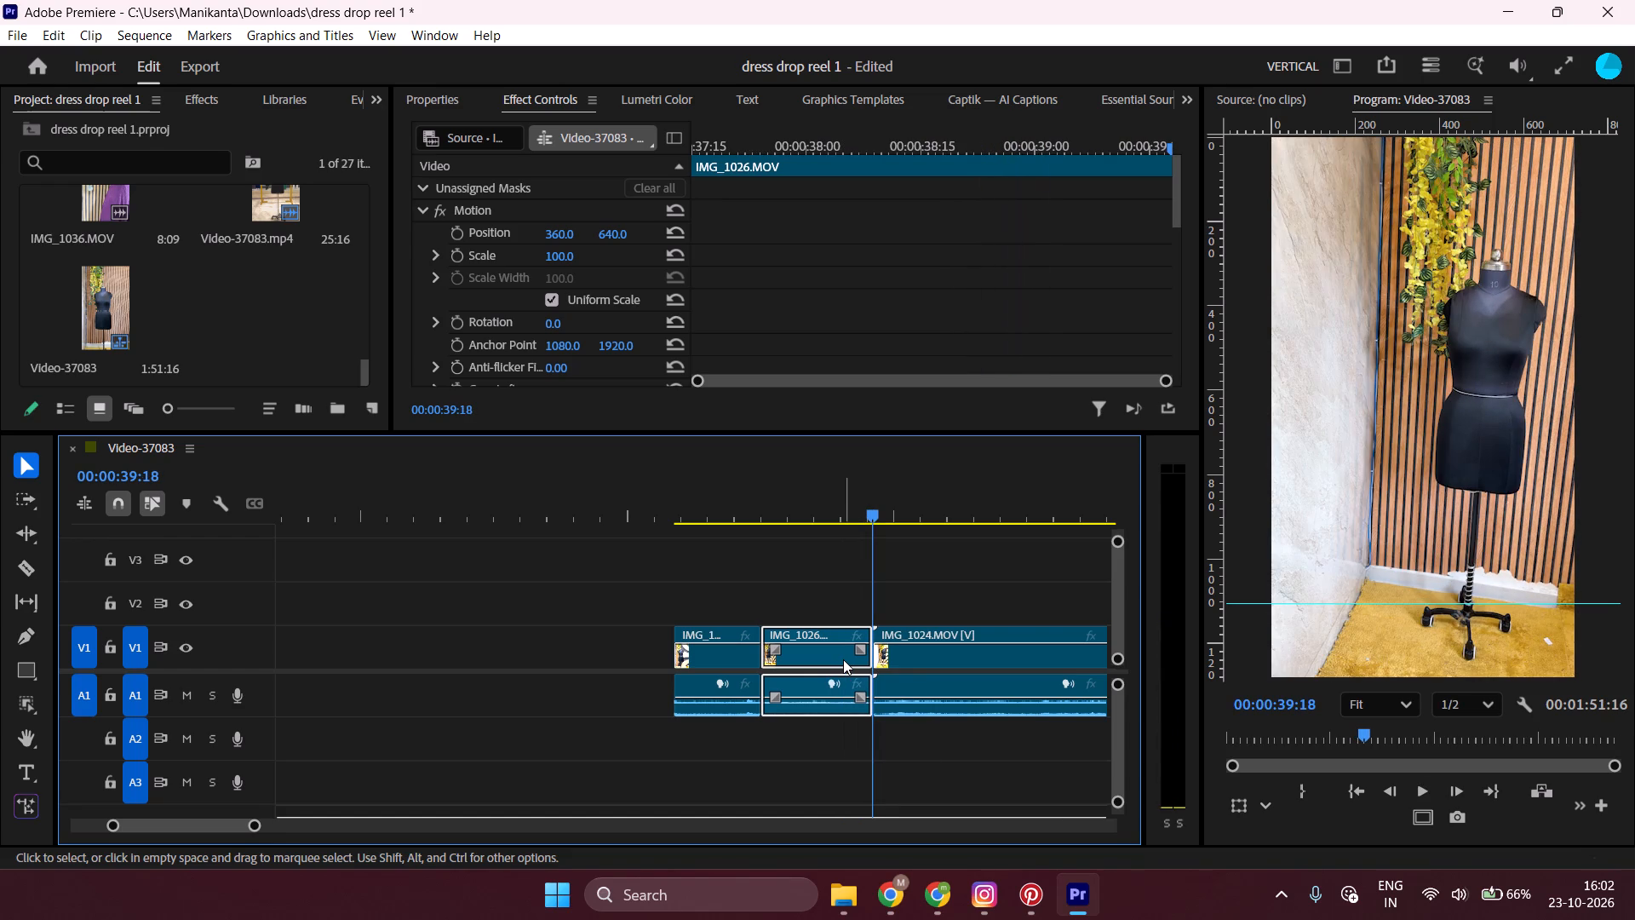
Review IMG_1024 through to its end and ripple-trim its start up to 00:00:42:06.
key("space")
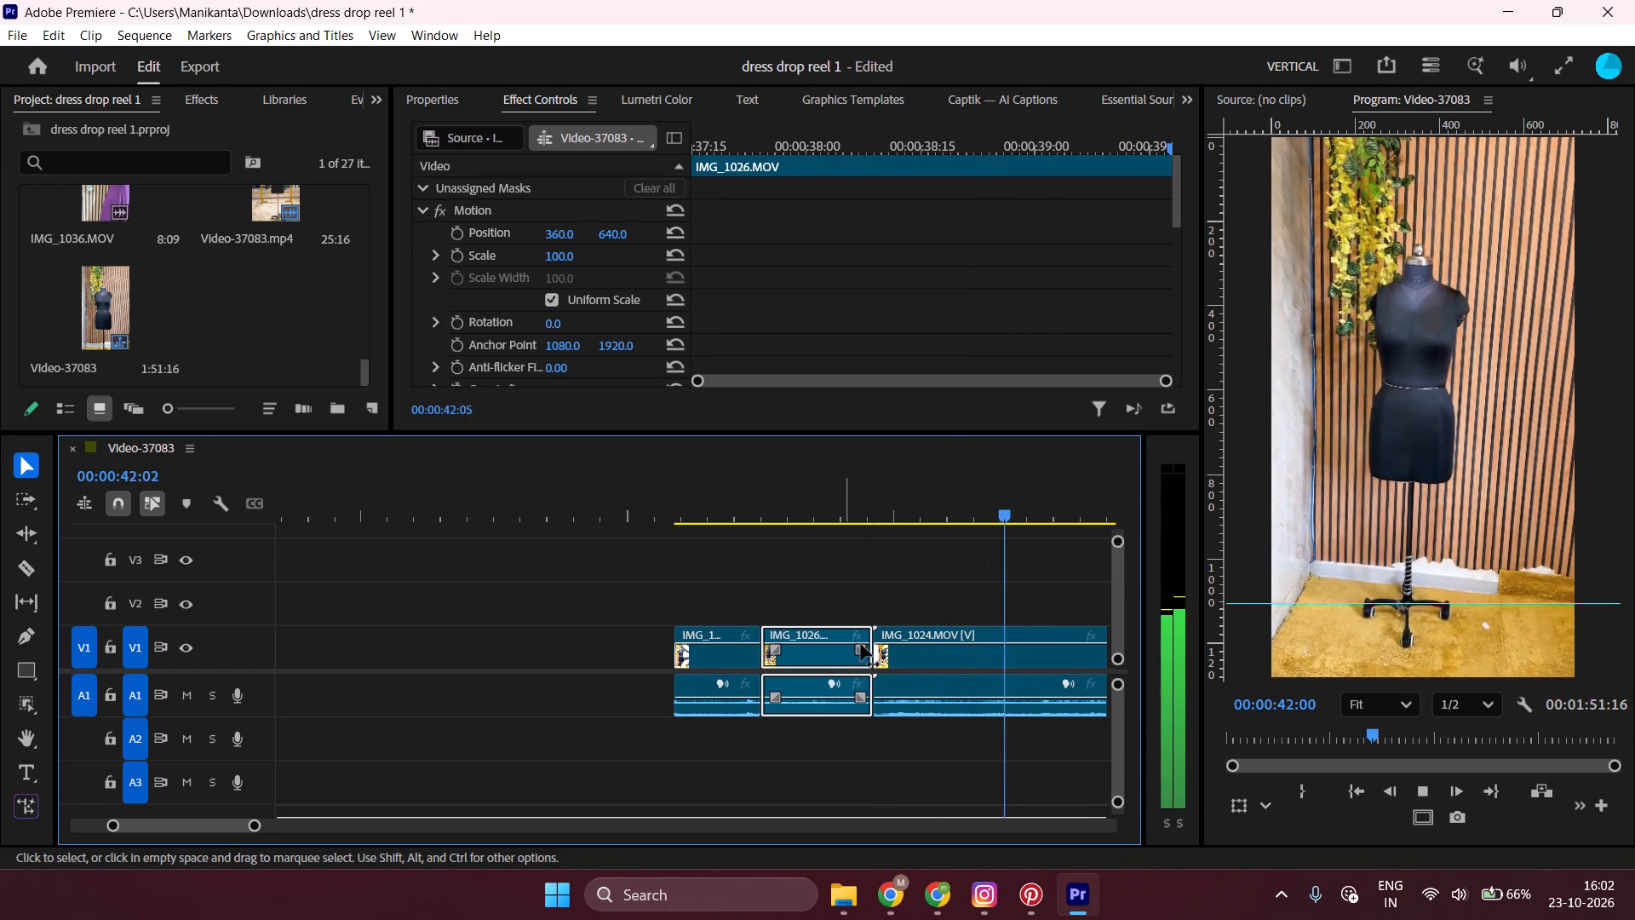
scroll(898, 585, "down", 7)
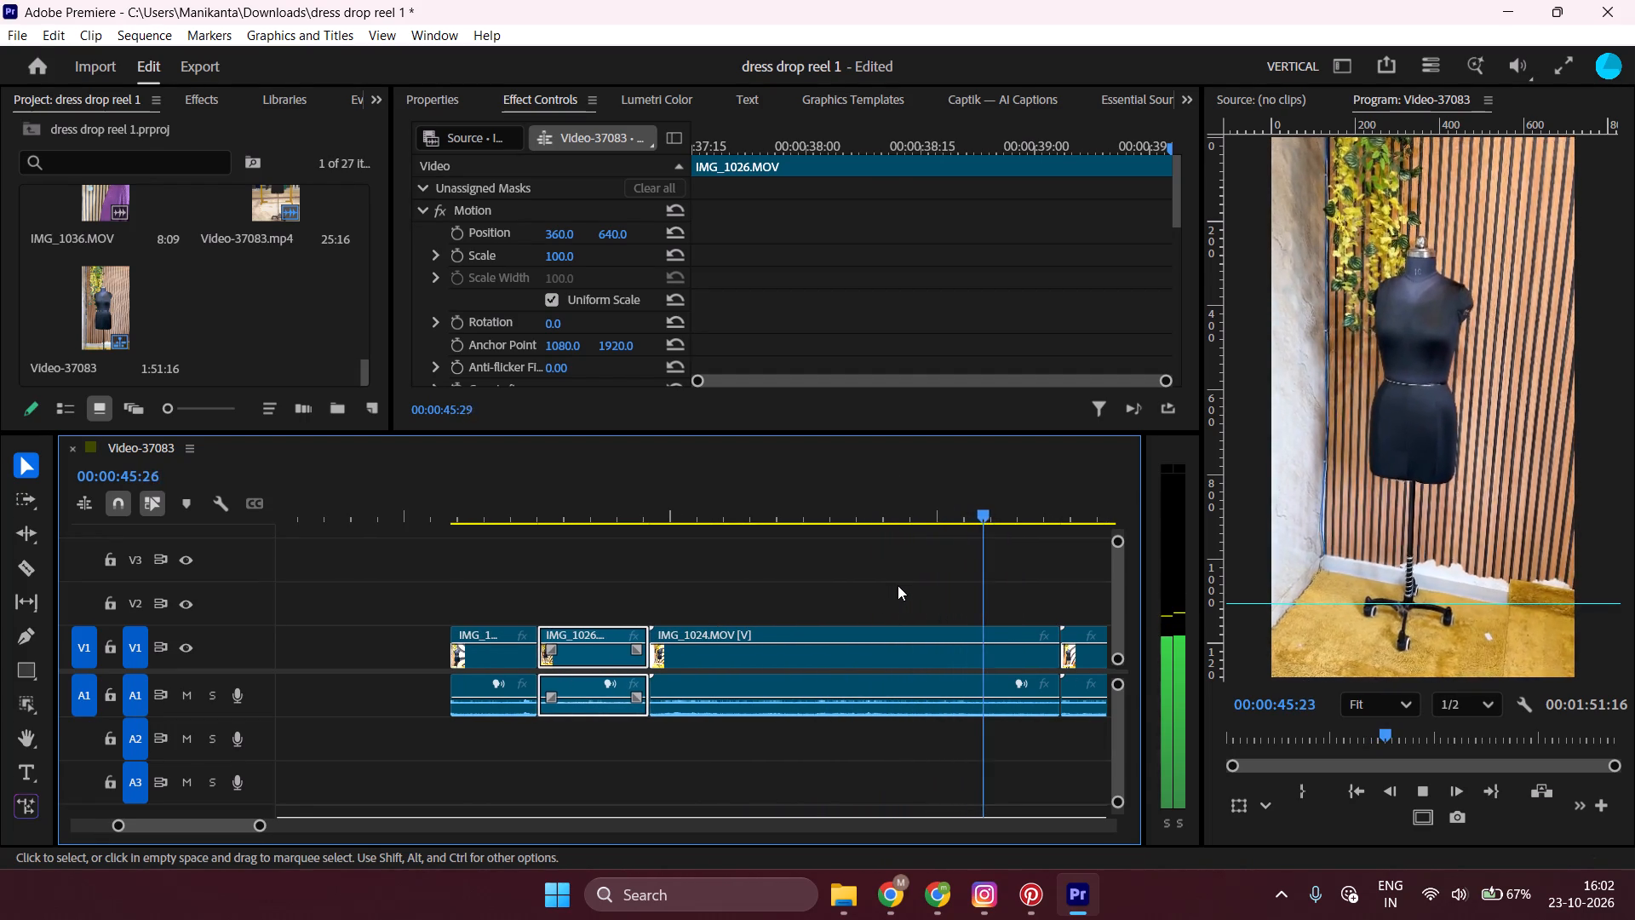
key("space")
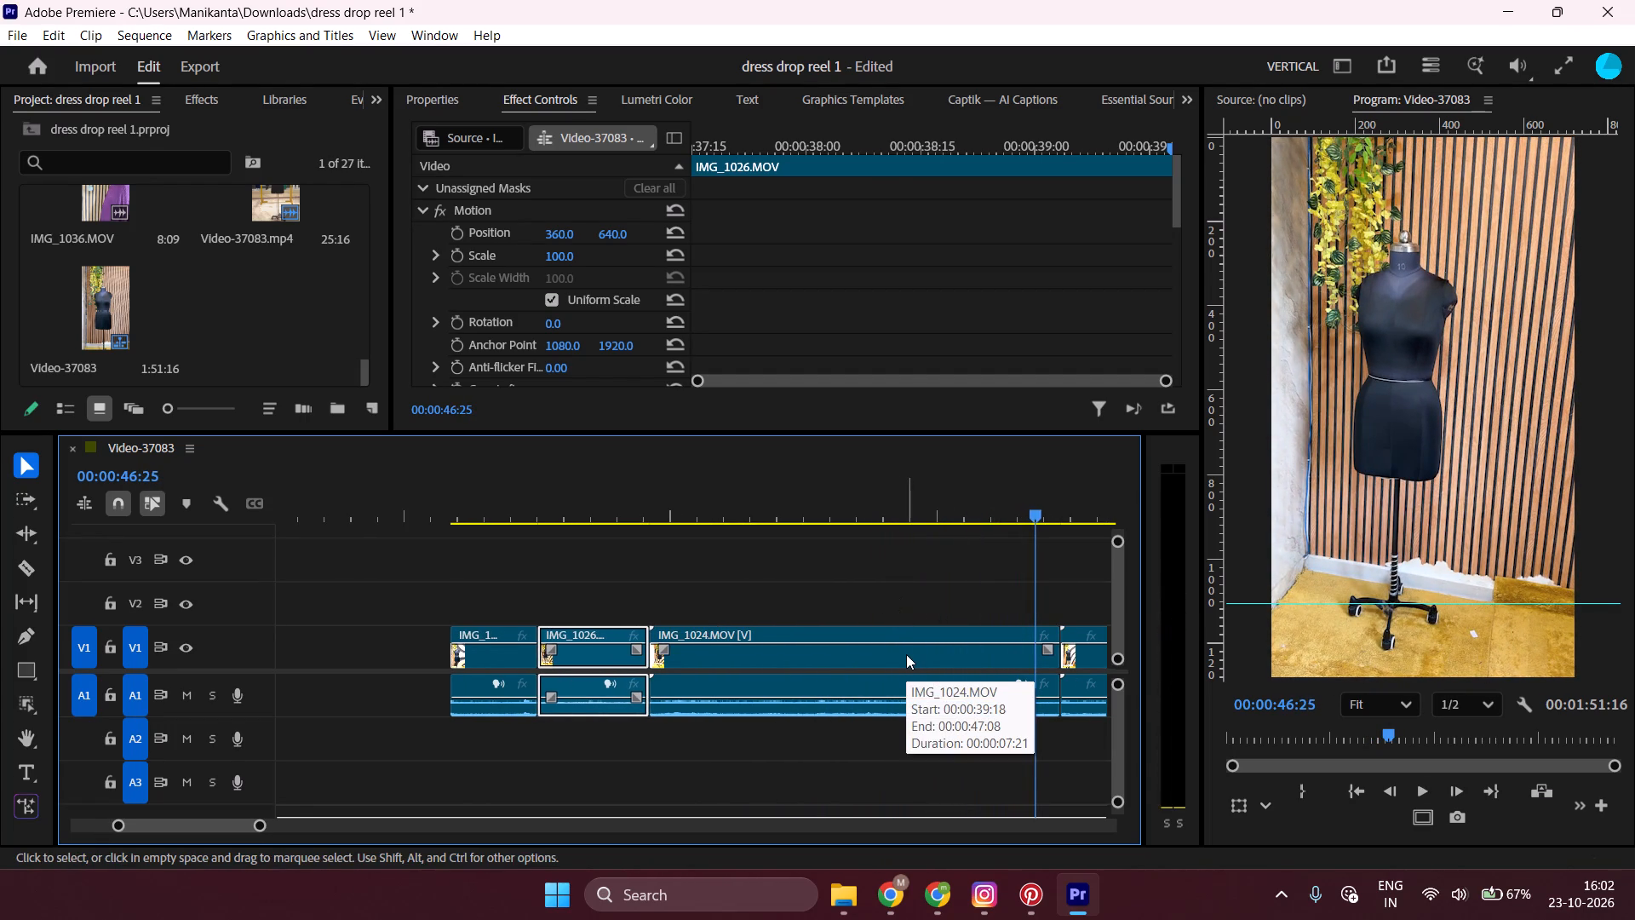
left_click_drag(1041, 510, 879, 556)
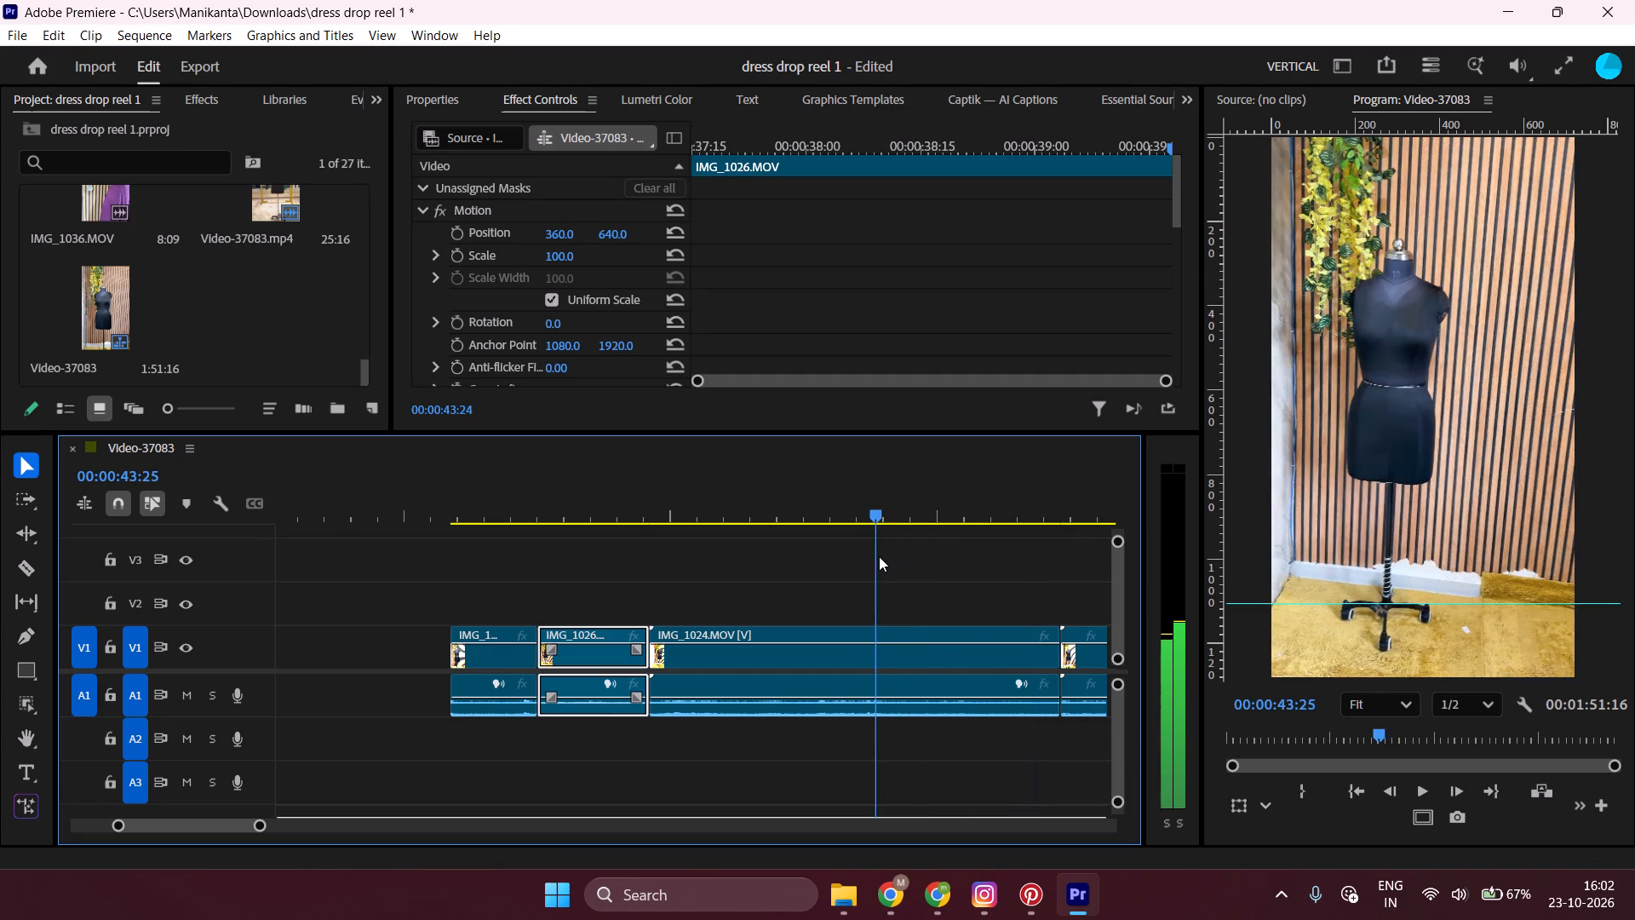
left_click_drag(879, 556, 844, 564)
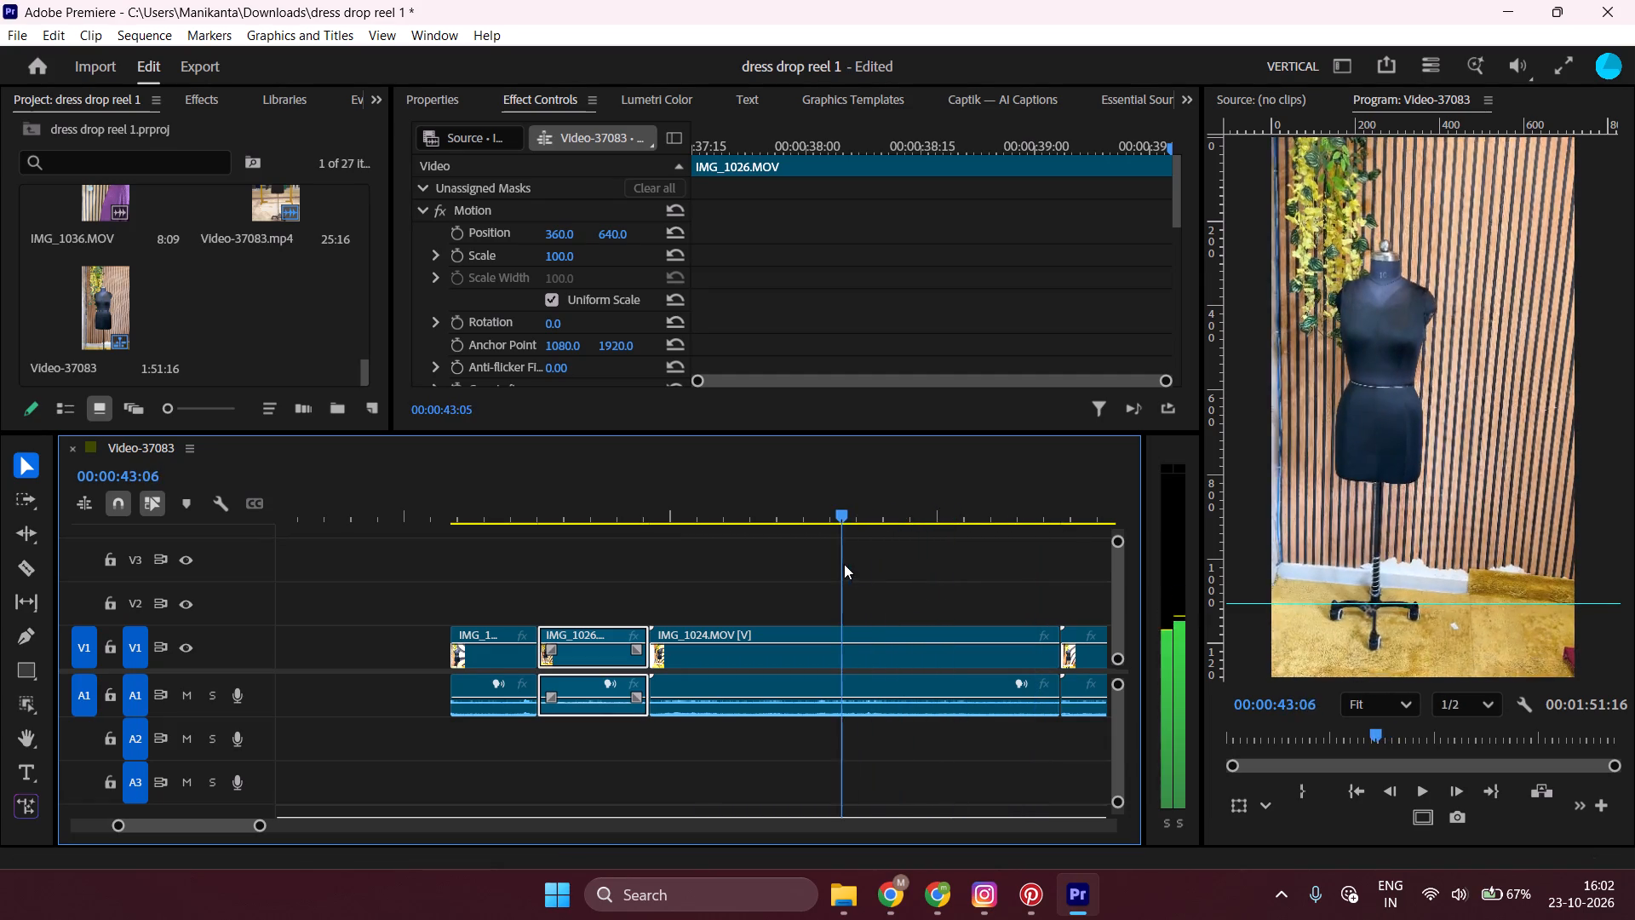
left_click_drag(844, 564, 826, 571)
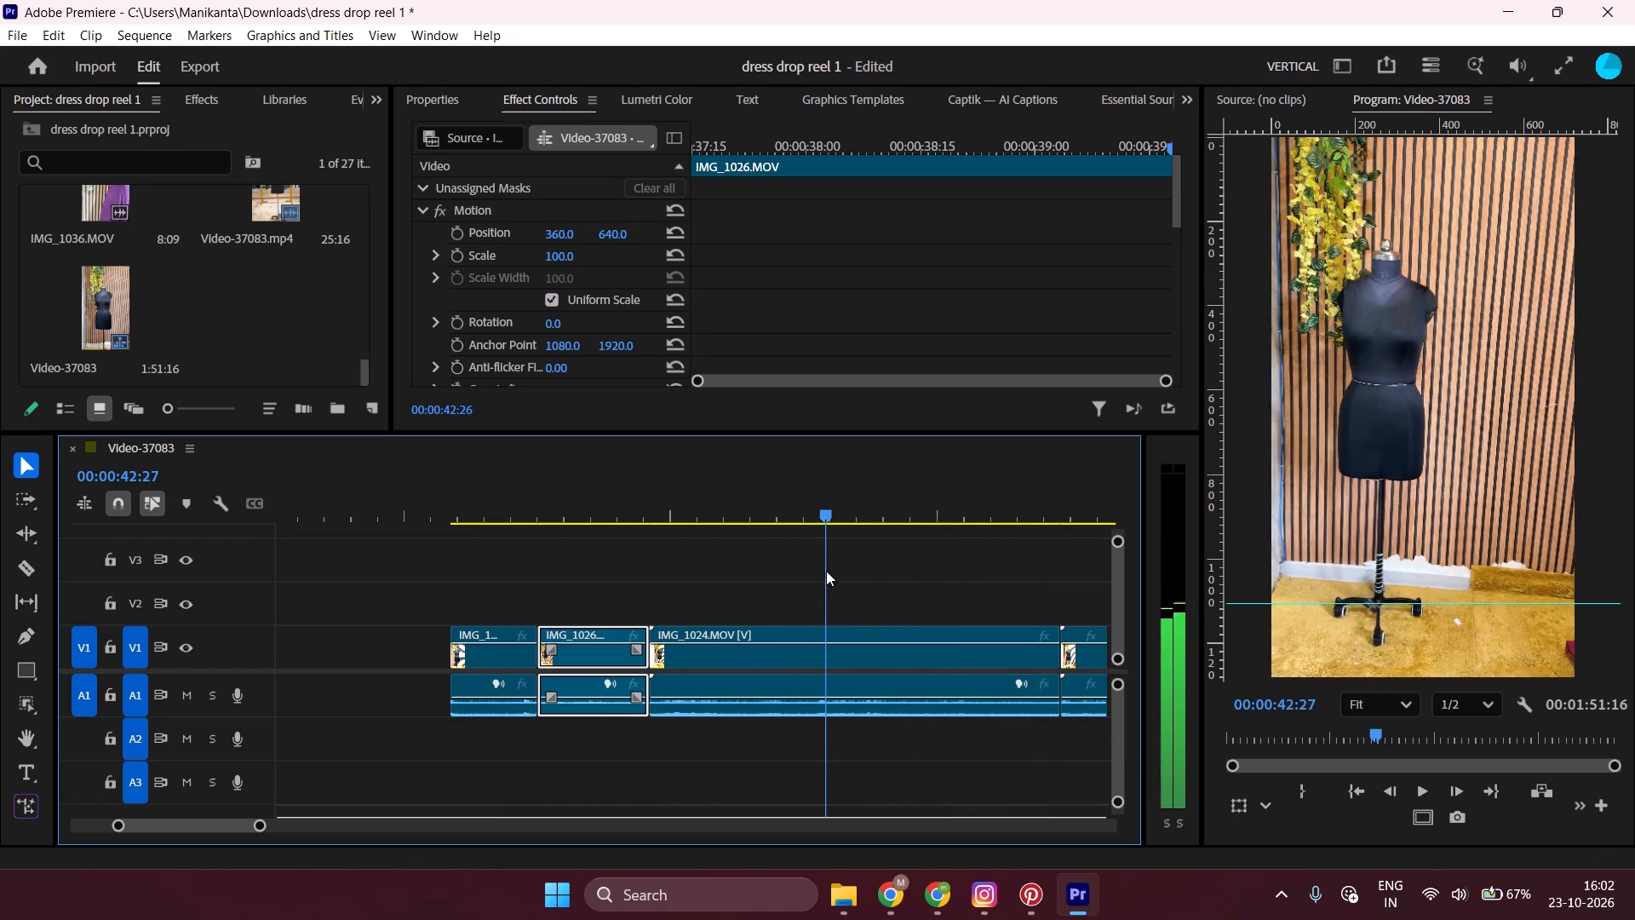
left_click_drag(826, 571, 792, 567)
left_click(800, 648)
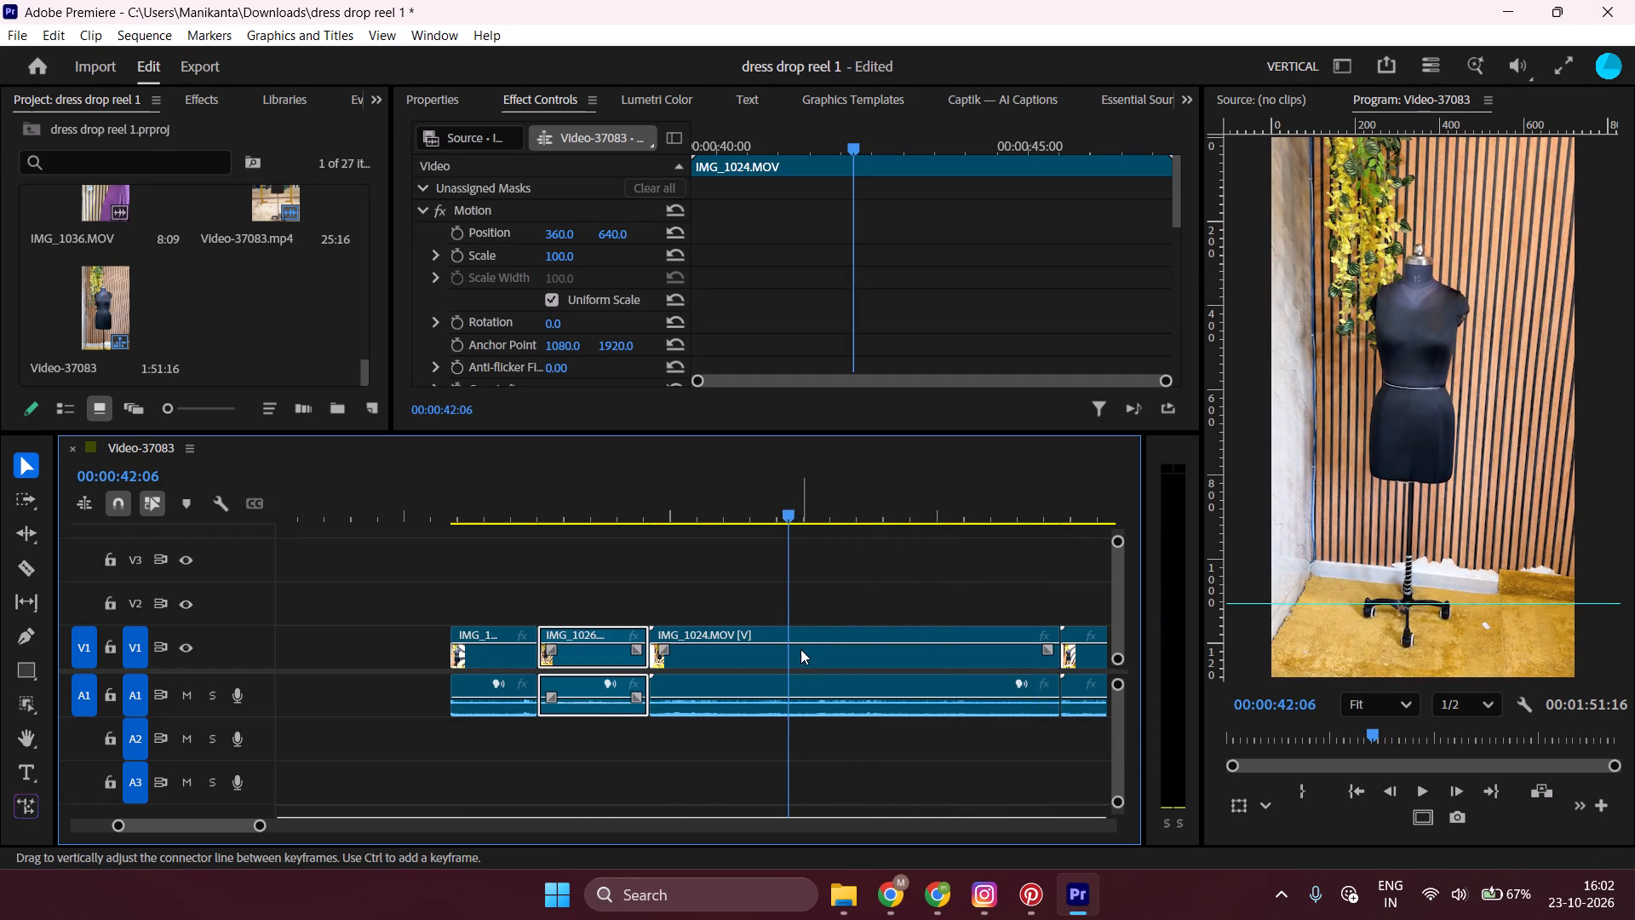
type("q")
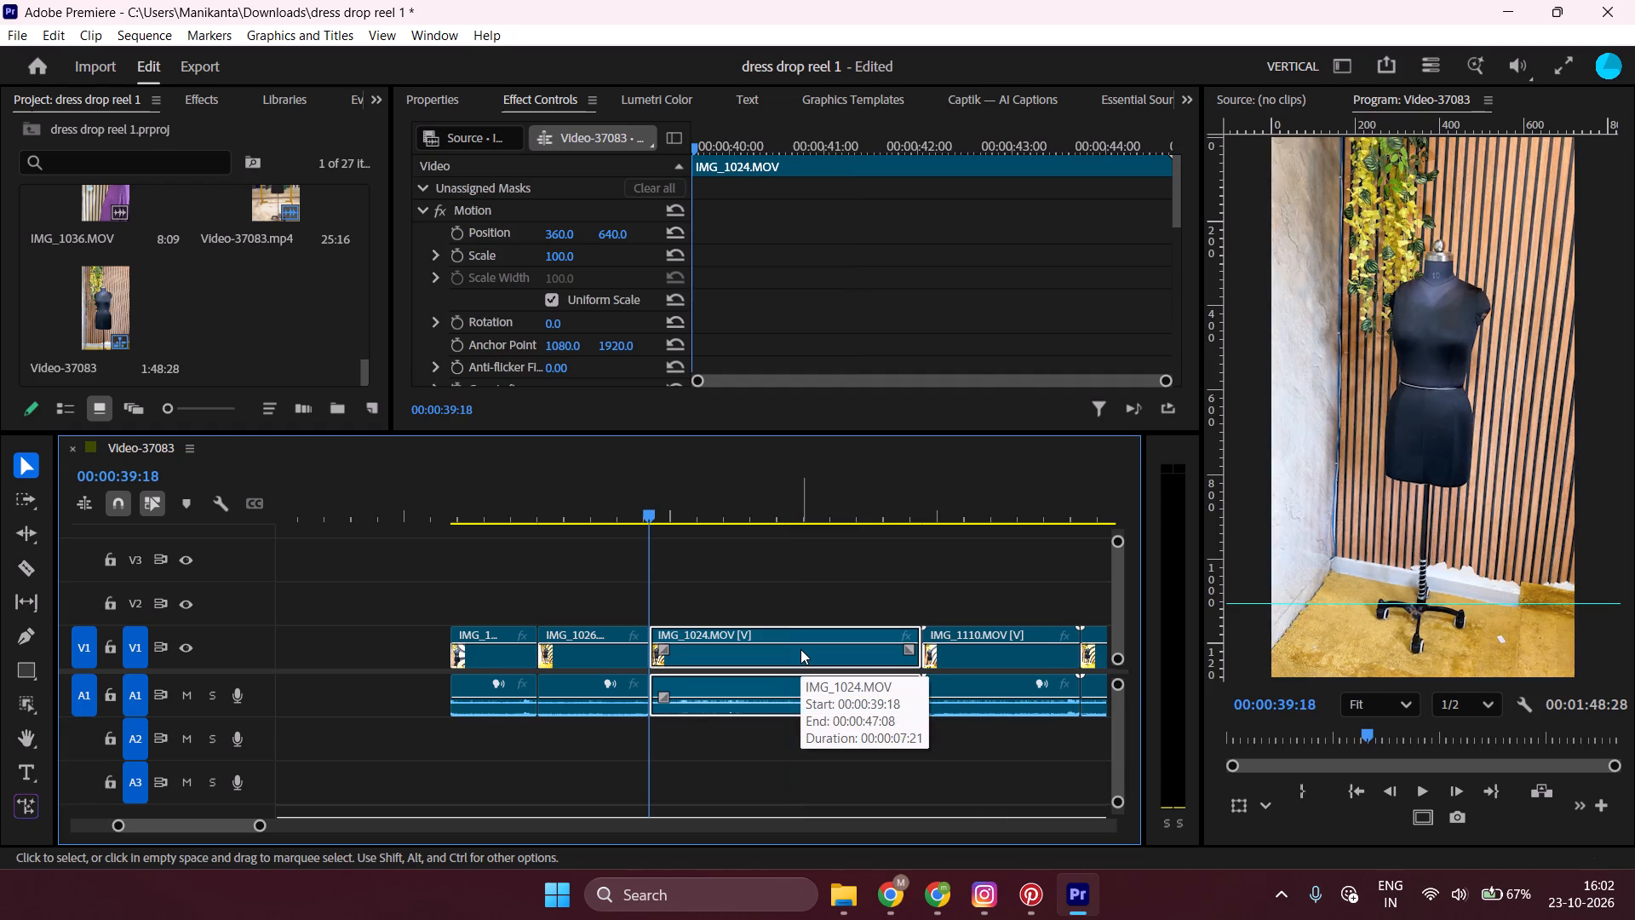
Play the shortened IMG_1024 and ripple-trim its start further, up to 00:00:41:14.
key("space")
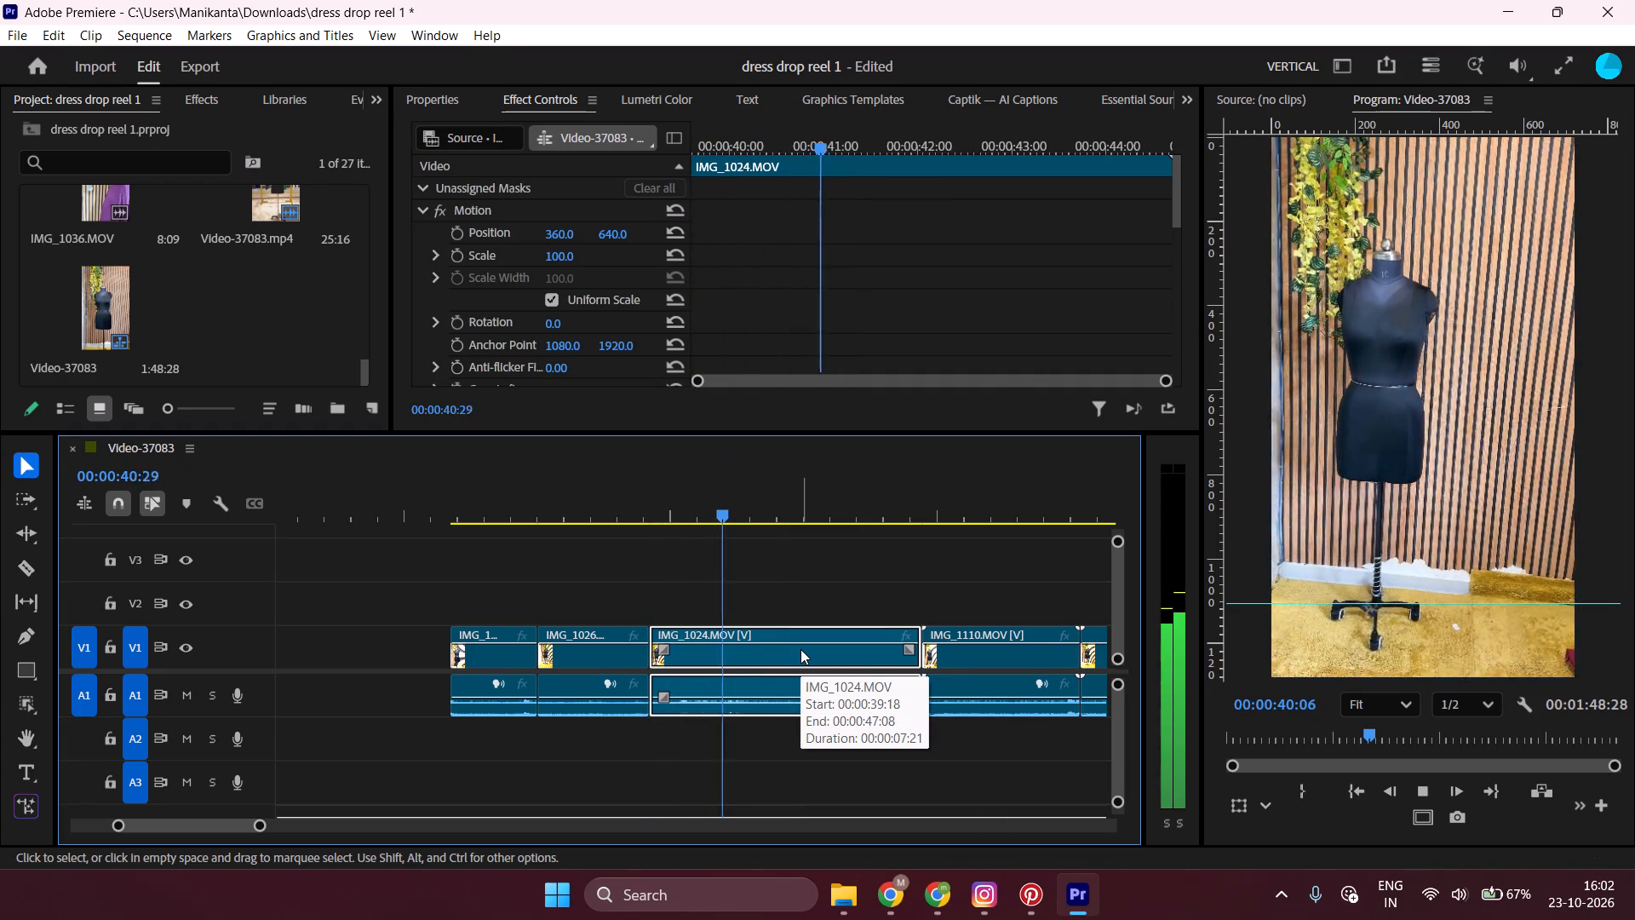
key("space")
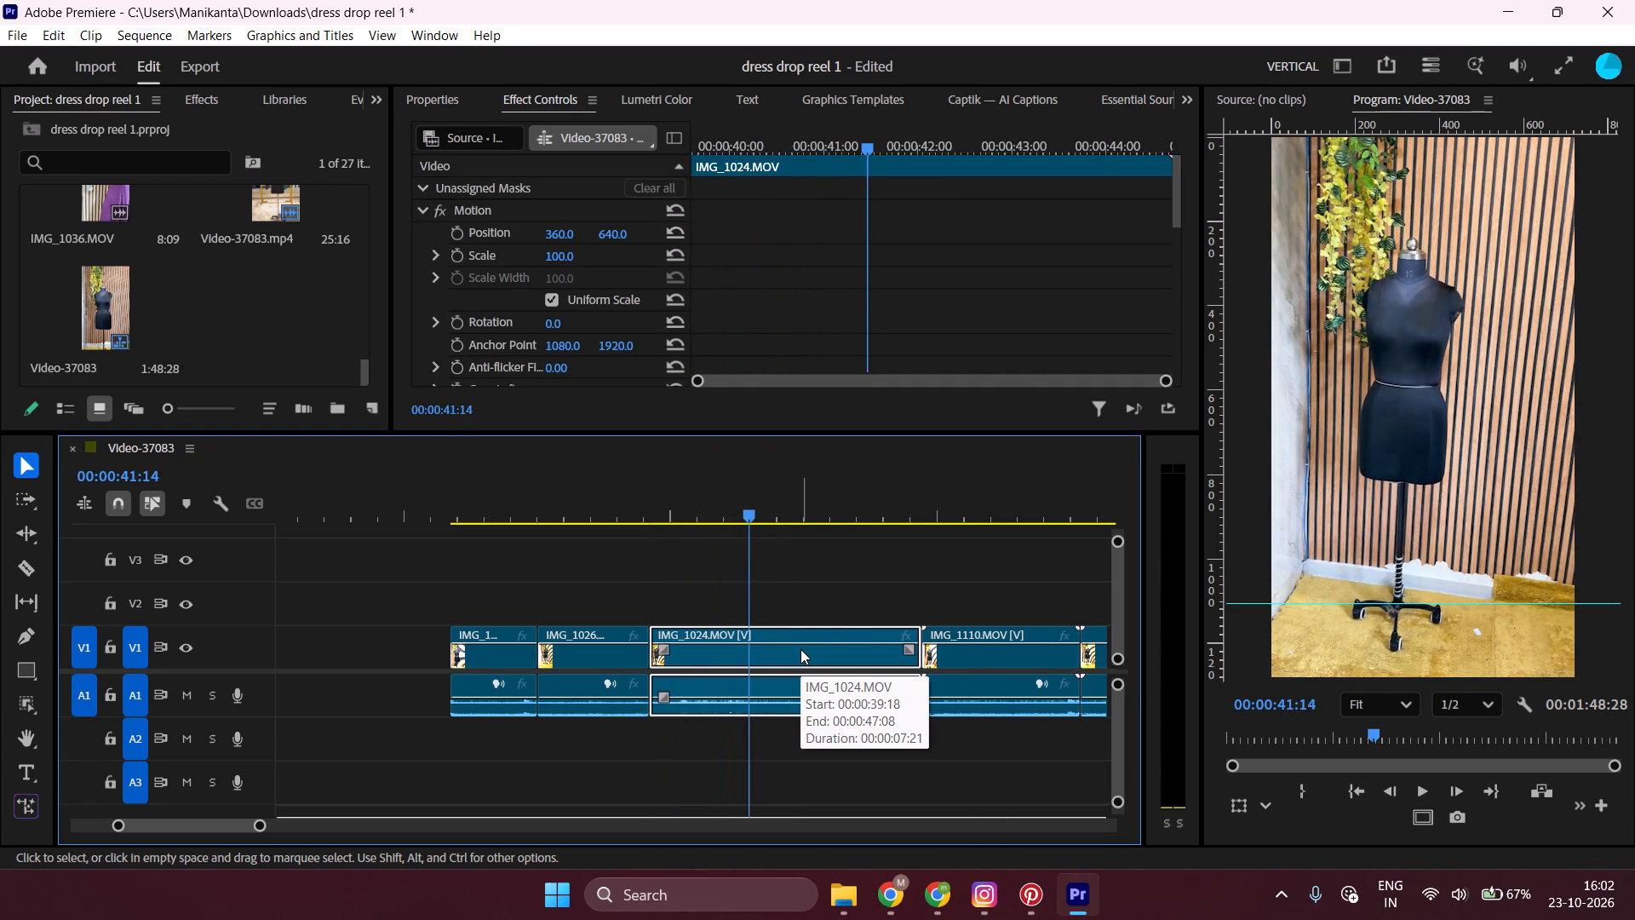
type("q")
Play IMG_1024 from its new start and ripple-trim its end back to 00:00:42:01.
key("space")
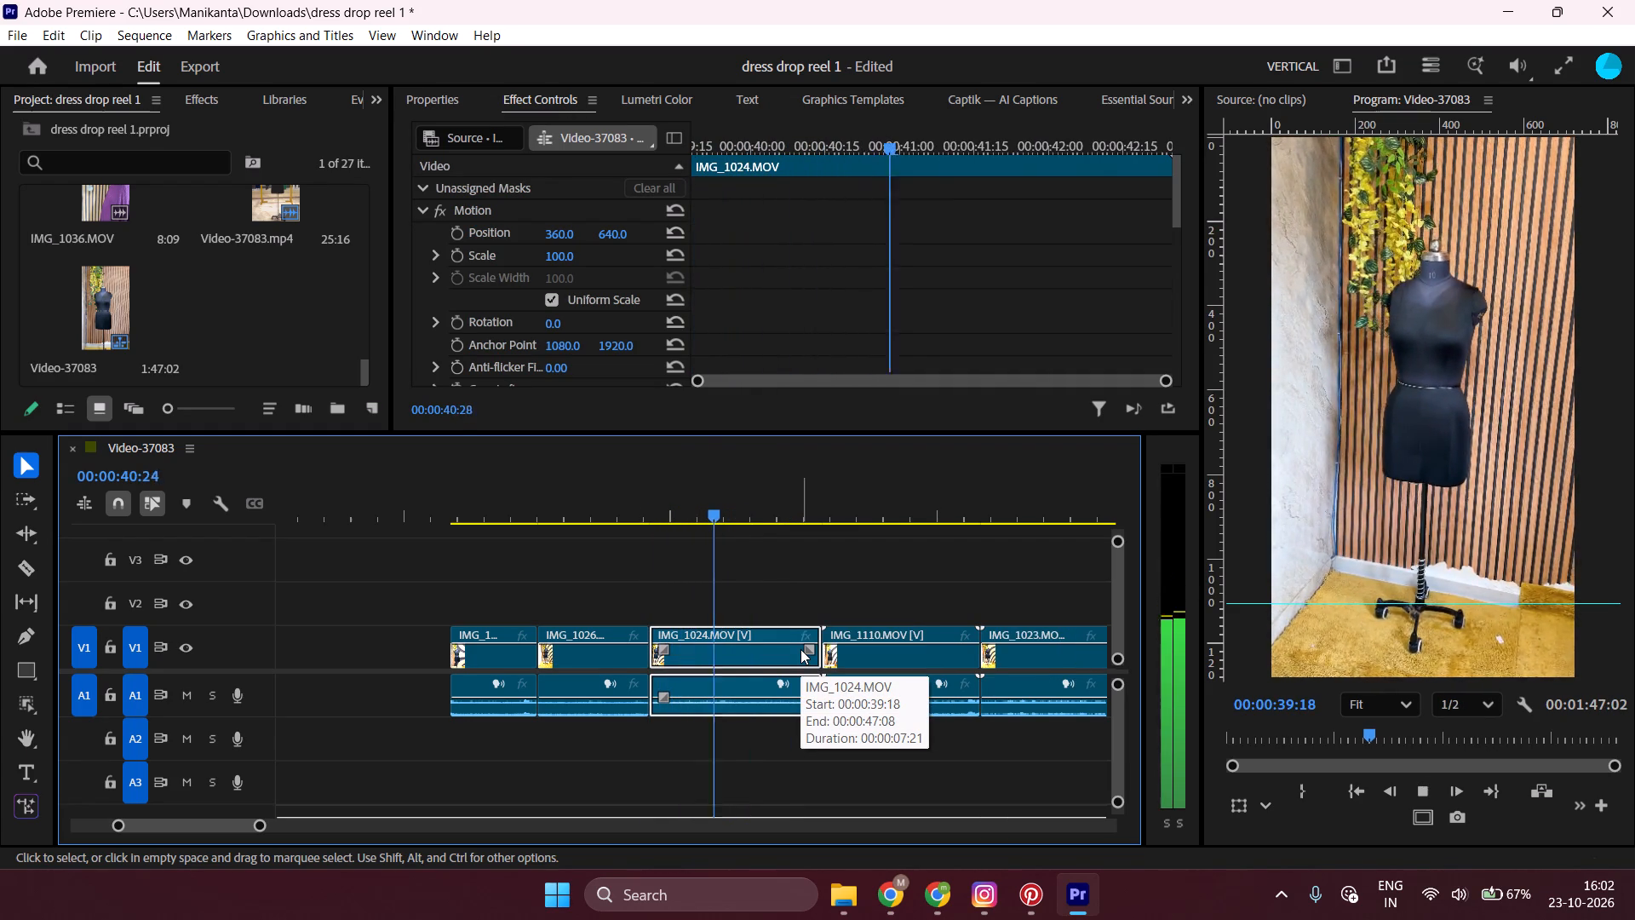
key("space")
key("space")
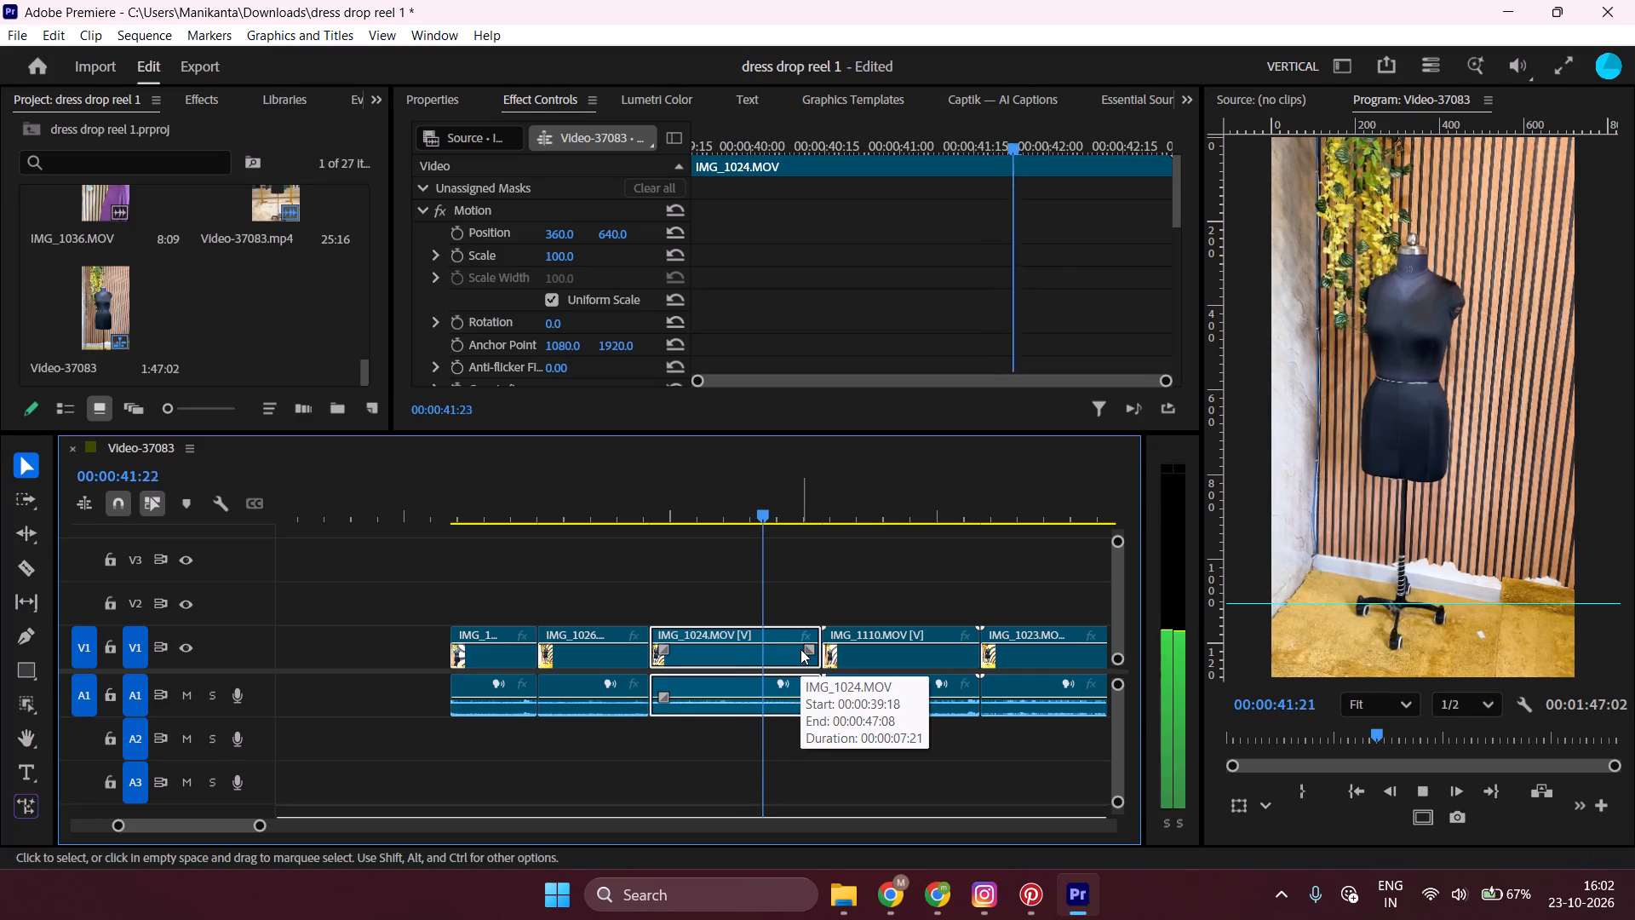
key("space")
key("w")
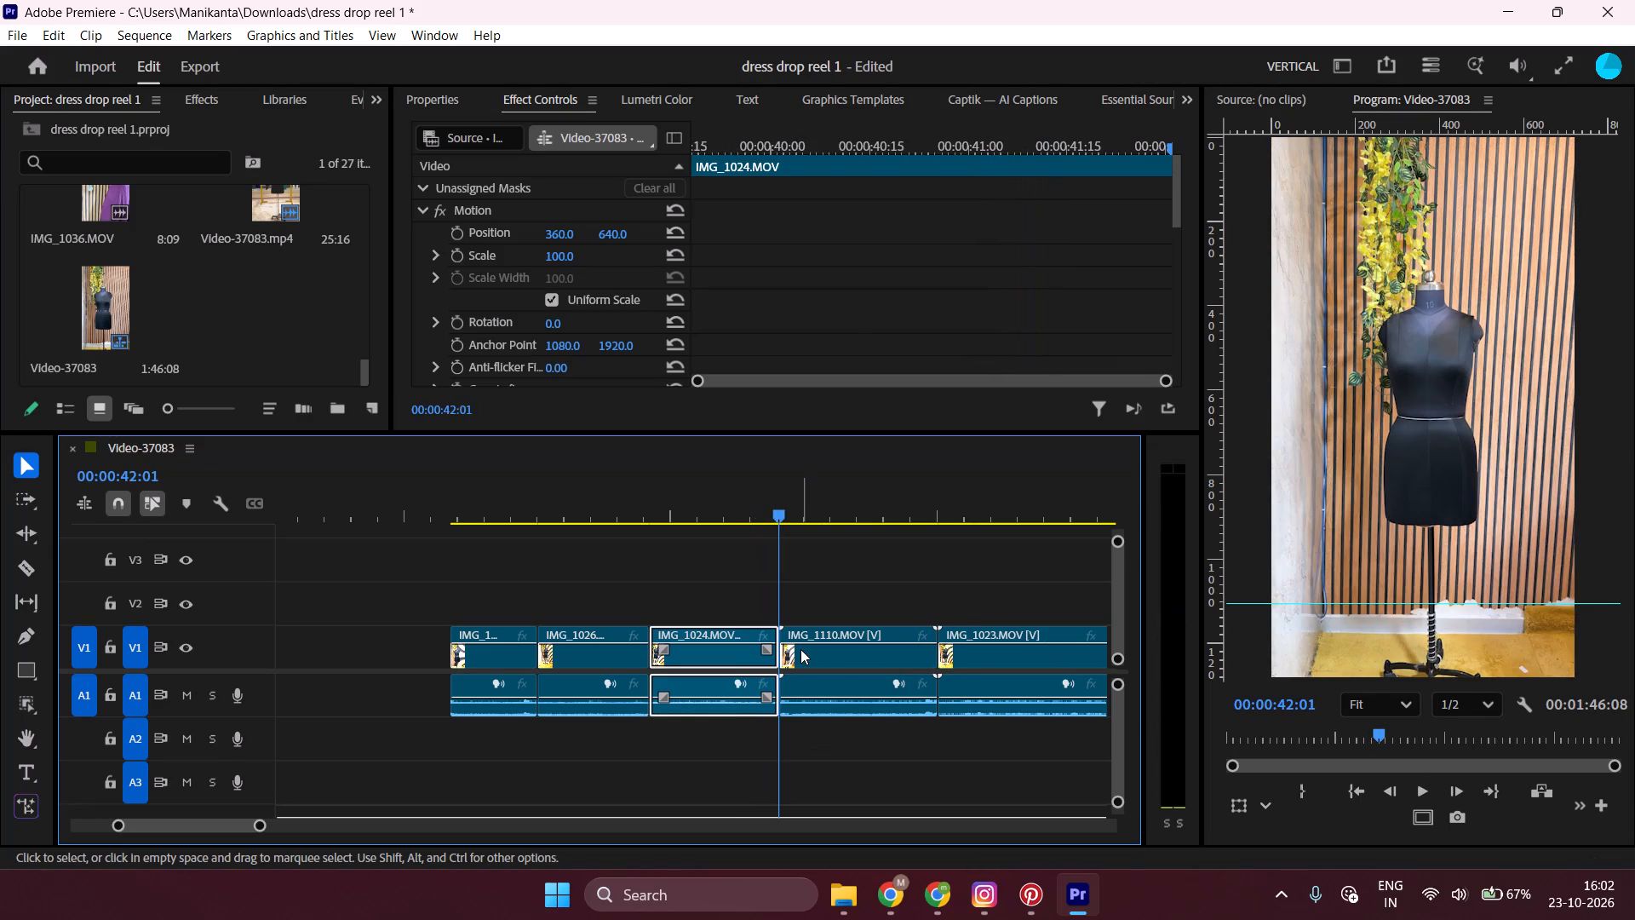
Move the trimmed IMG_1024 with its audio directly before IMG_1112 on V1, and close the gap left before IMG_1110.
left_click_drag(725, 652, 727, 641)
left_click_drag(727, 641, 731, 572)
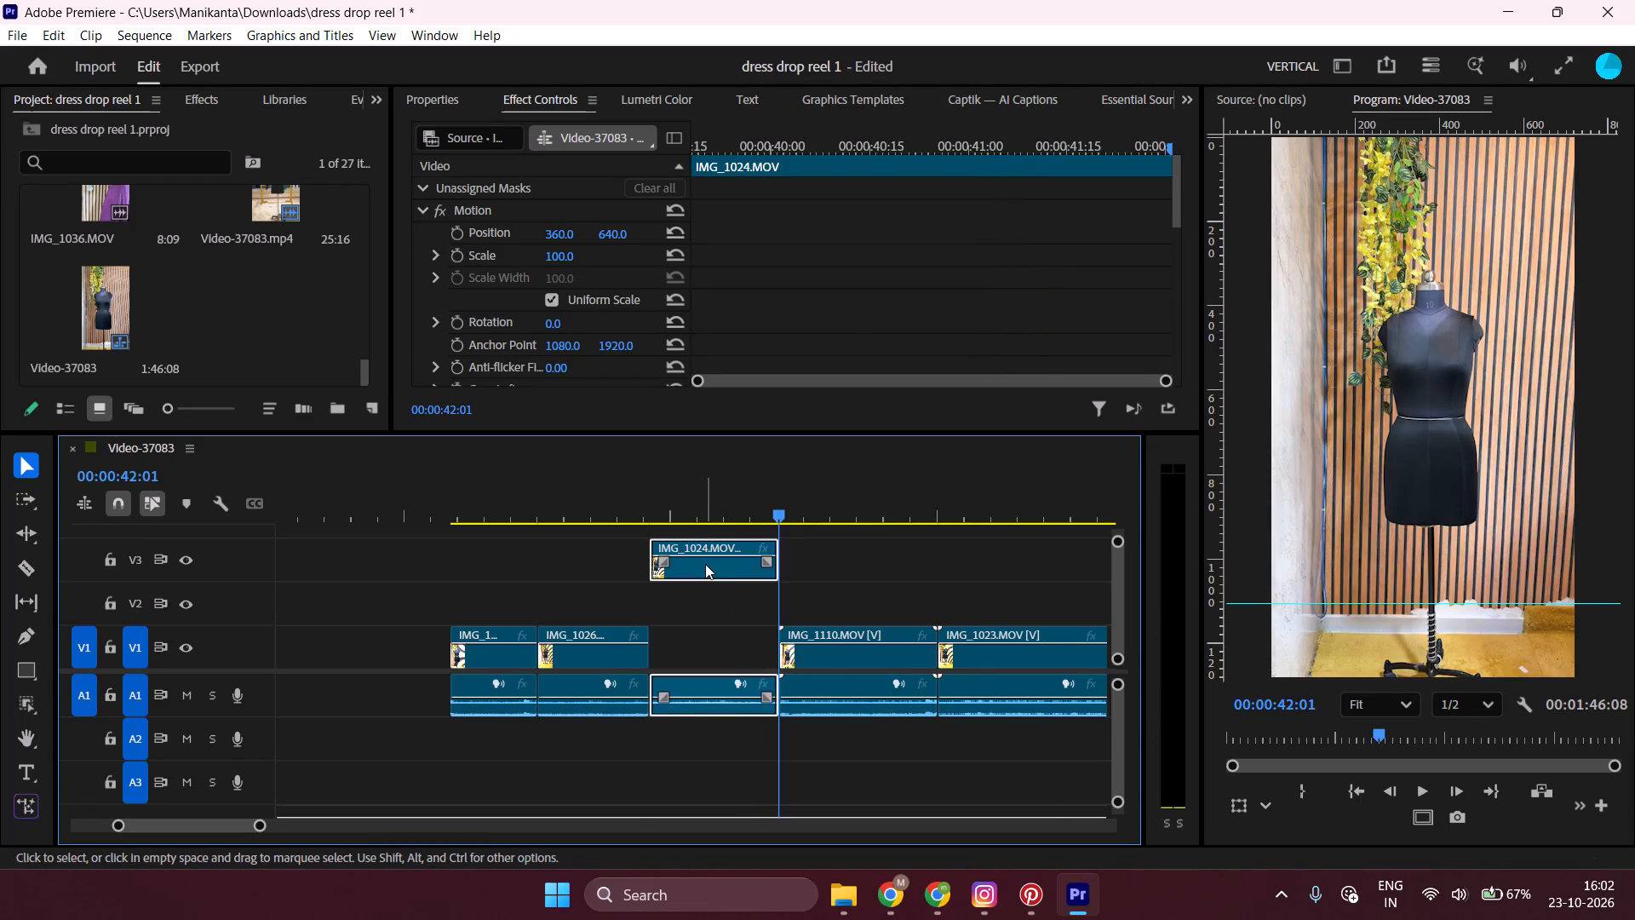
left_click_drag(705, 564, 374, 603)
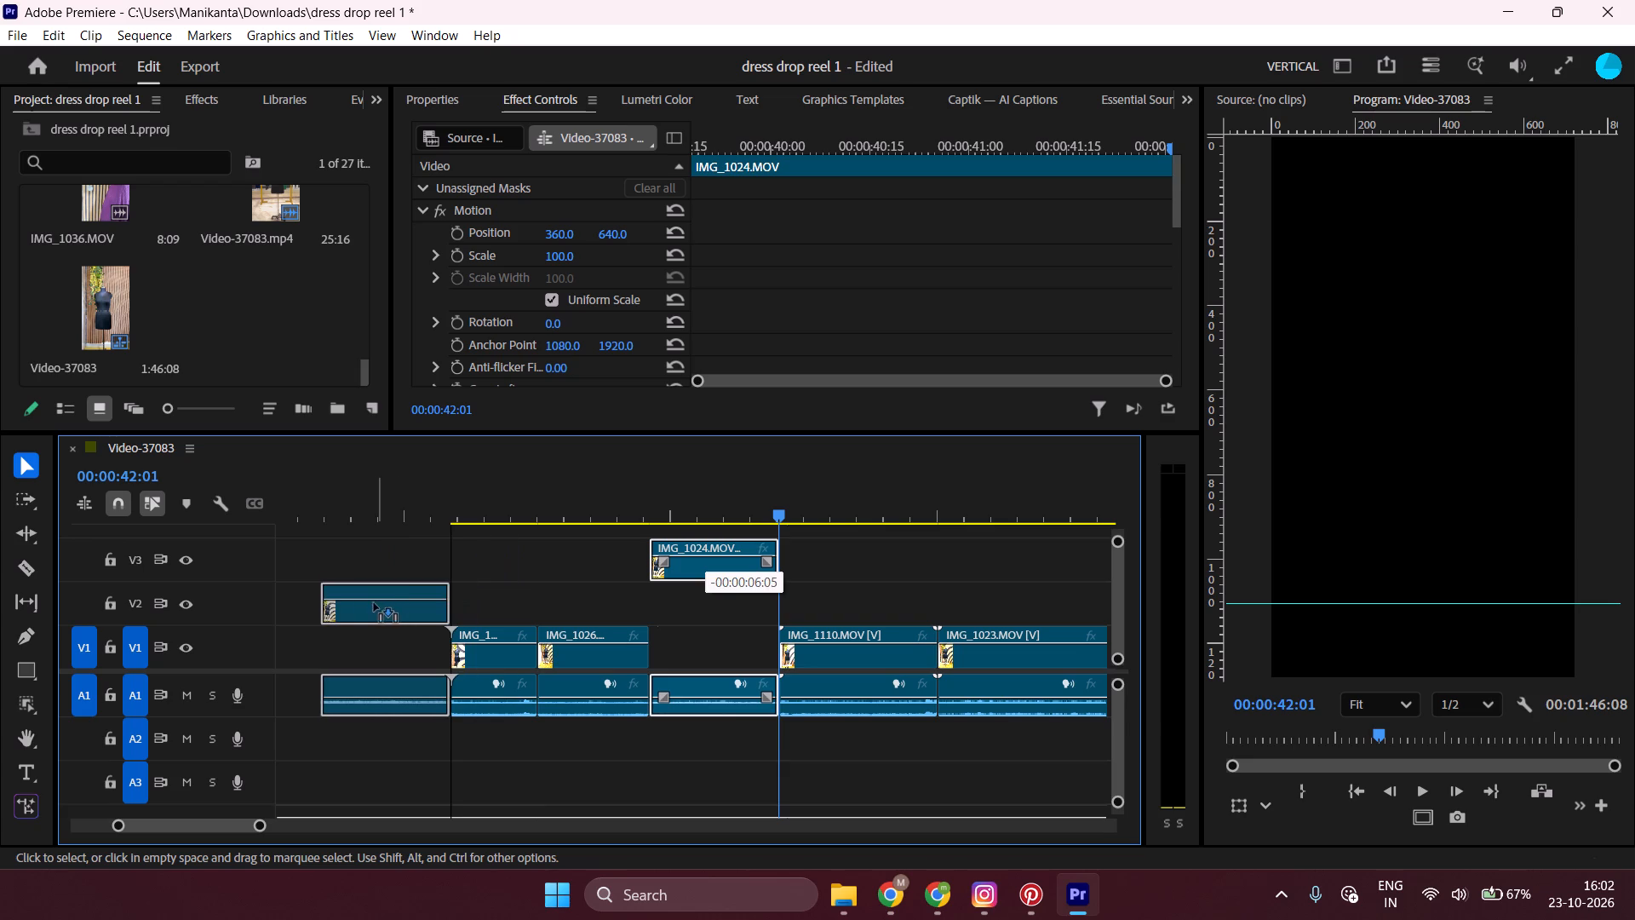
left_click_drag(374, 603, 364, 648)
left_click(710, 654)
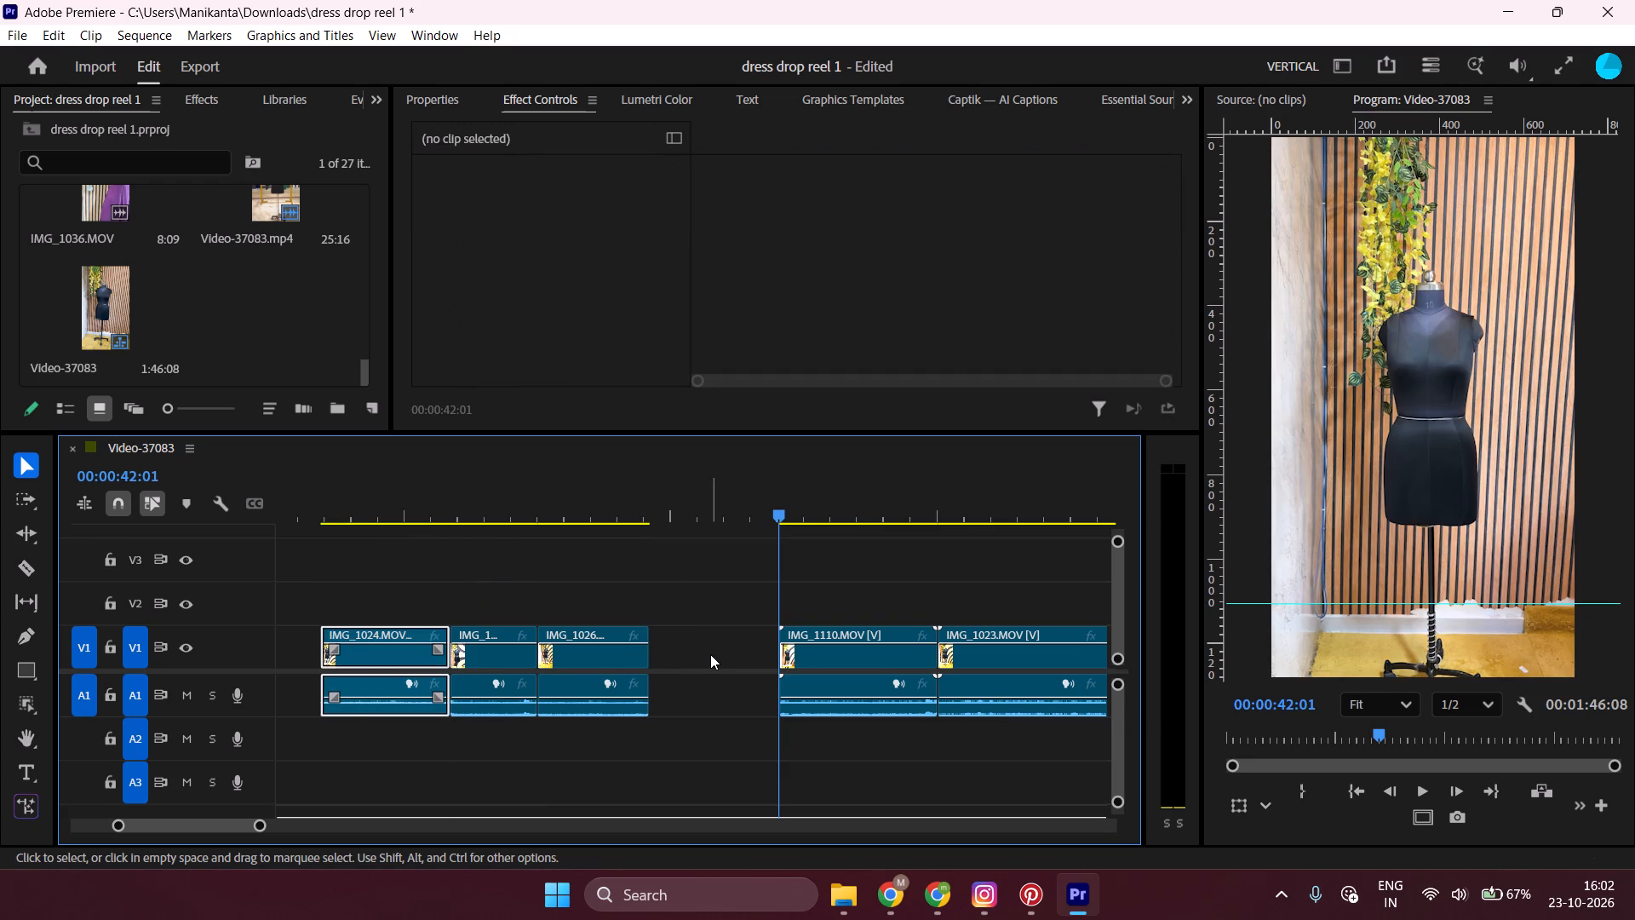
key("BackSpace")
left_click(617, 576)
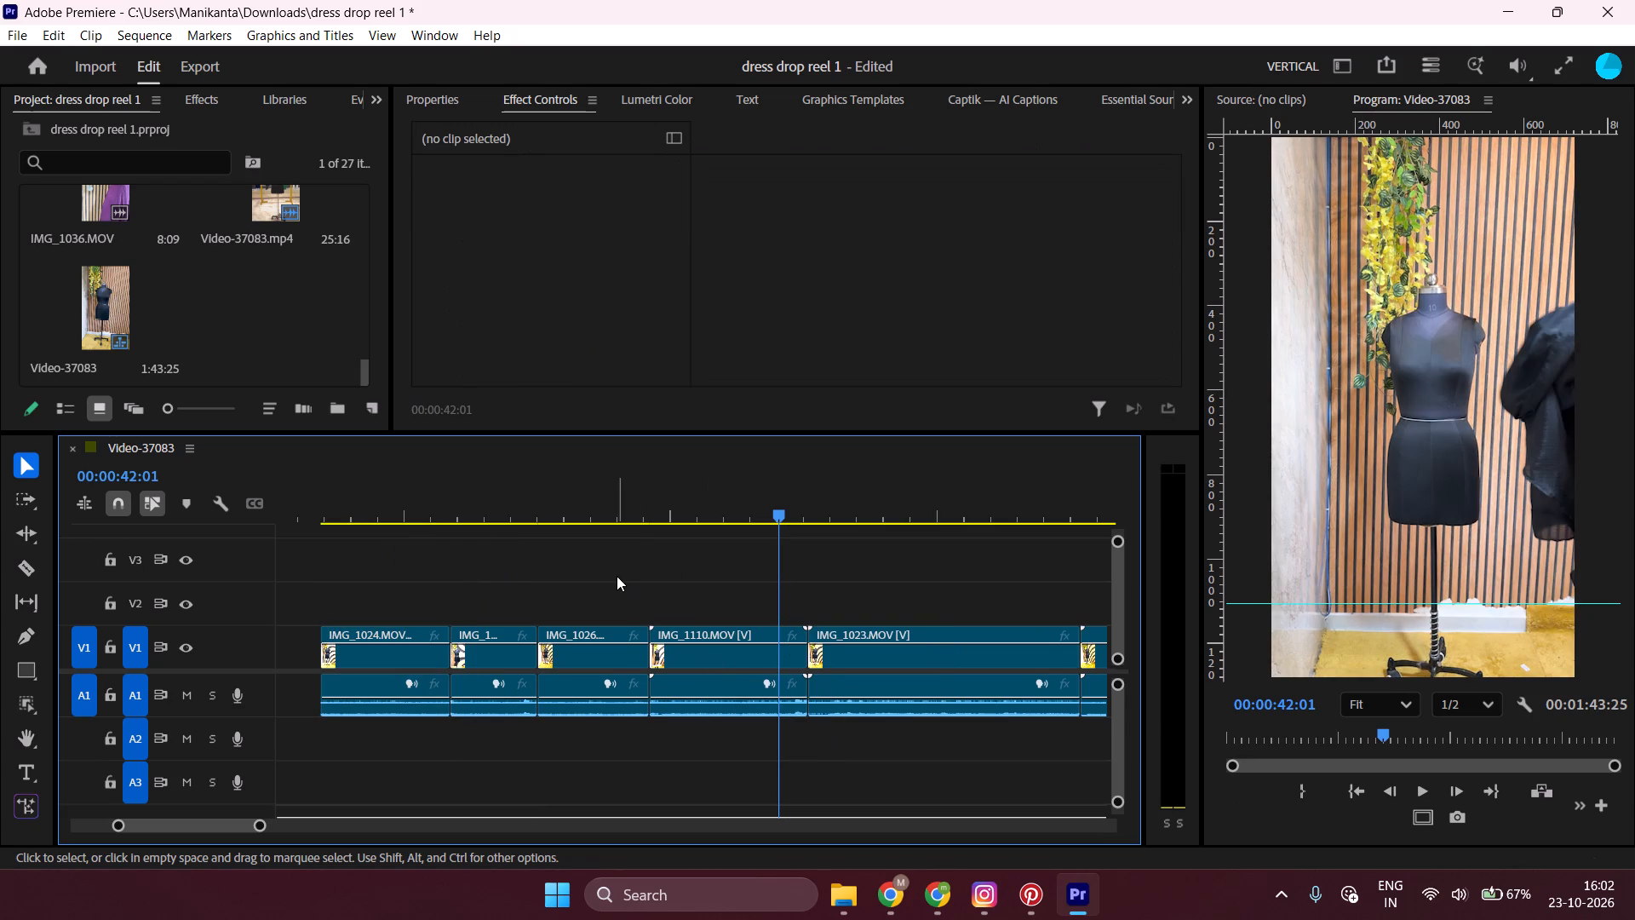
Preview IMG_1110, delete it from the sequence and close the gap before IMG_1023.
left_click(617, 495)
key("space")
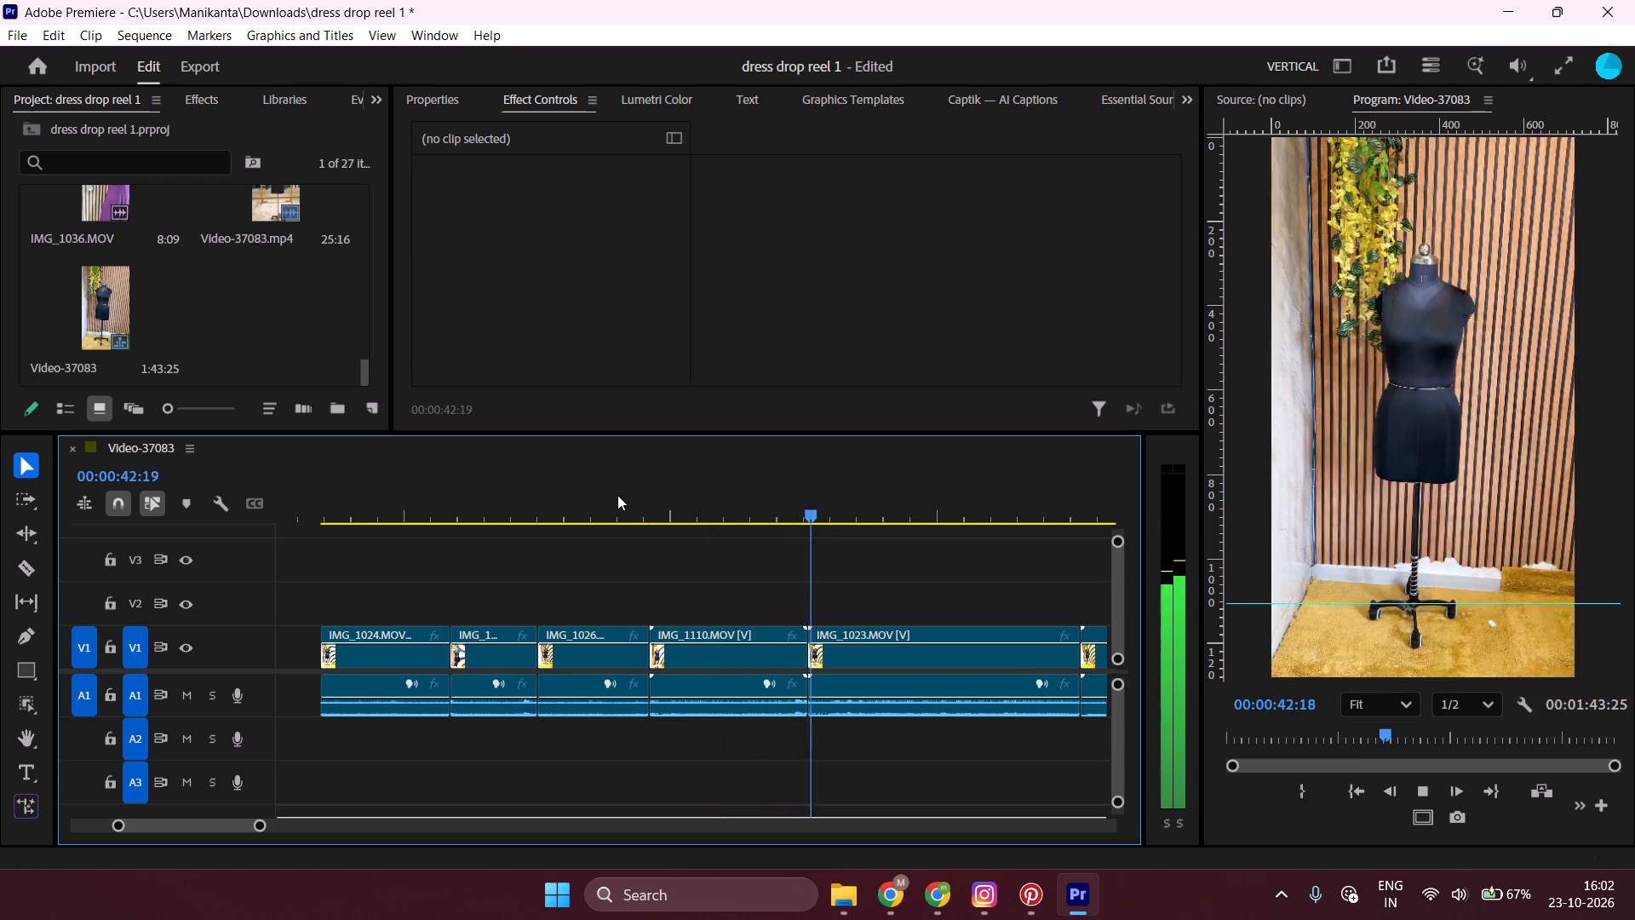
key("space")
left_click(706, 667)
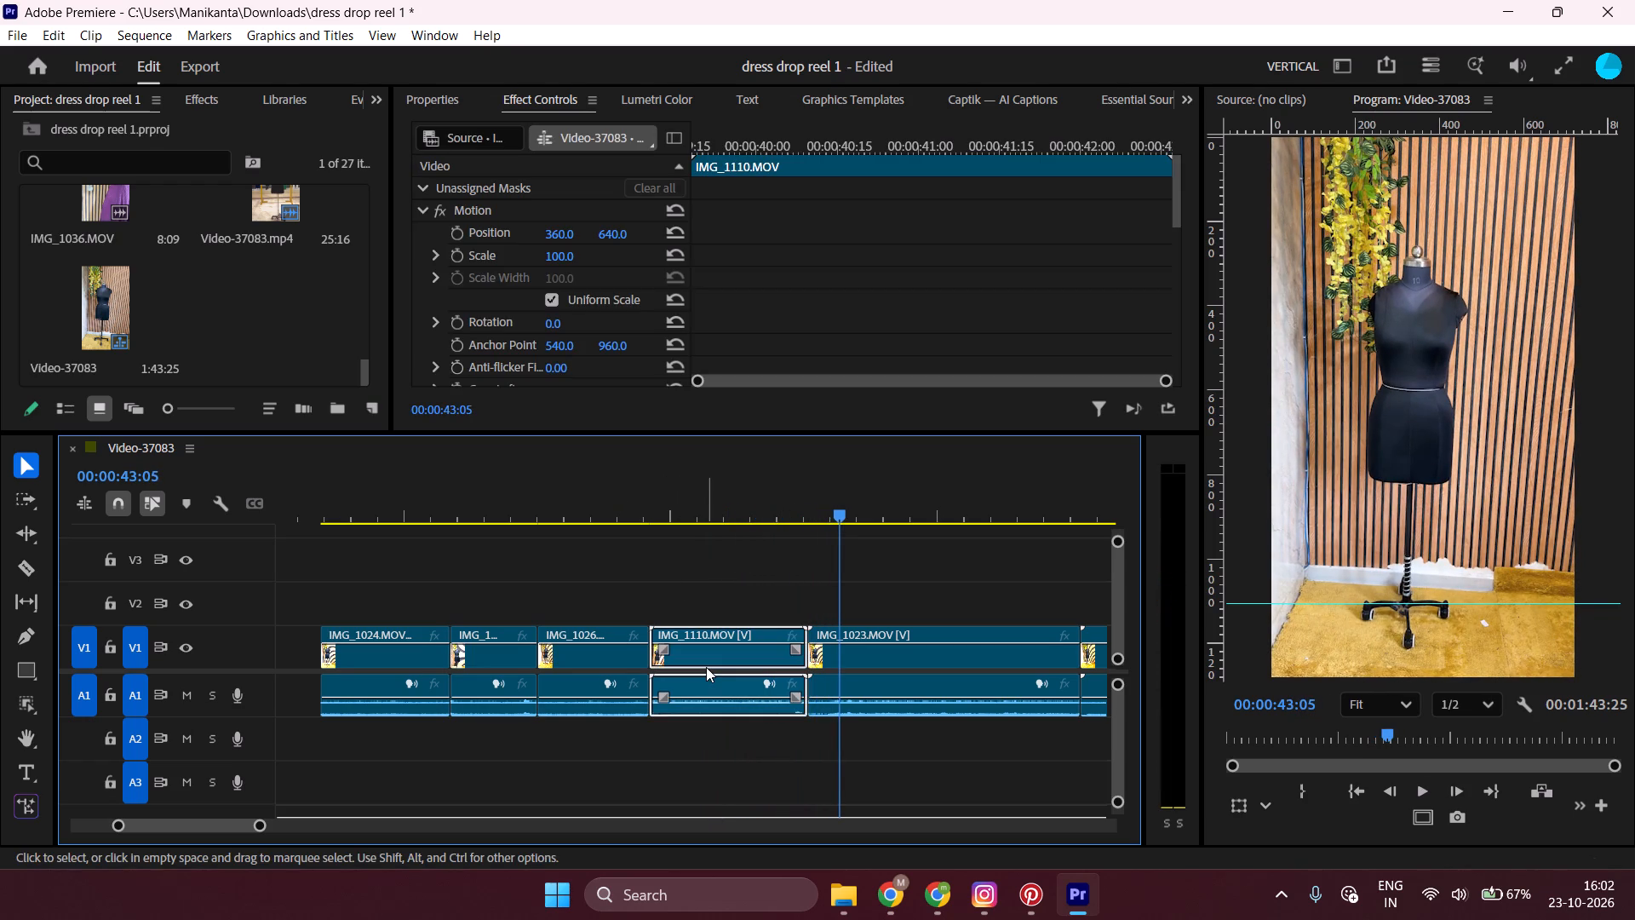
key("Delete")
left_click(706, 667)
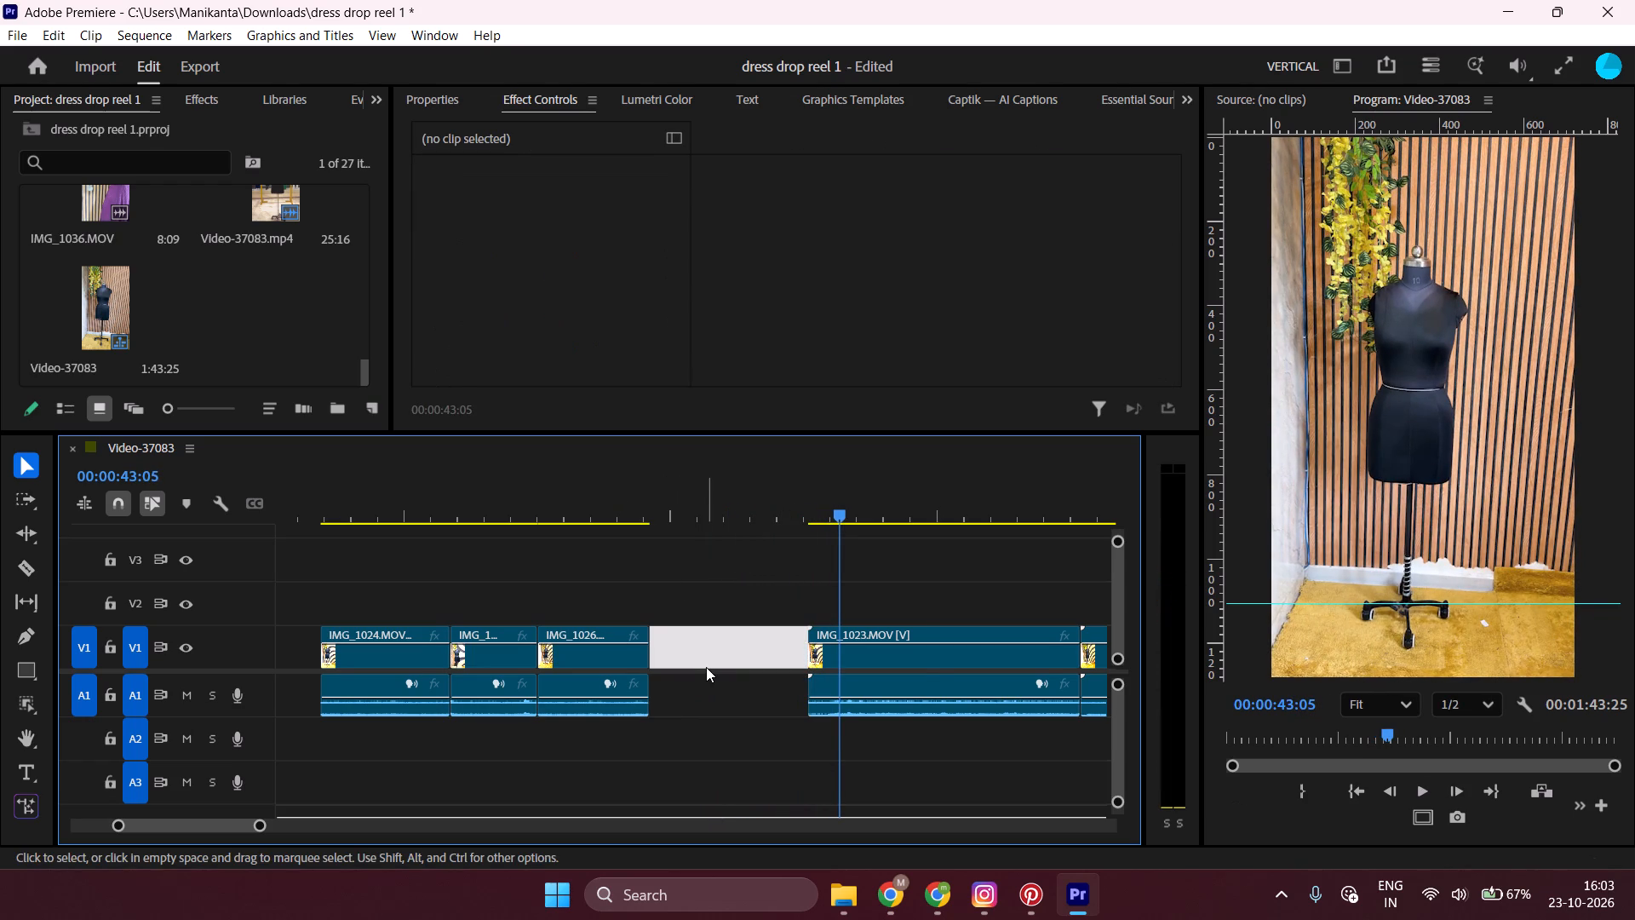
key("BackSpace")
Preview IMG_1023, delete it from the sequence and close the gap before IMG_1030.
left_click(640, 497)
key("space")
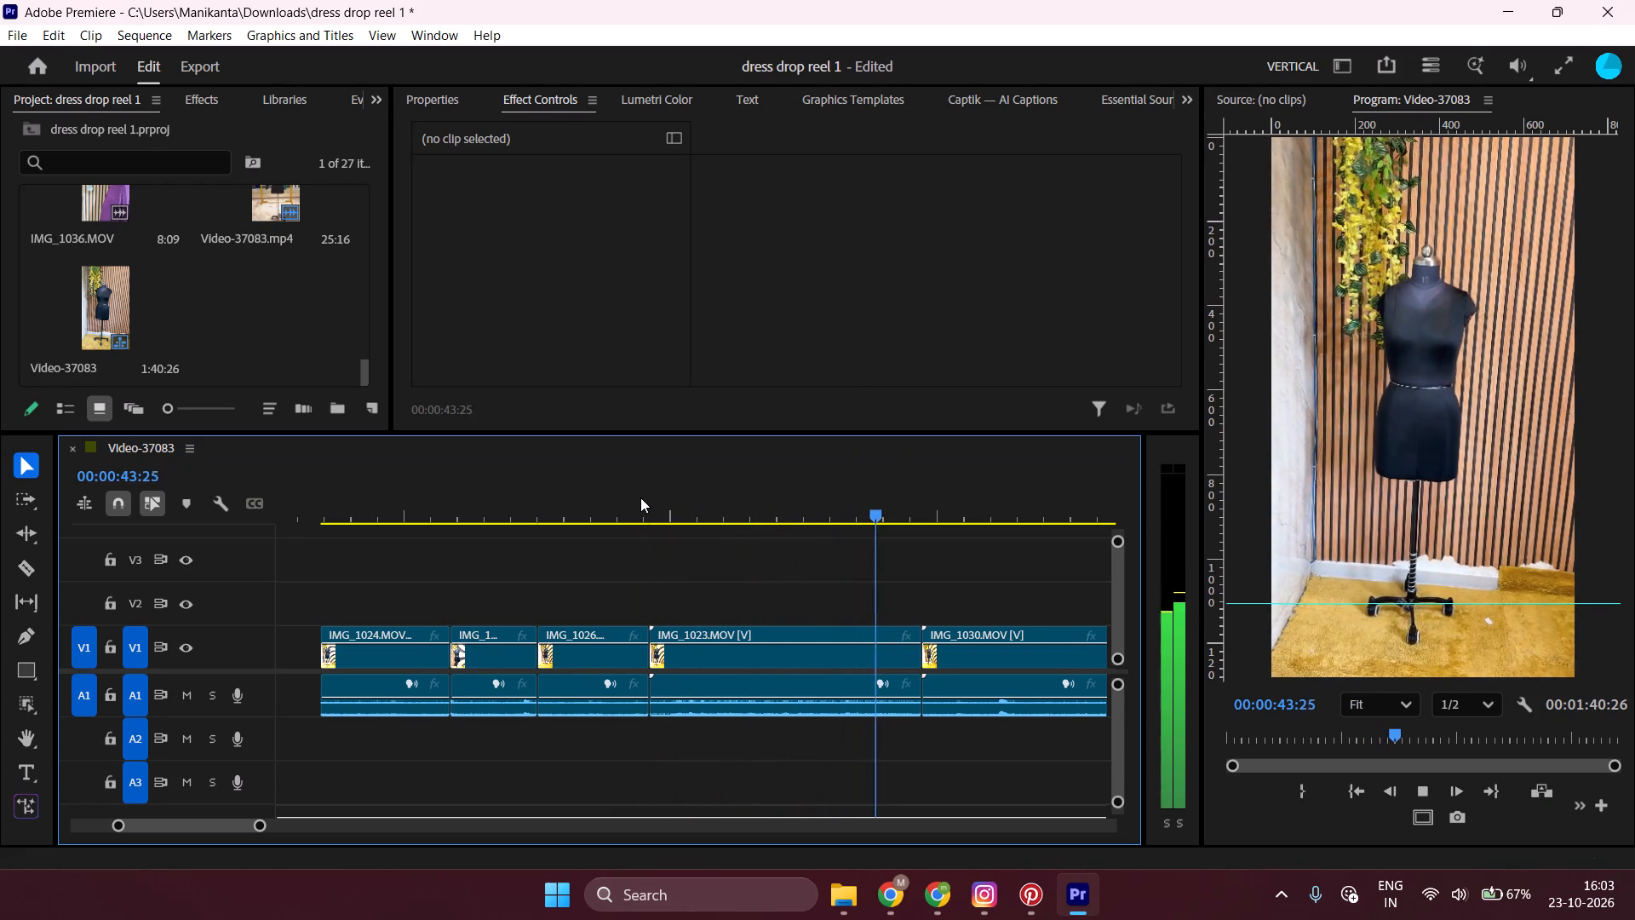
key("space")
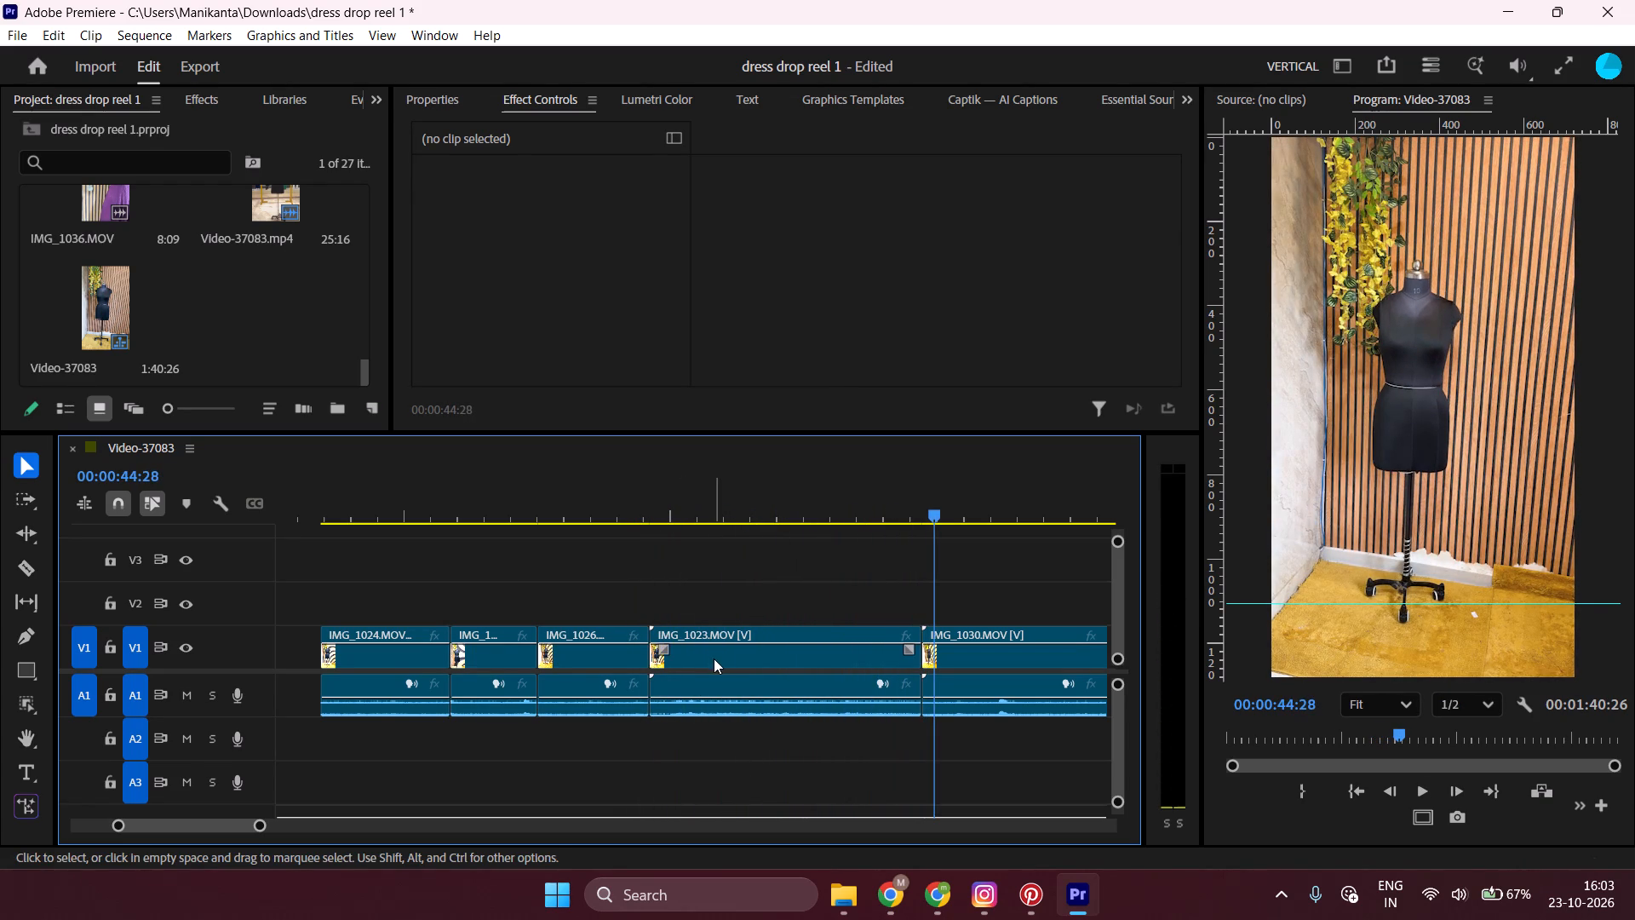
left_click(714, 658)
key("Delete")
left_click(714, 658)
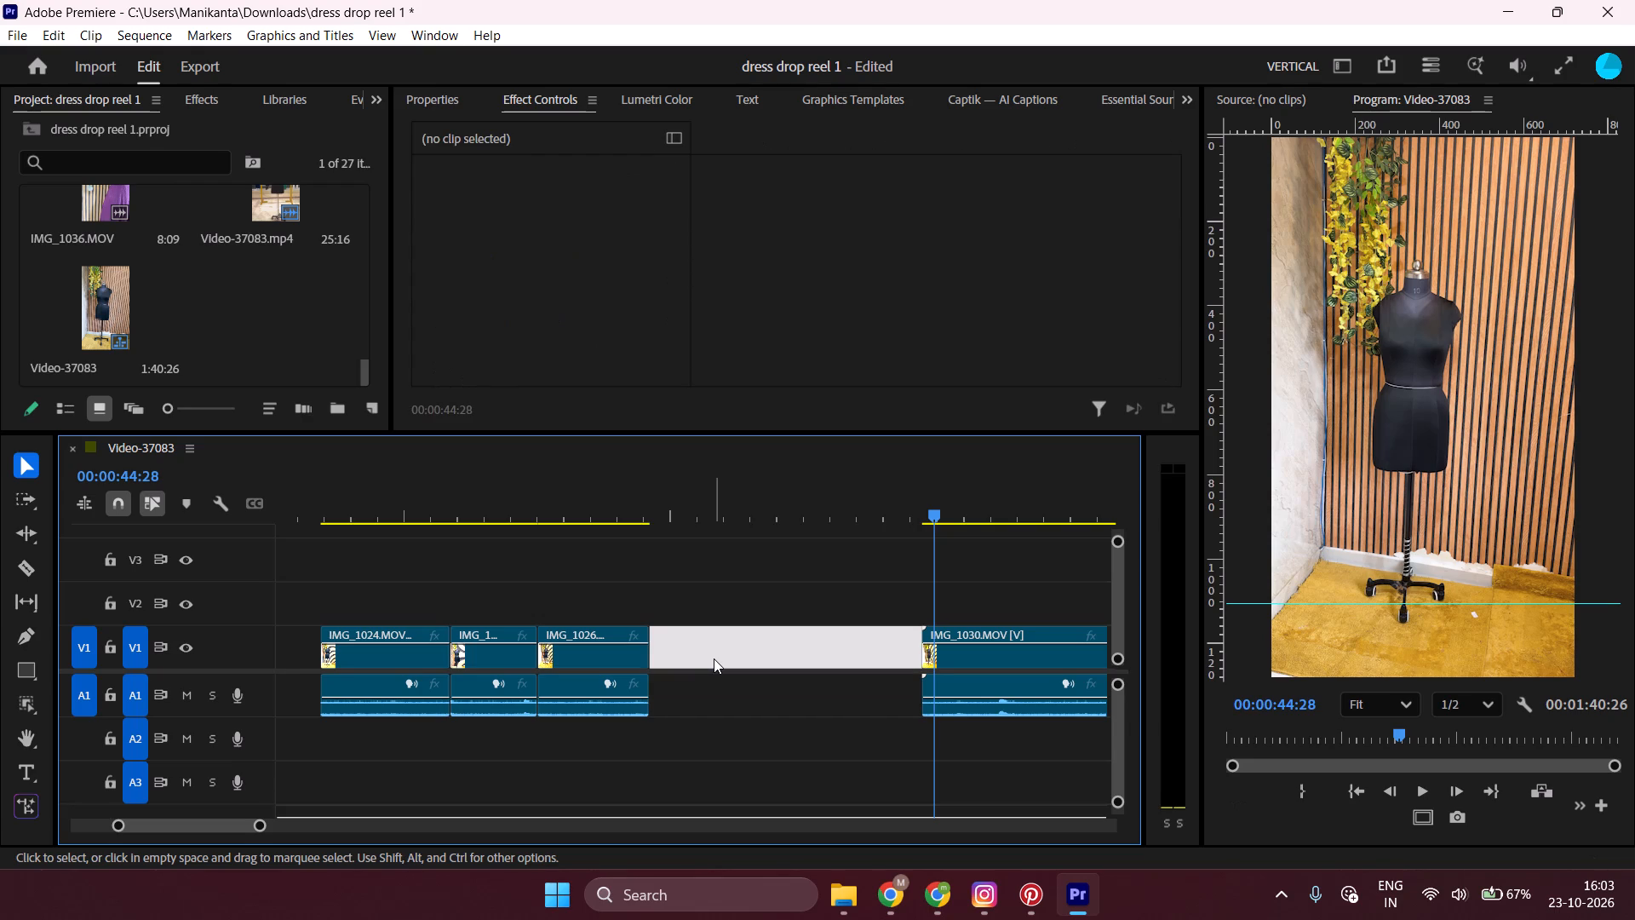
key("BackSpace")
Preview IMG_1030 to find where the fabric enters, and ripple-trim its start to 00:00:41:29.
left_click(628, 480)
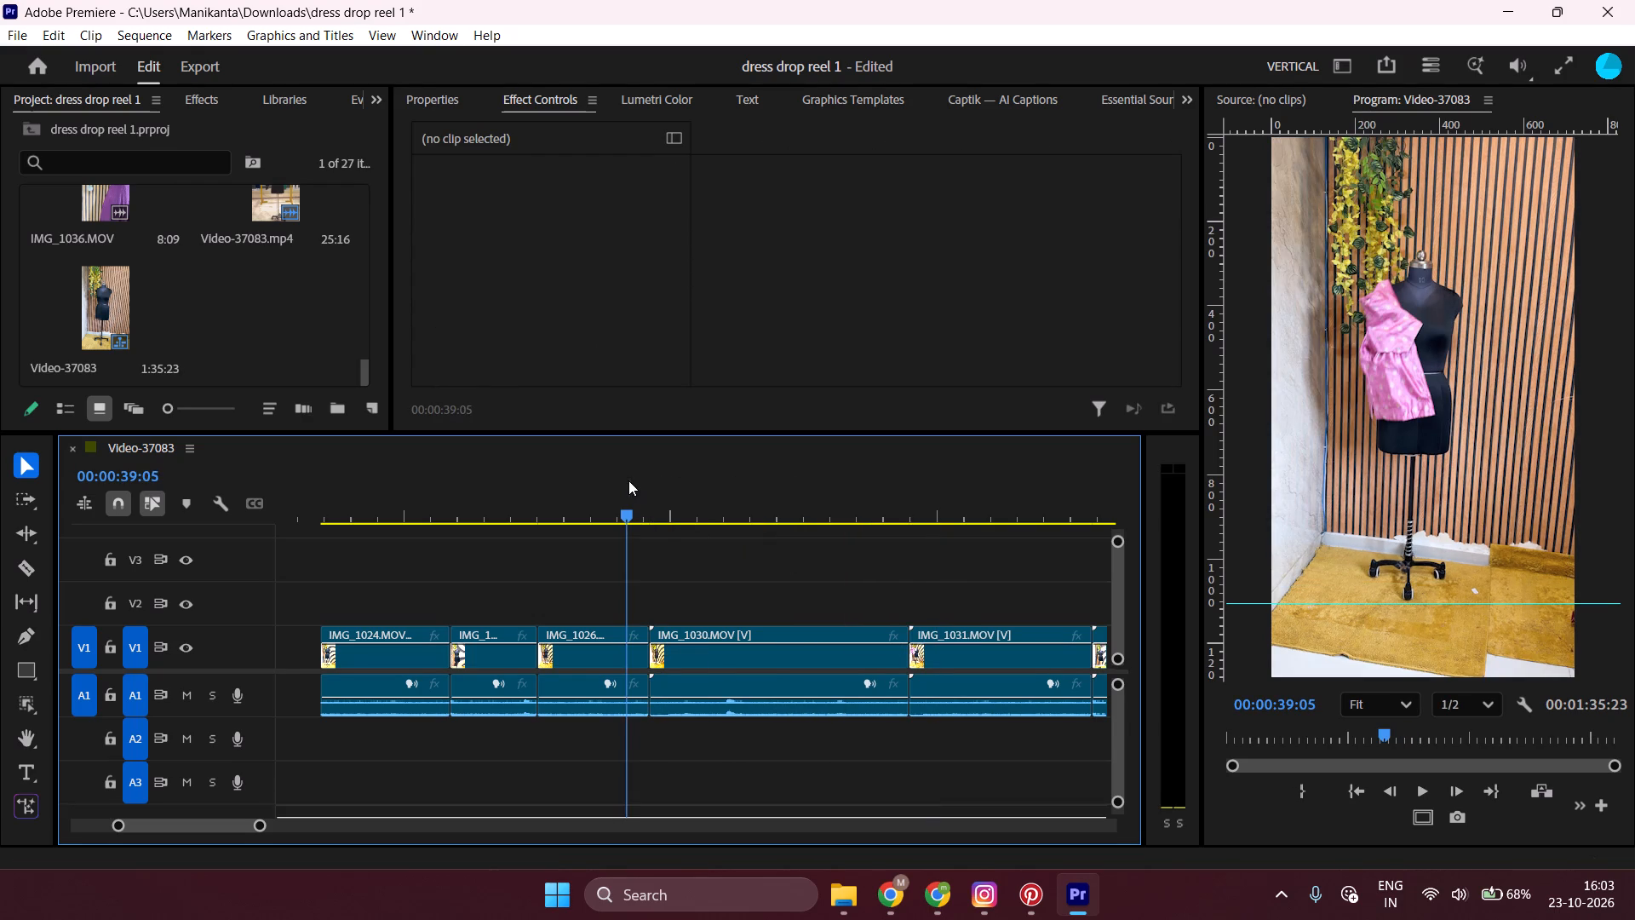
key("space")
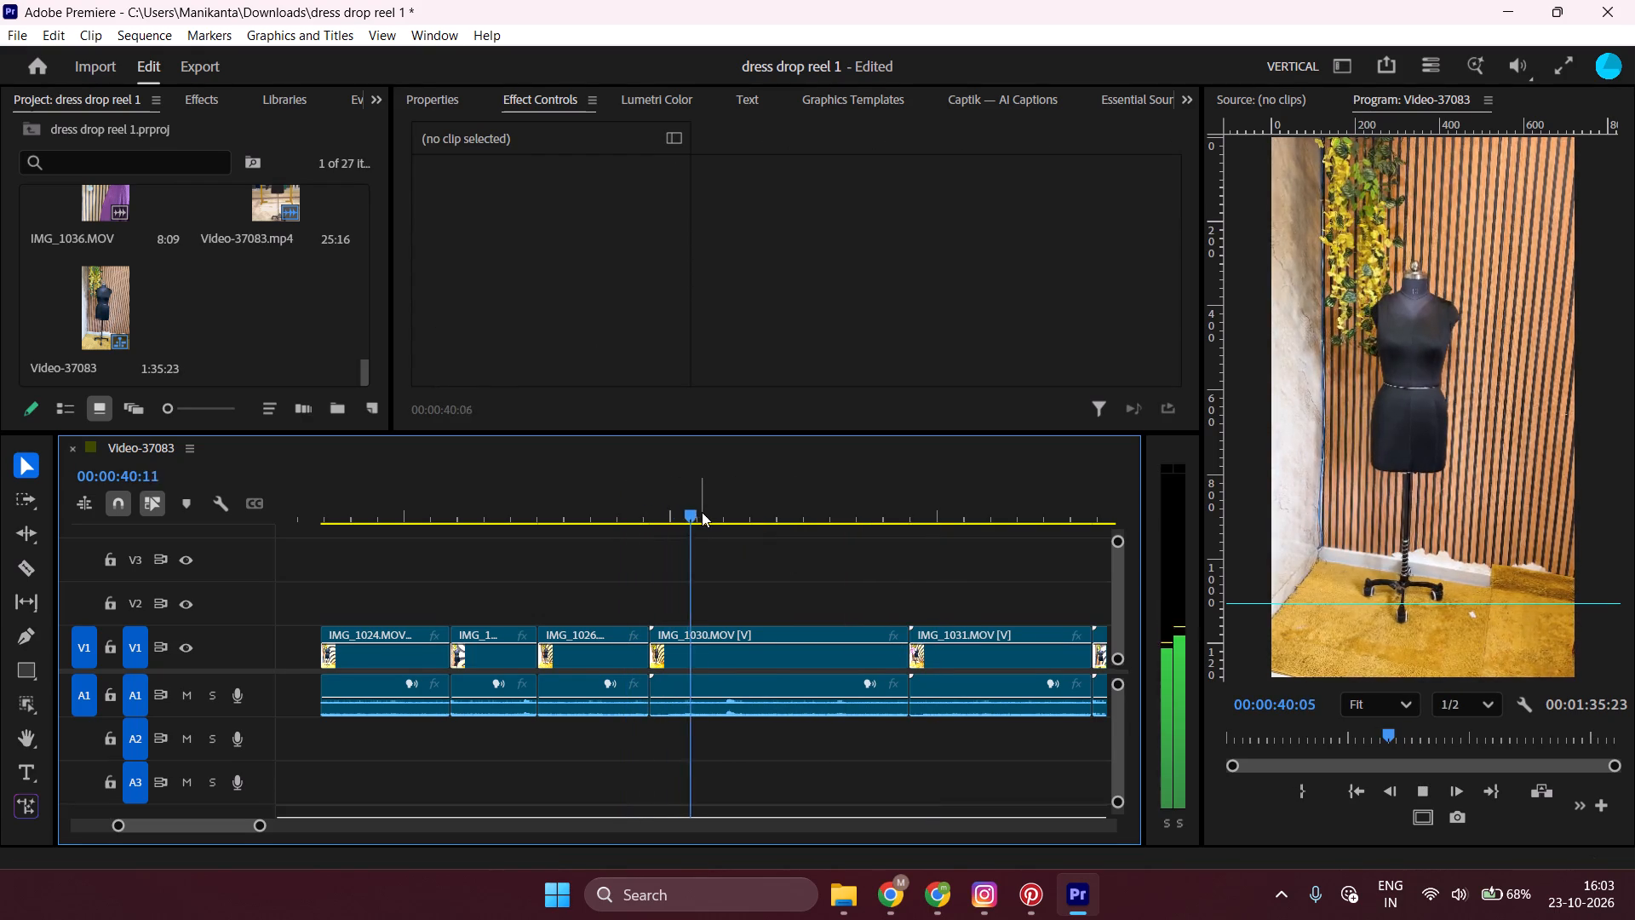
key("space")
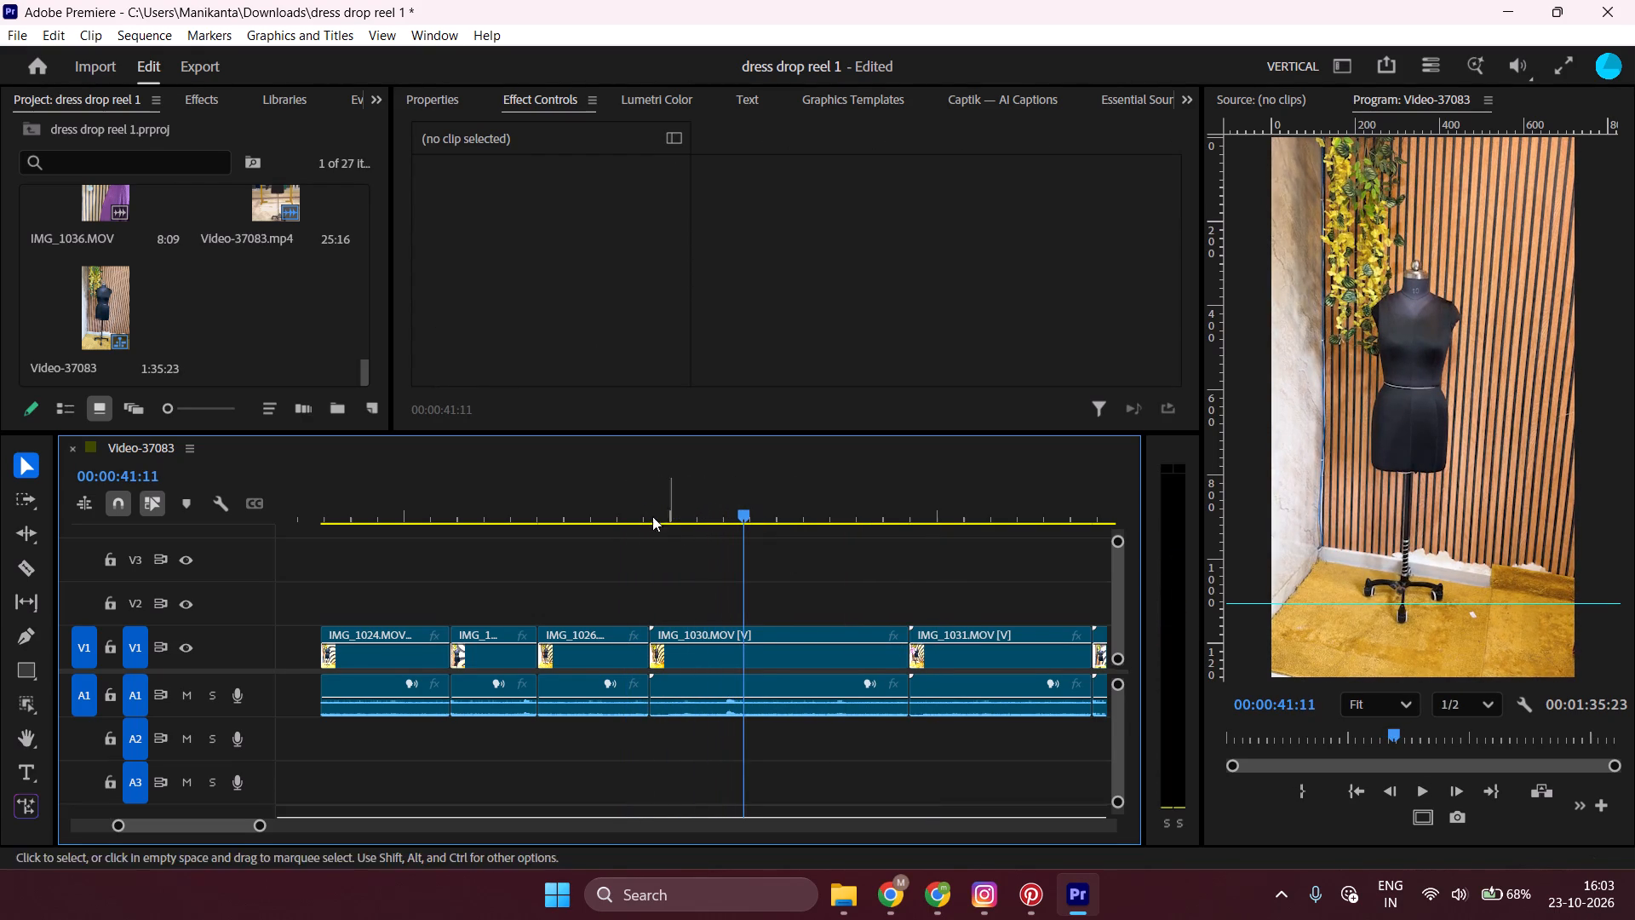
left_click(620, 488)
key("space")
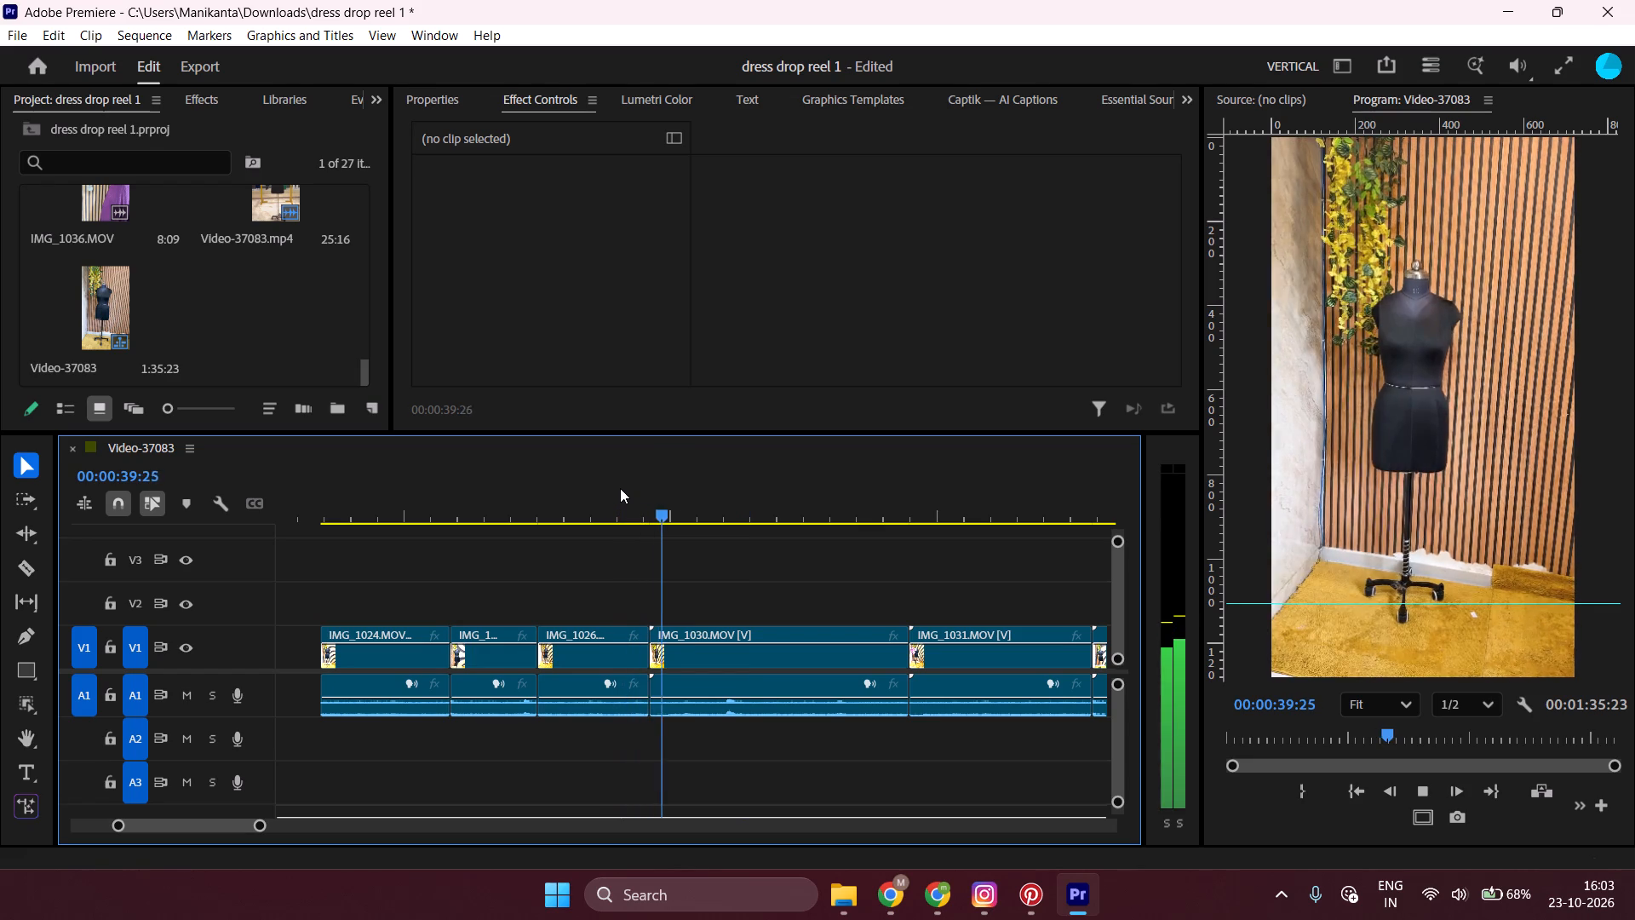
key("space")
left_click(739, 507)
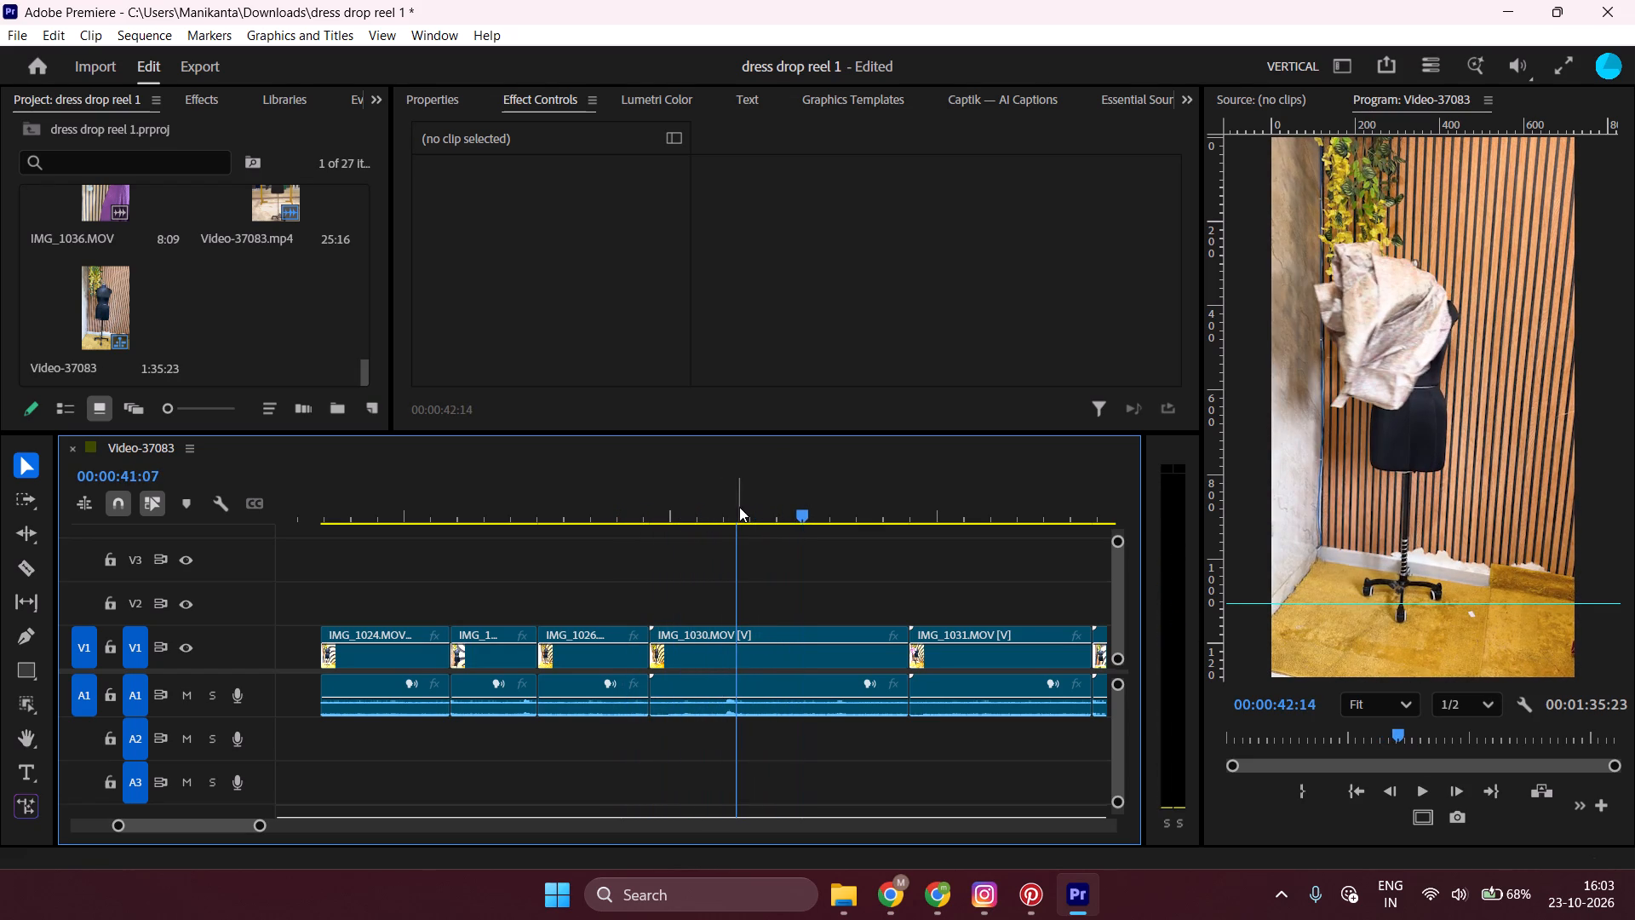
key("space")
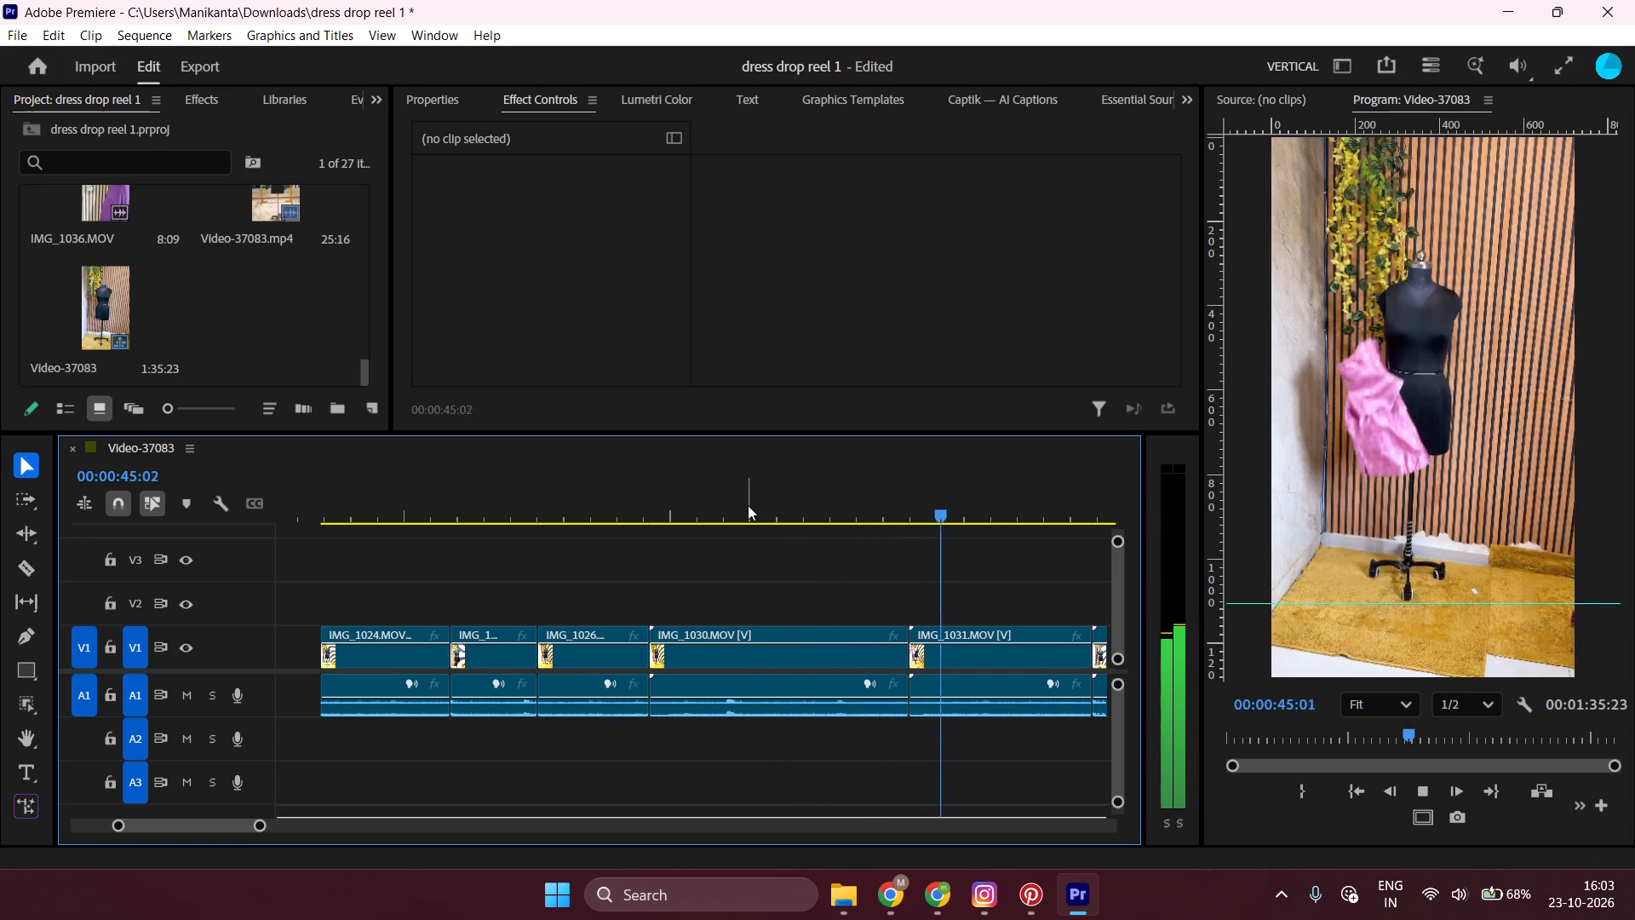
key("space")
left_click(766, 505)
left_click_drag(766, 505, 771, 507)
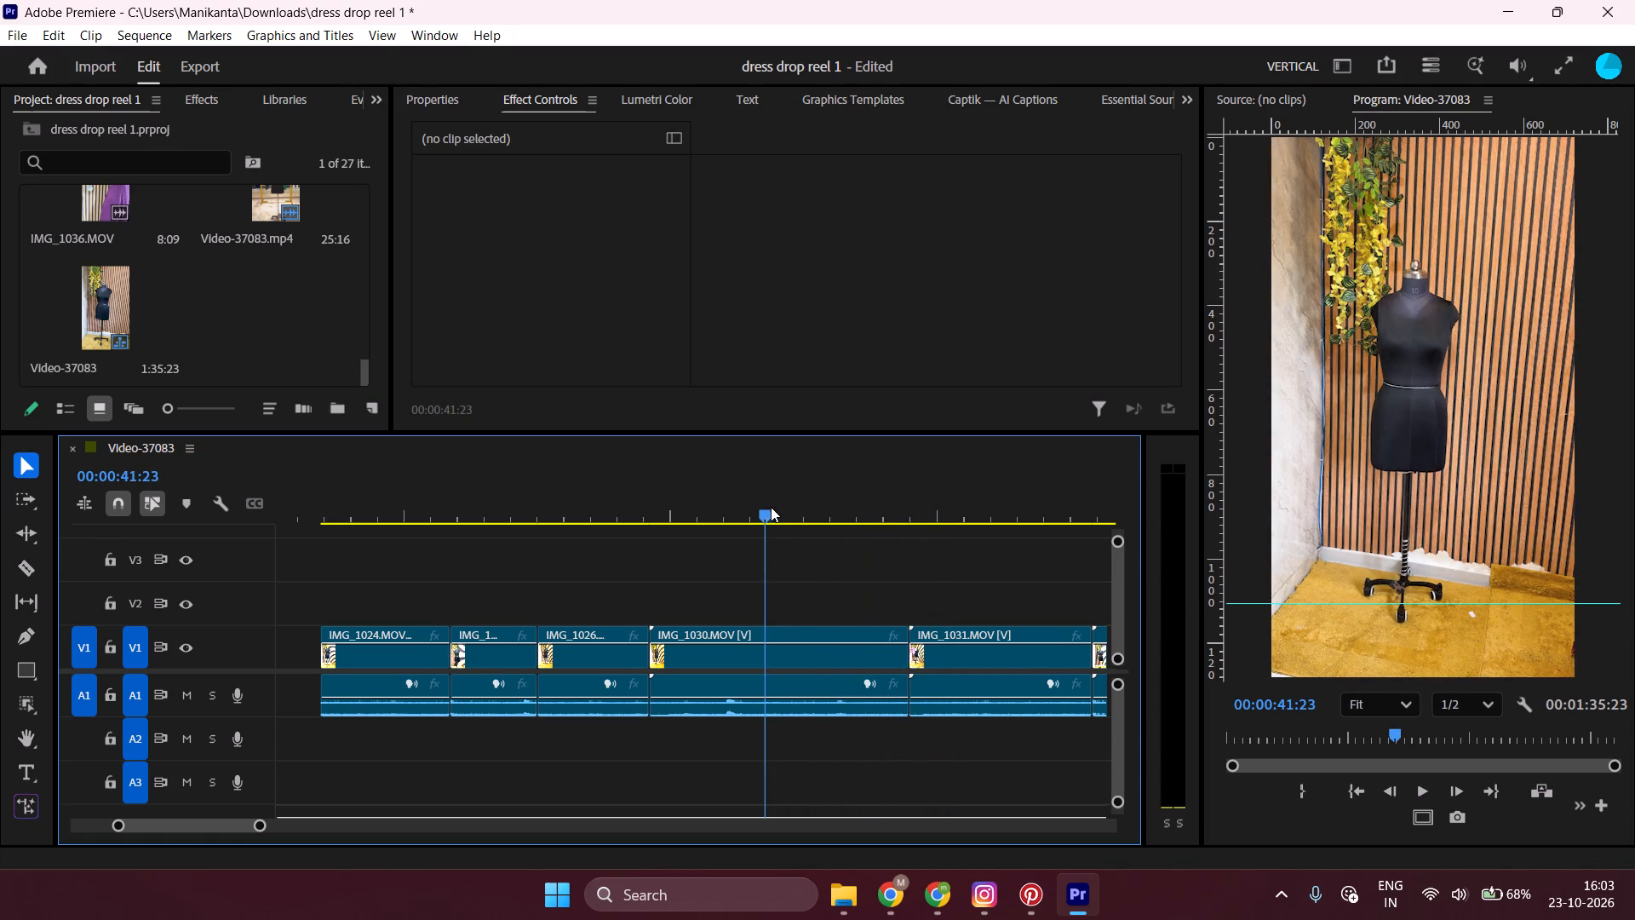
left_click_drag(771, 507, 801, 518)
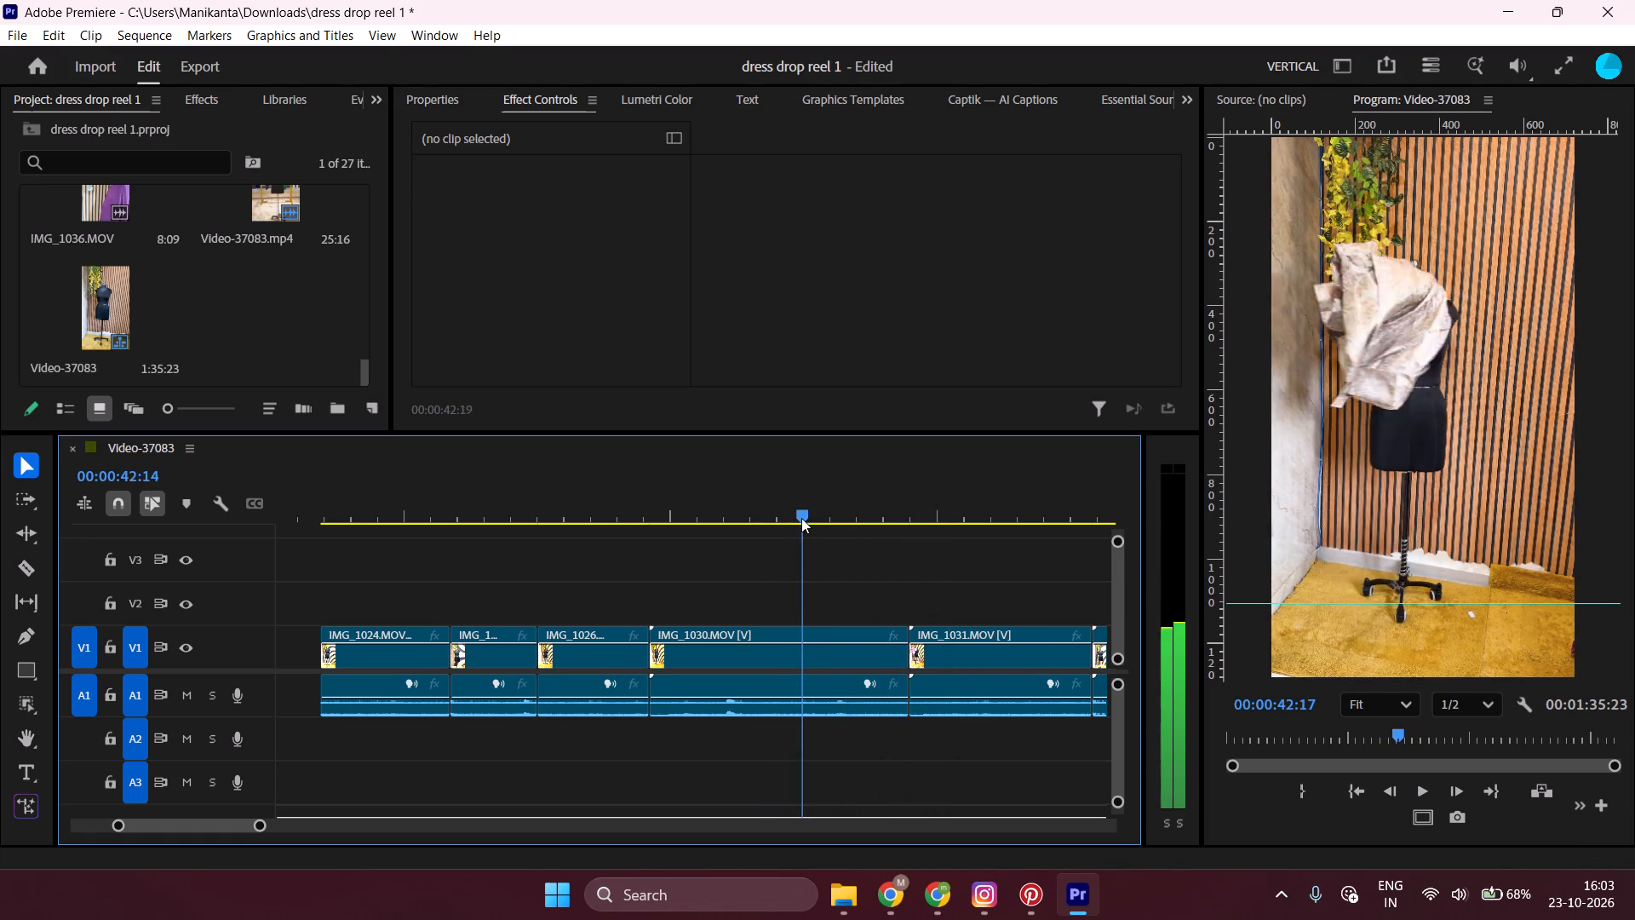
left_click_drag(801, 518, 788, 515)
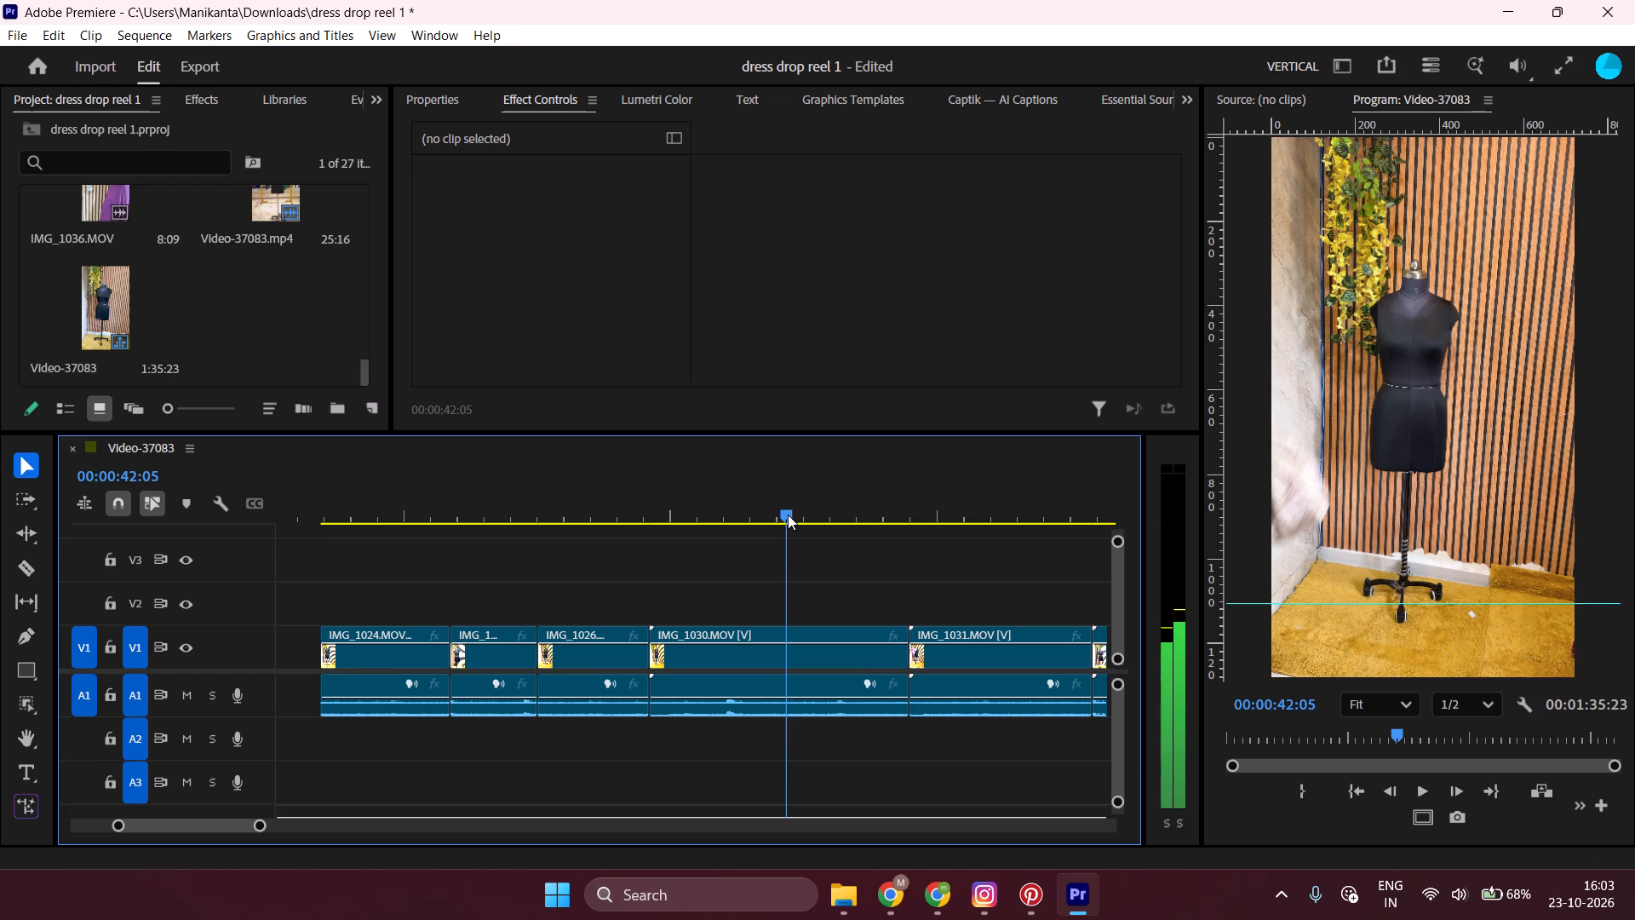
left_click_drag(788, 515, 778, 514)
left_click(812, 642)
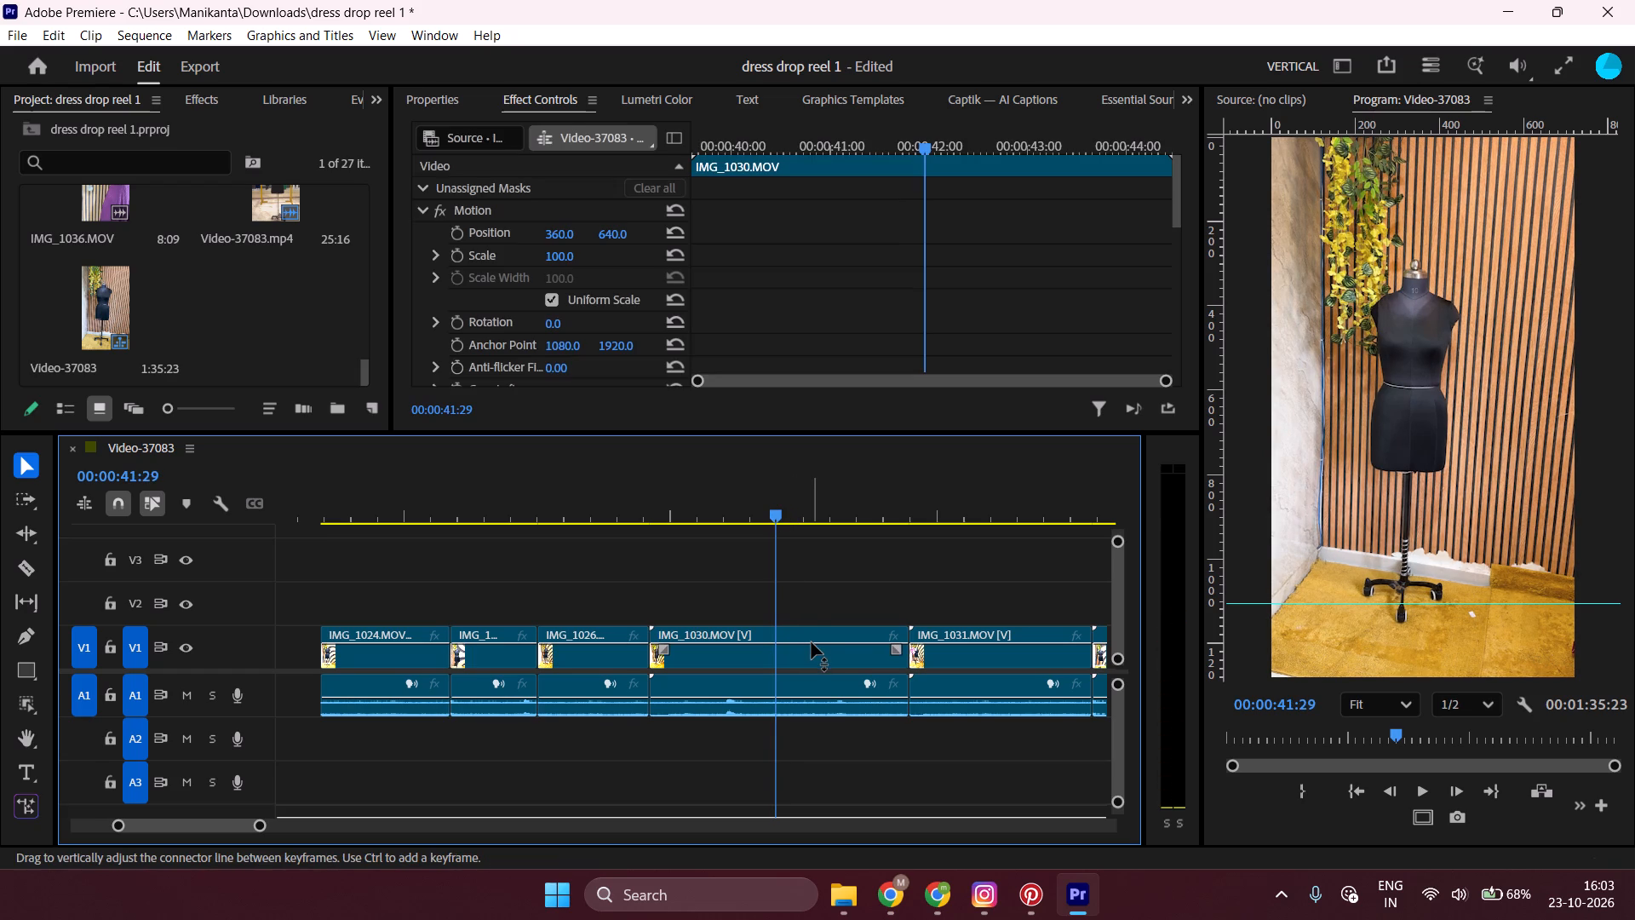
type("q")
Play IMG_1030 from its new start and ripple-trim its end back to 00:00:41:07.
key("space")
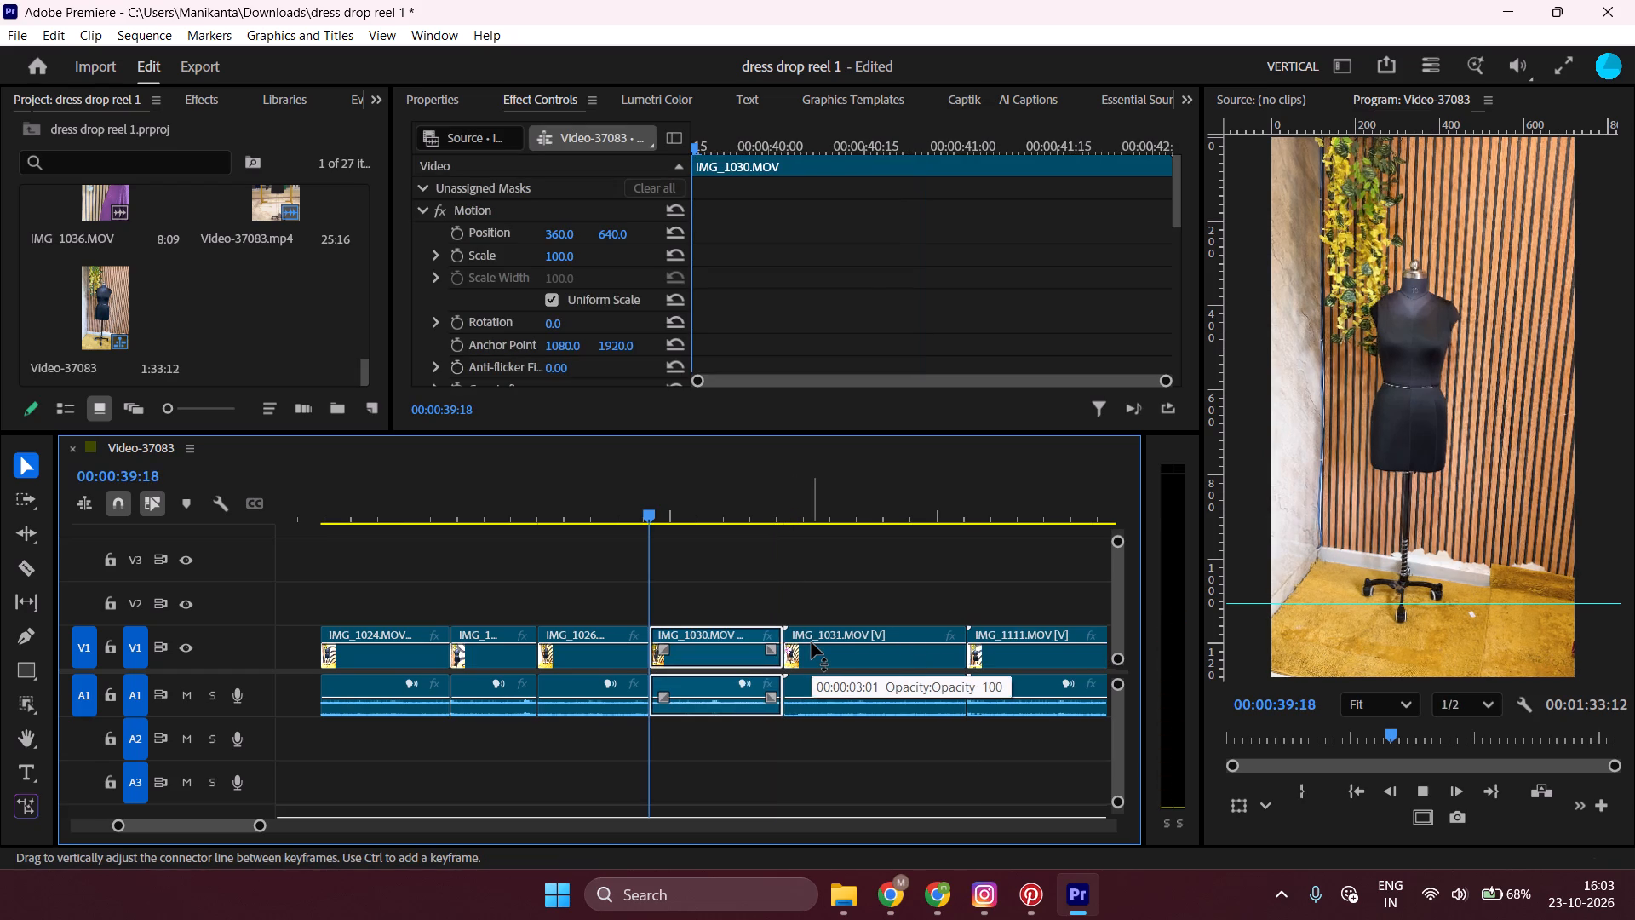
key("space")
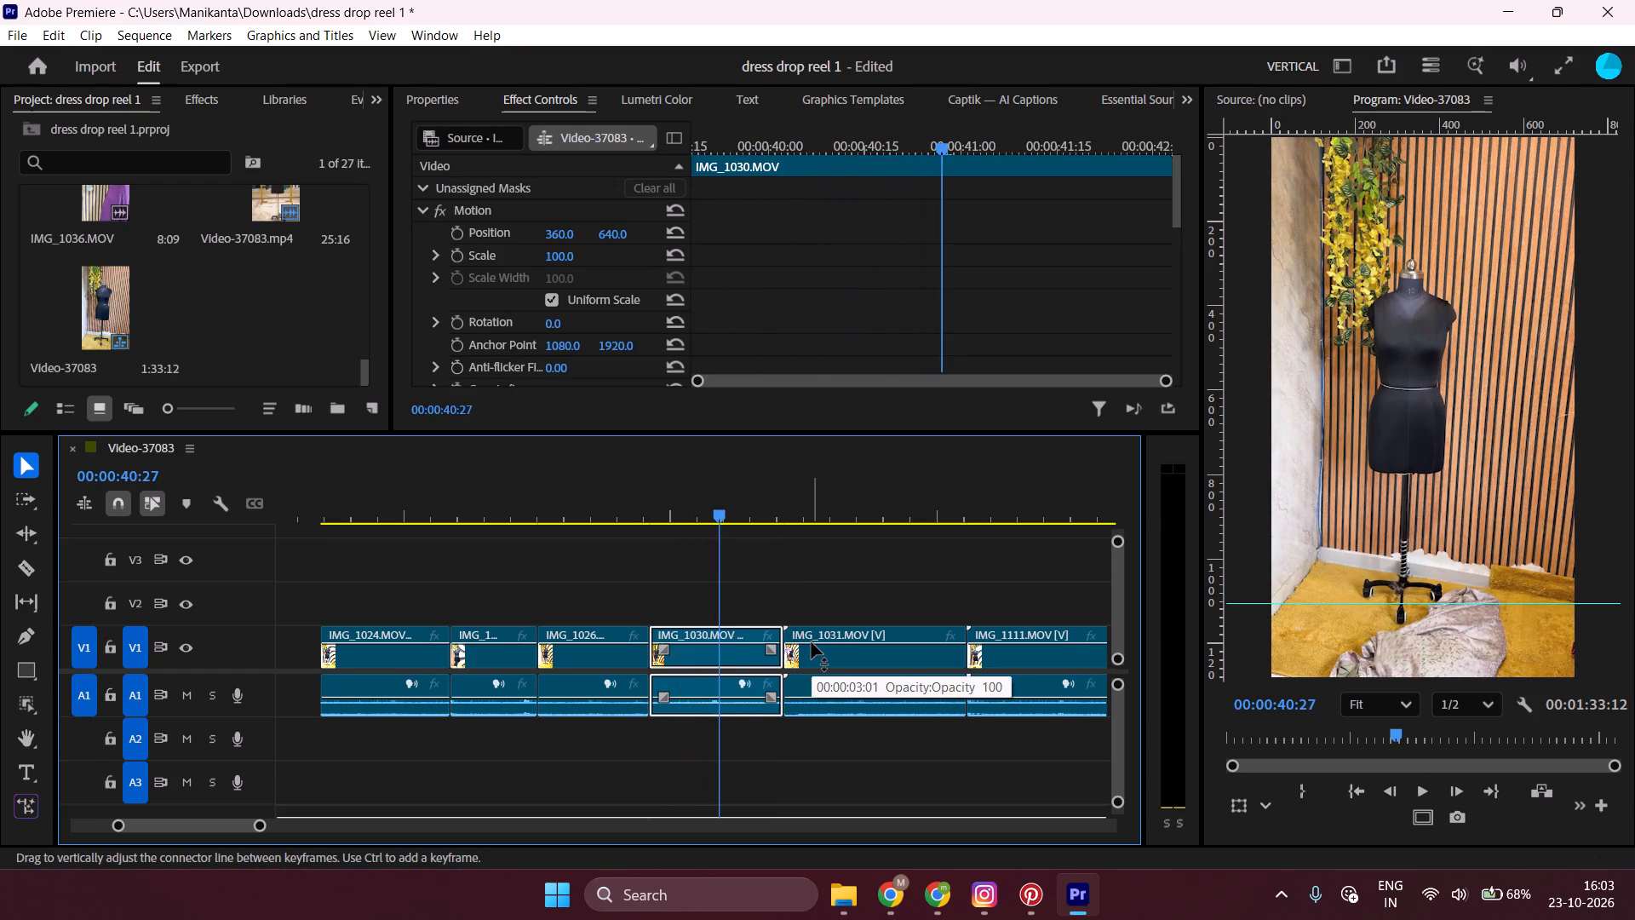
key("space")
key("space")
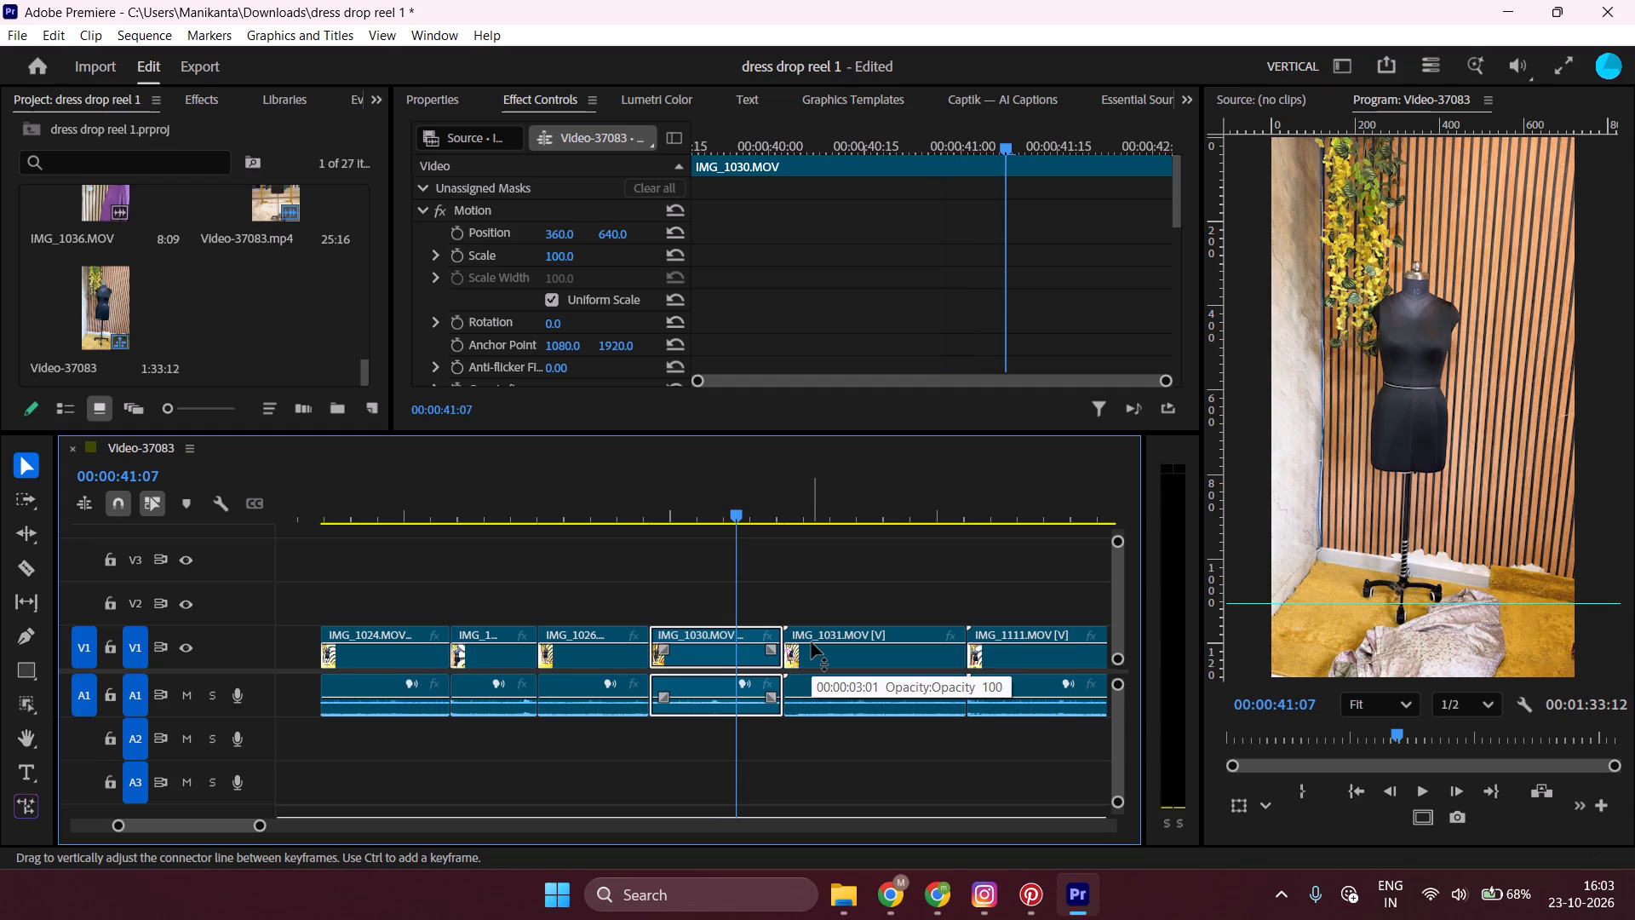
type("w")
Preview the pink fabric drop in IMG_1031 and ripple-trim the clip's end back to 00:00:42:07.
key("space")
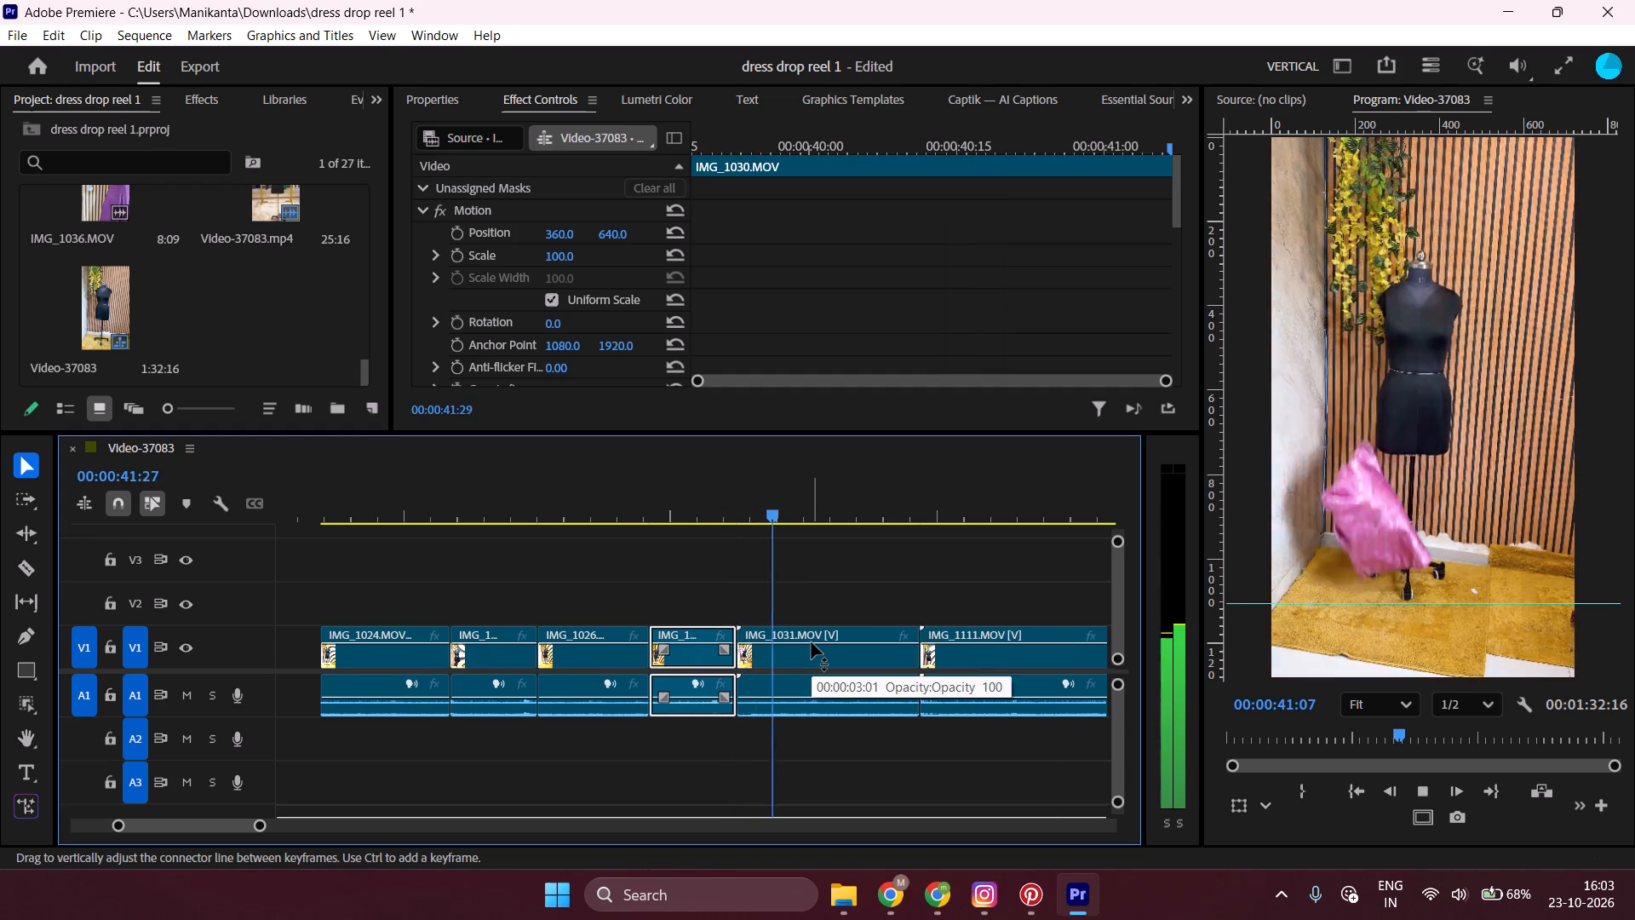
key("space")
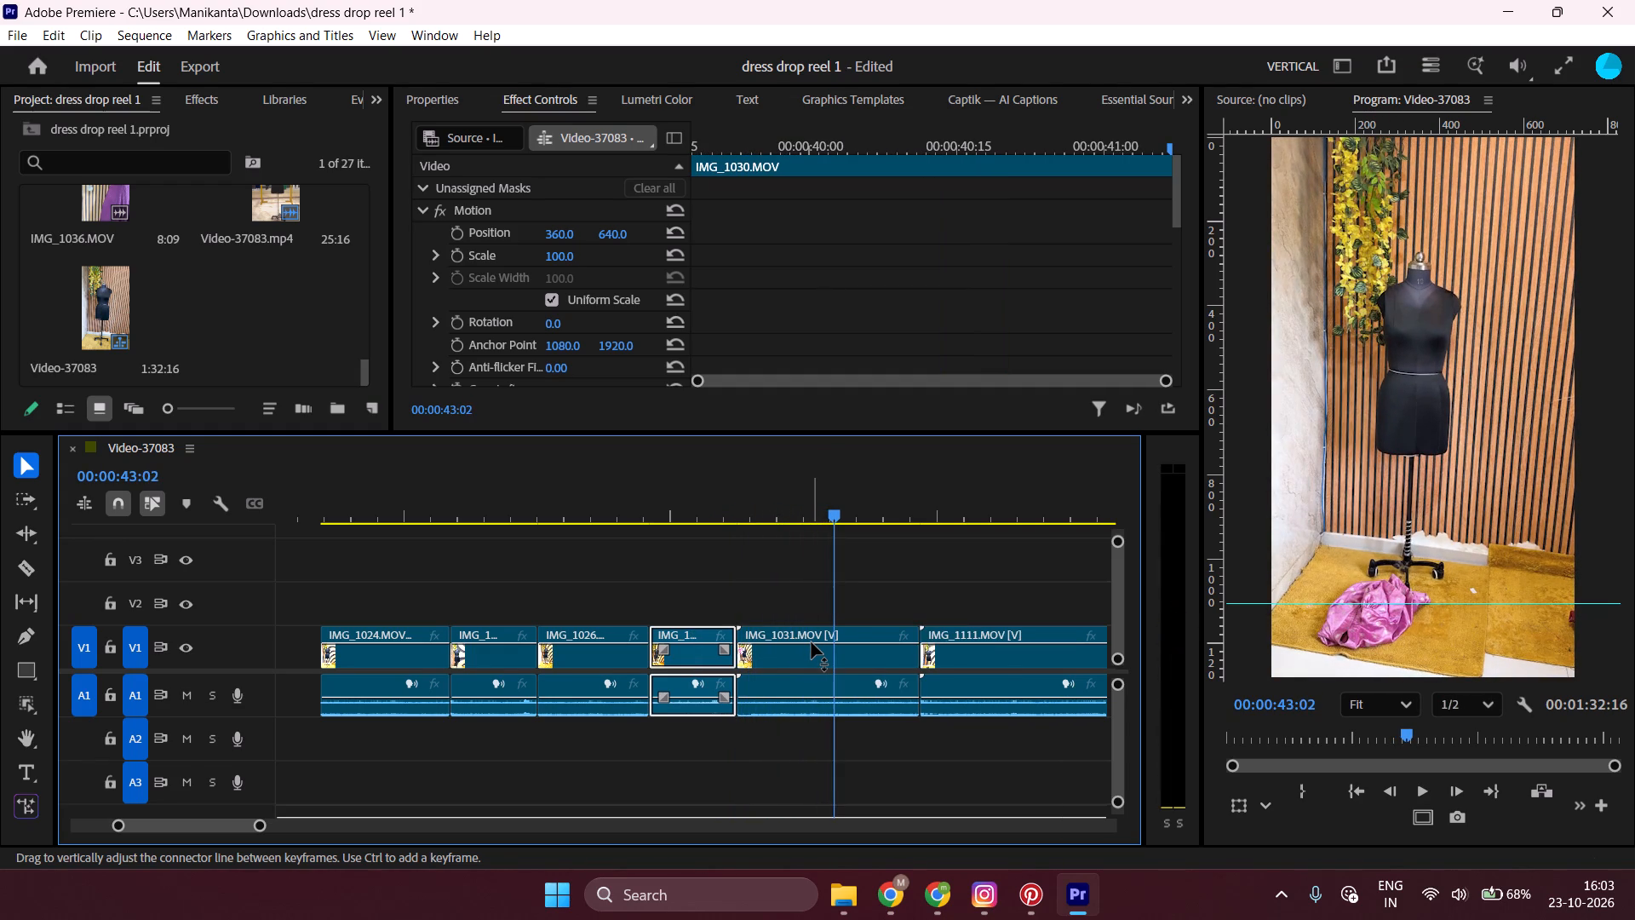
left_click_drag(828, 502, 803, 502)
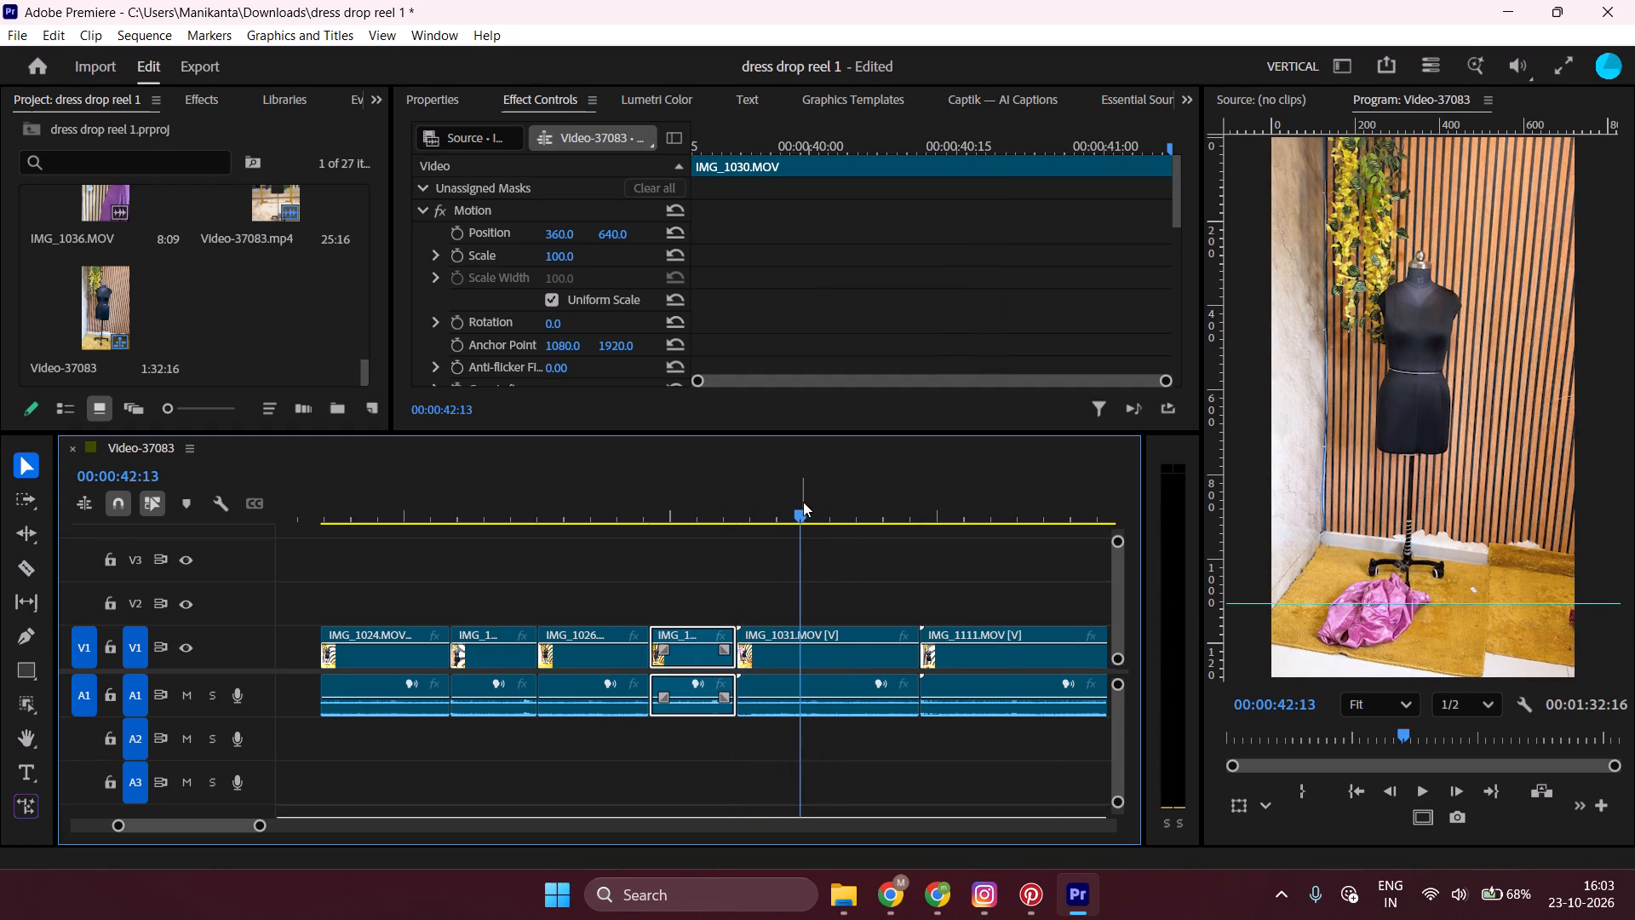
key("space")
key("space")
left_click(767, 505)
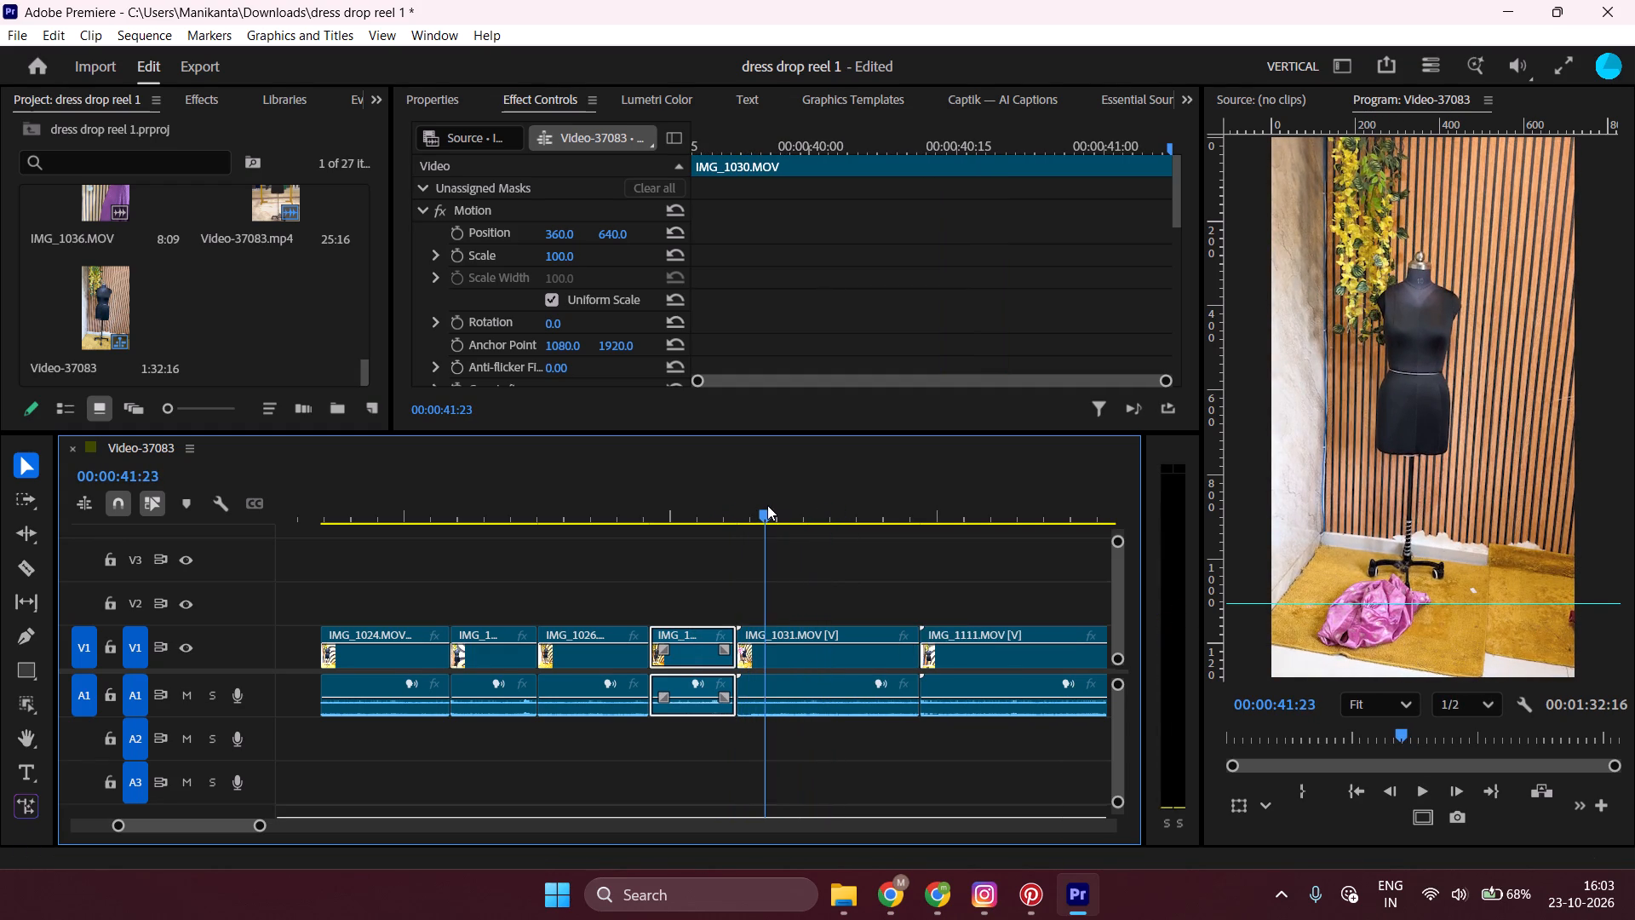
key("space")
key("space")
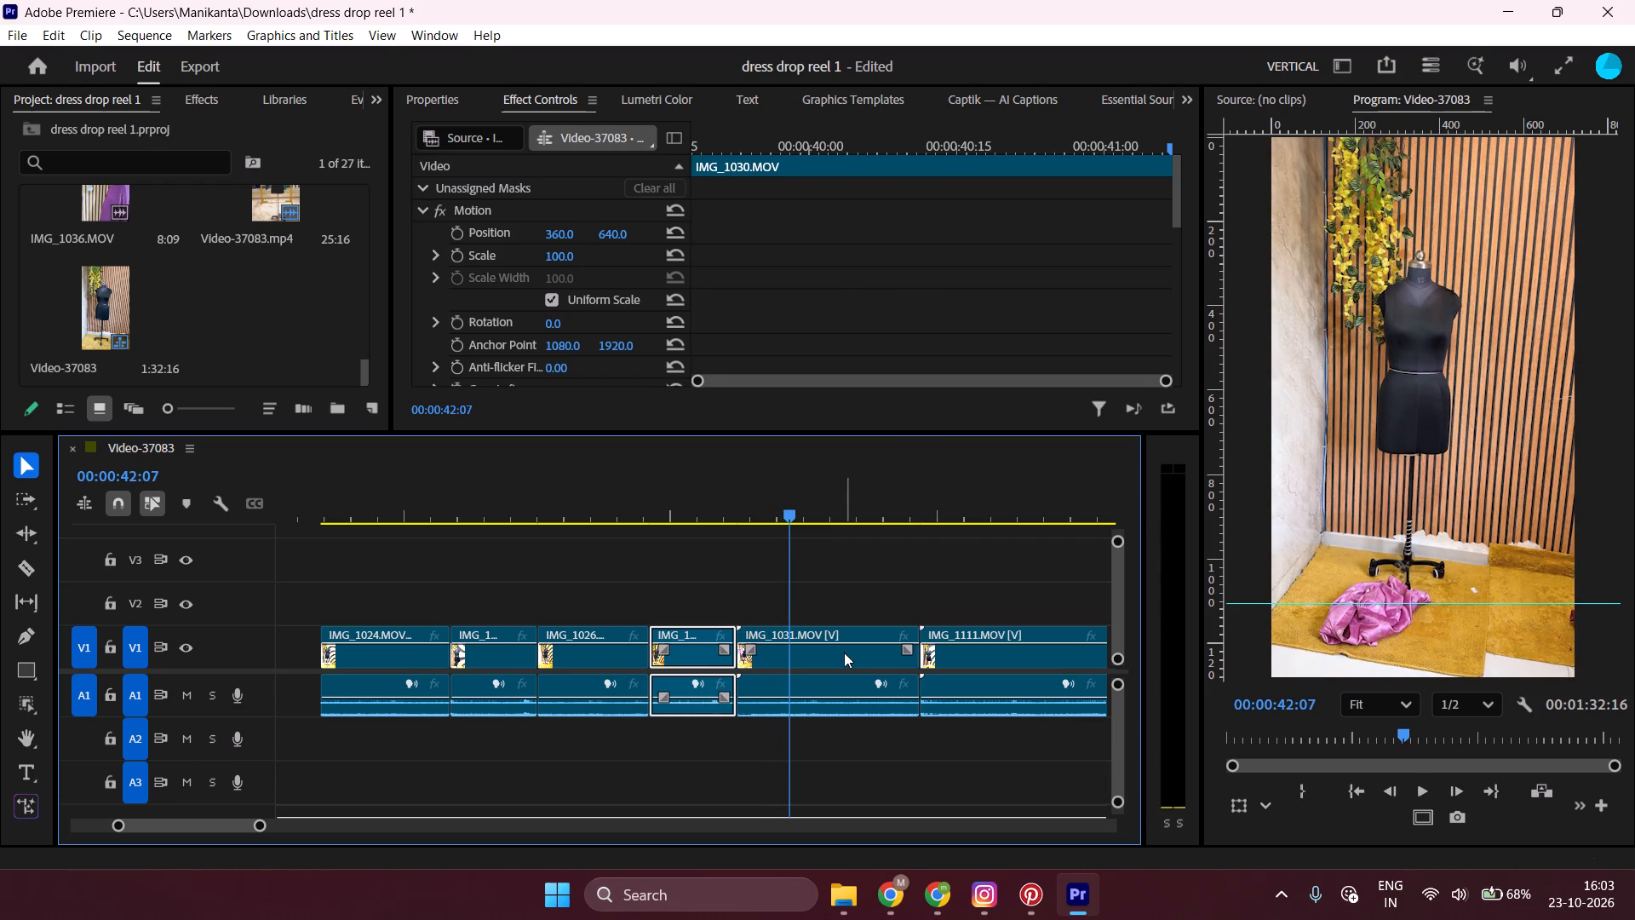
left_click(844, 653)
type("w")
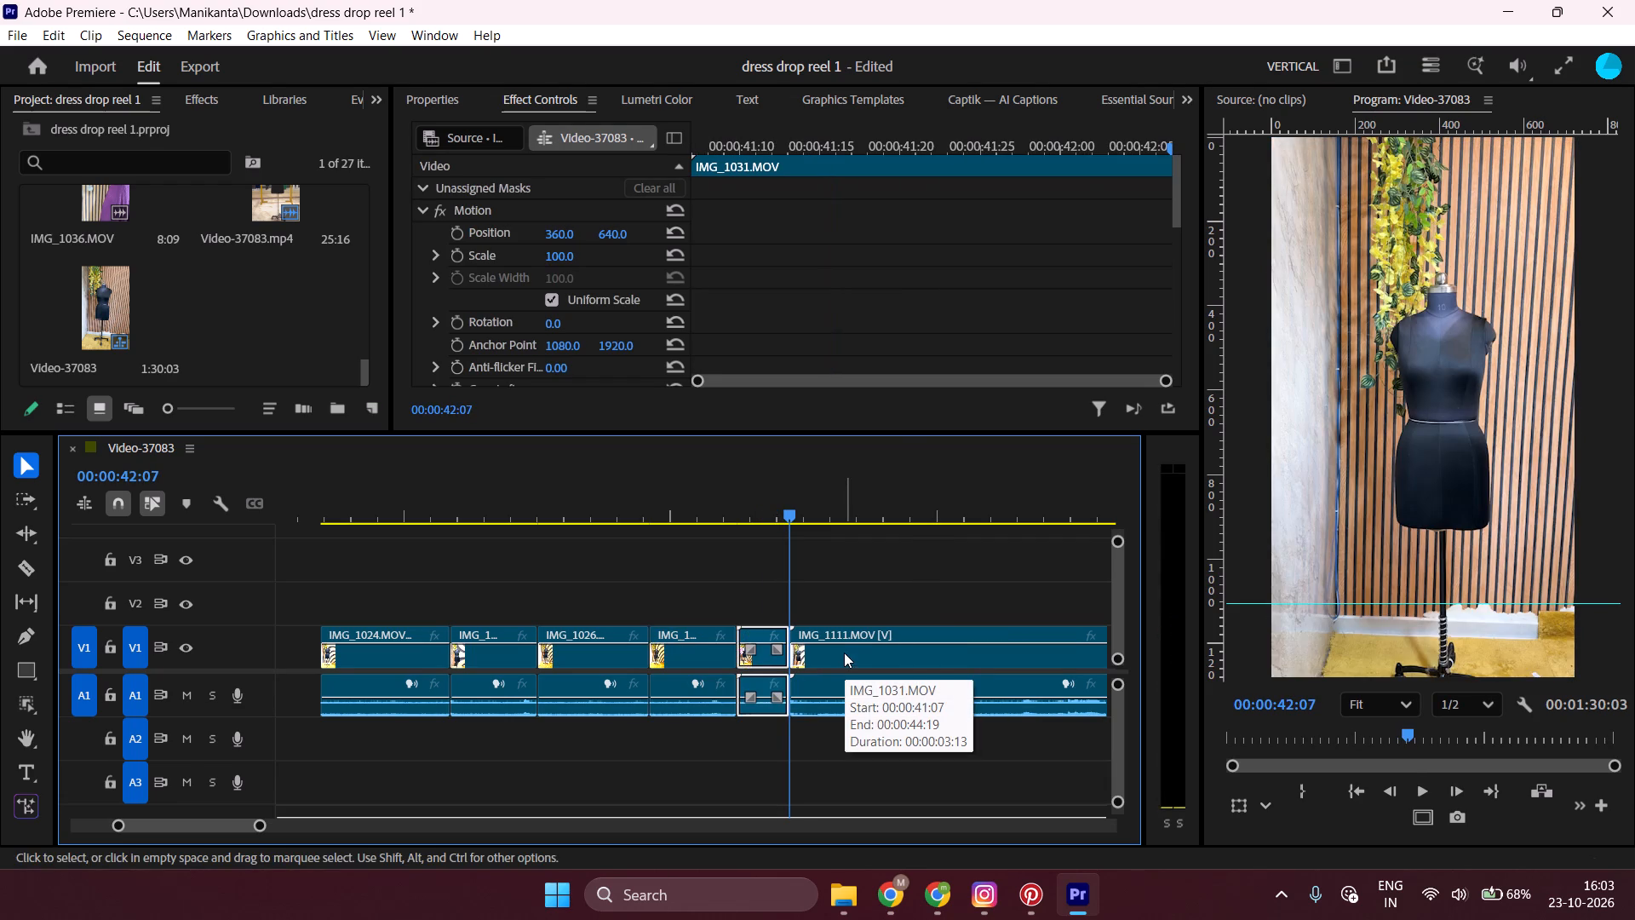
Preview IMG_1111, delete it from the sequence and close the gap before IMG_1109.
key("space")
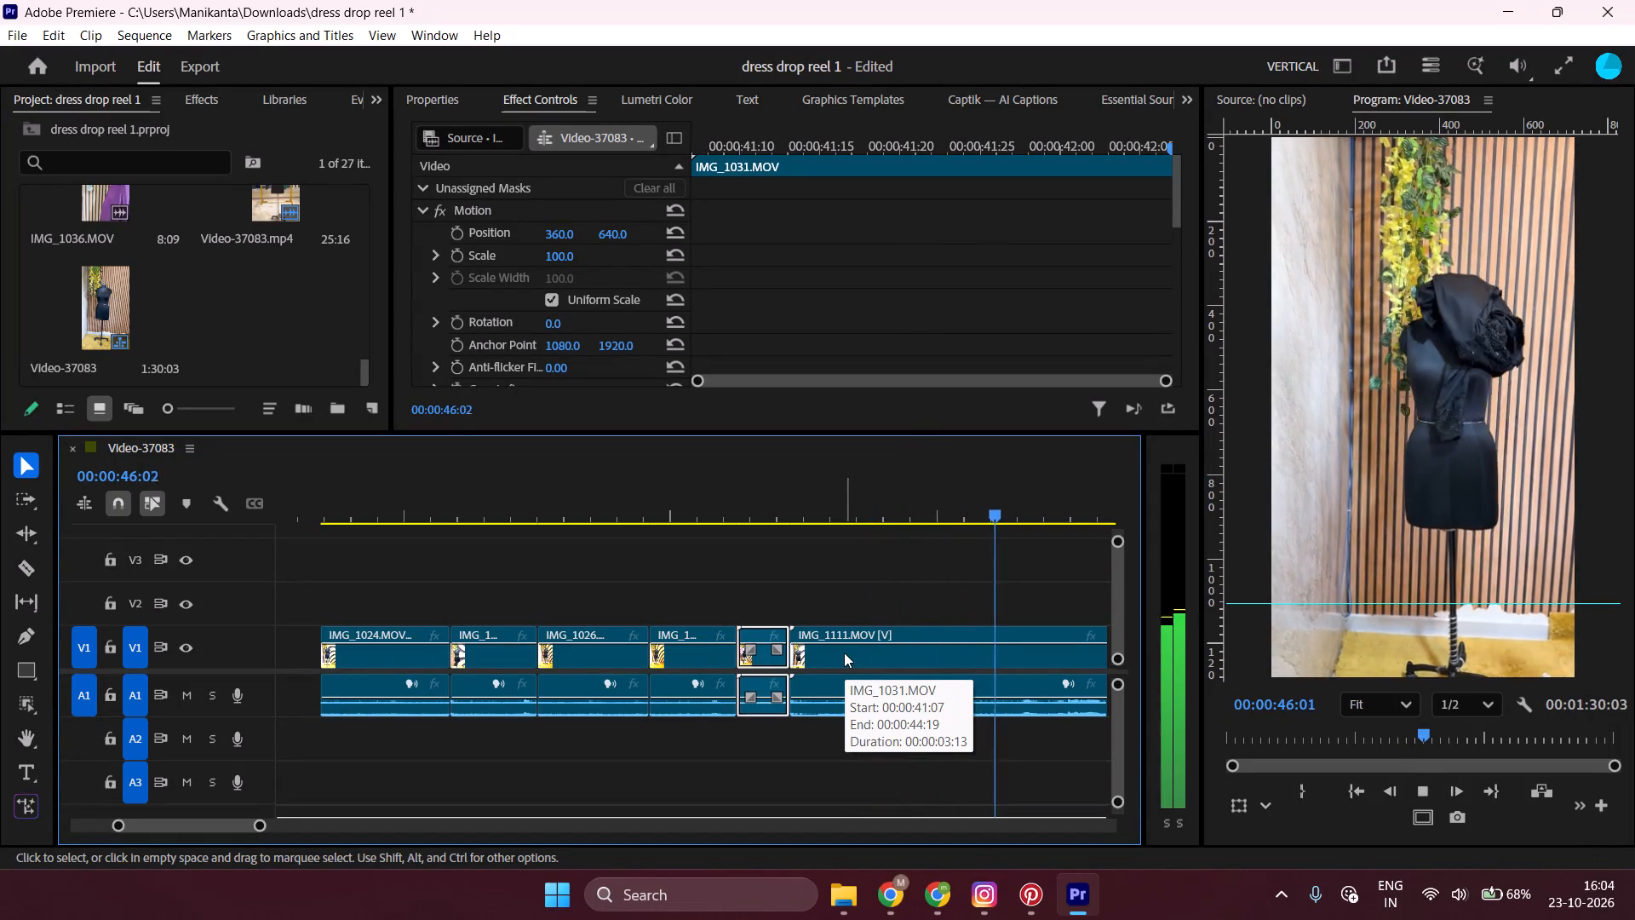
key("space")
key("space")
scroll(899, 596, "down", 3)
key("space")
scroll(902, 597, "down", 5)
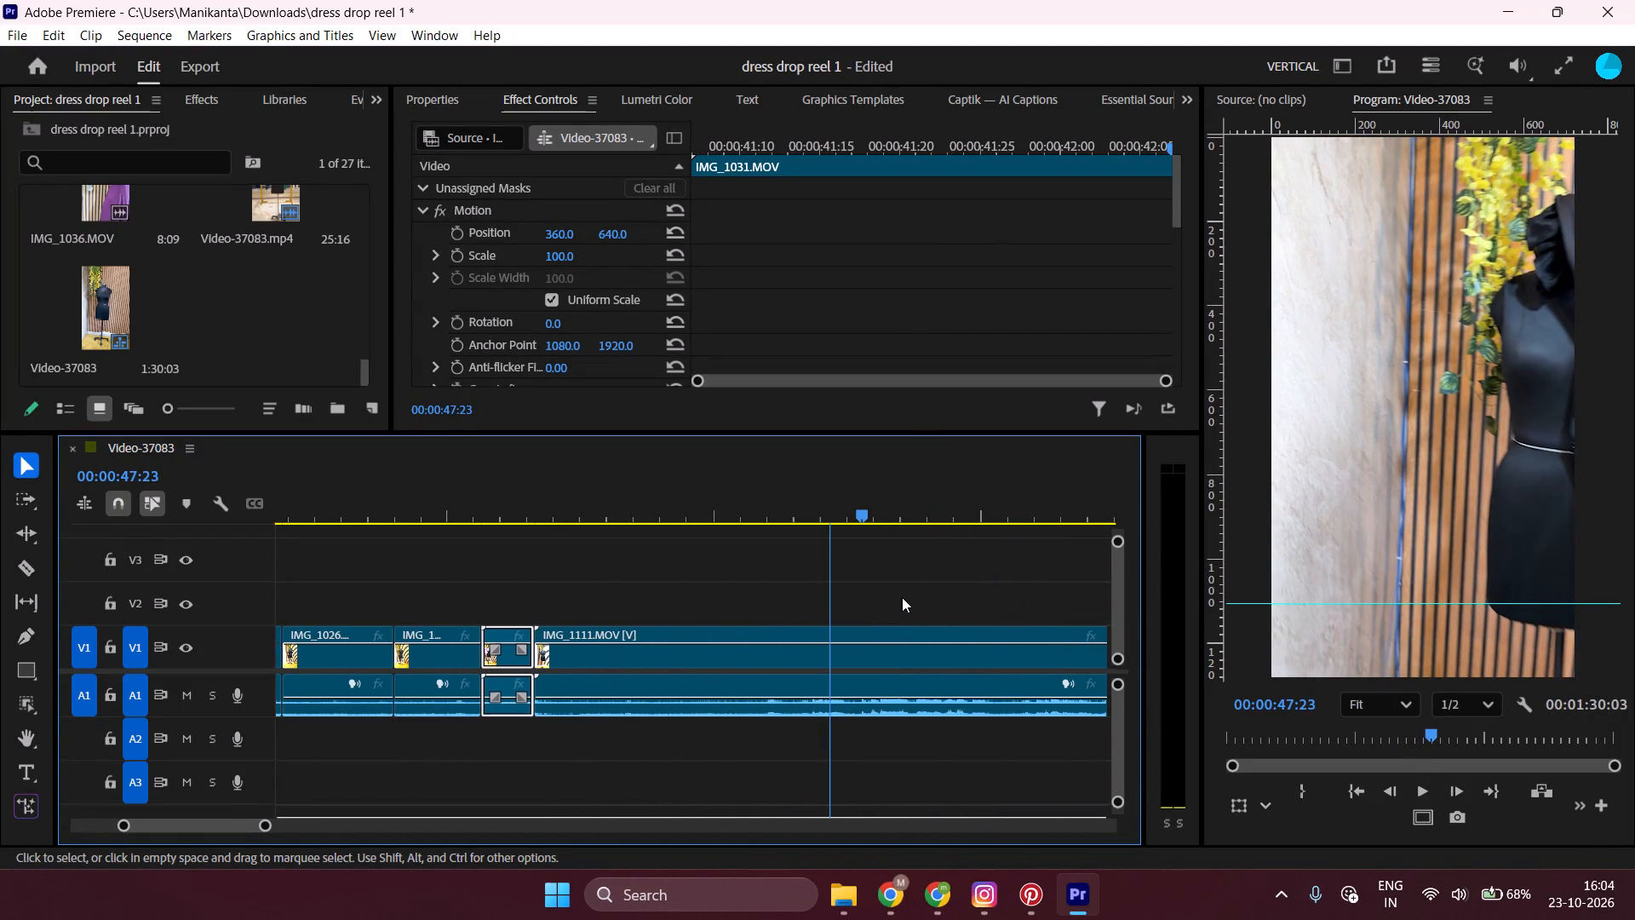
scroll(902, 597, "down", 3)
key("space")
scroll(902, 597, "down", 5)
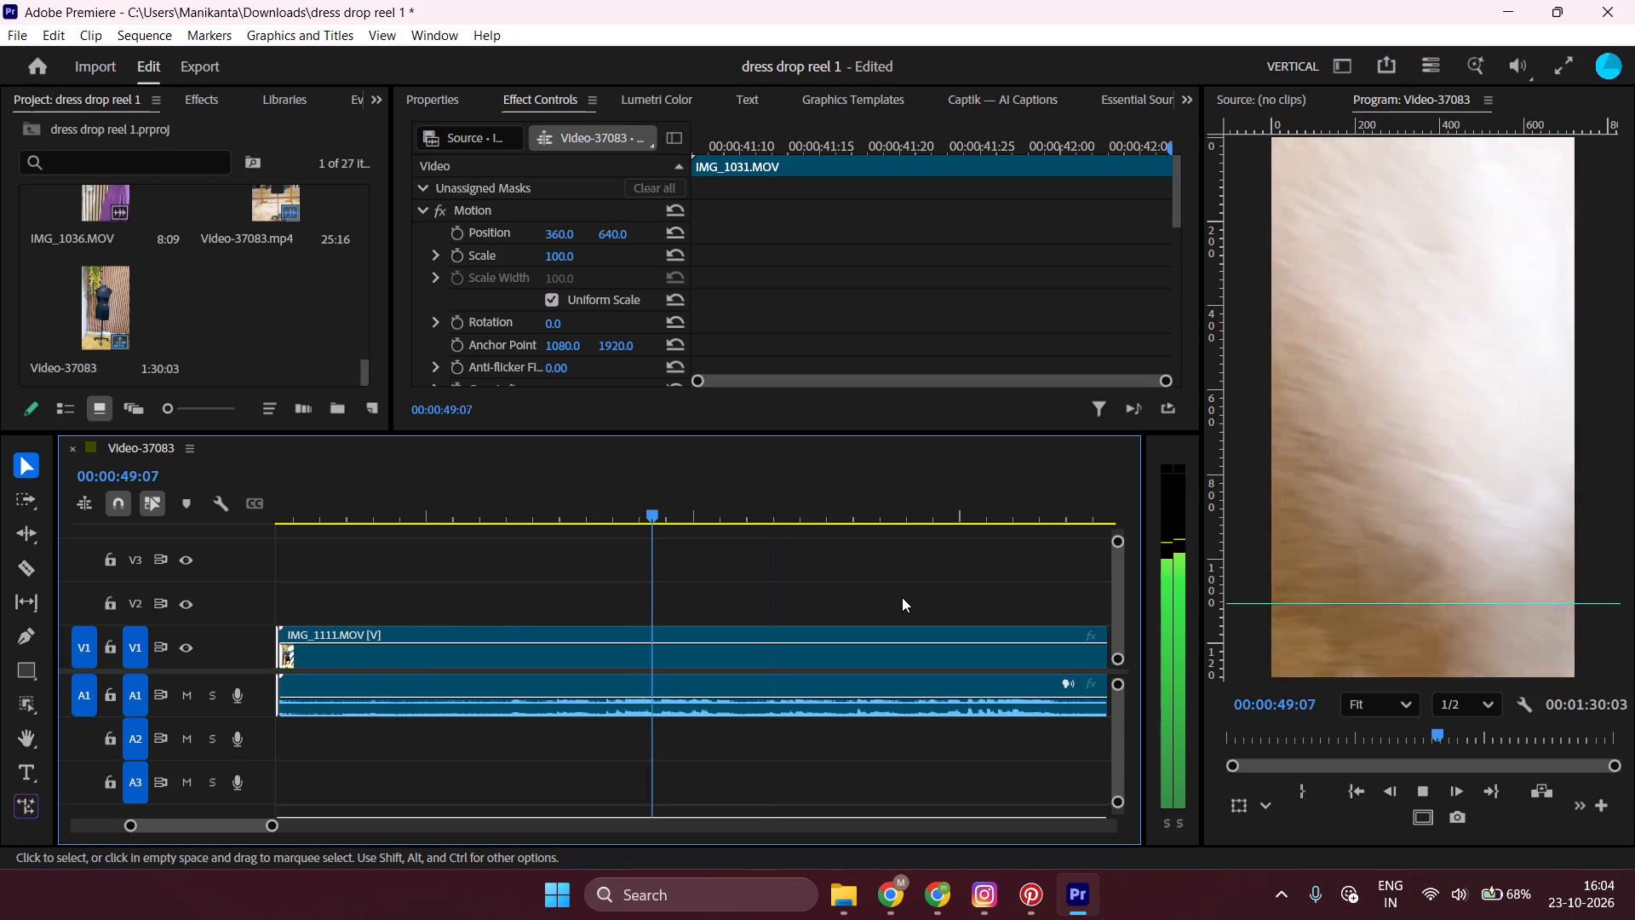
scroll(902, 597, "down", 14)
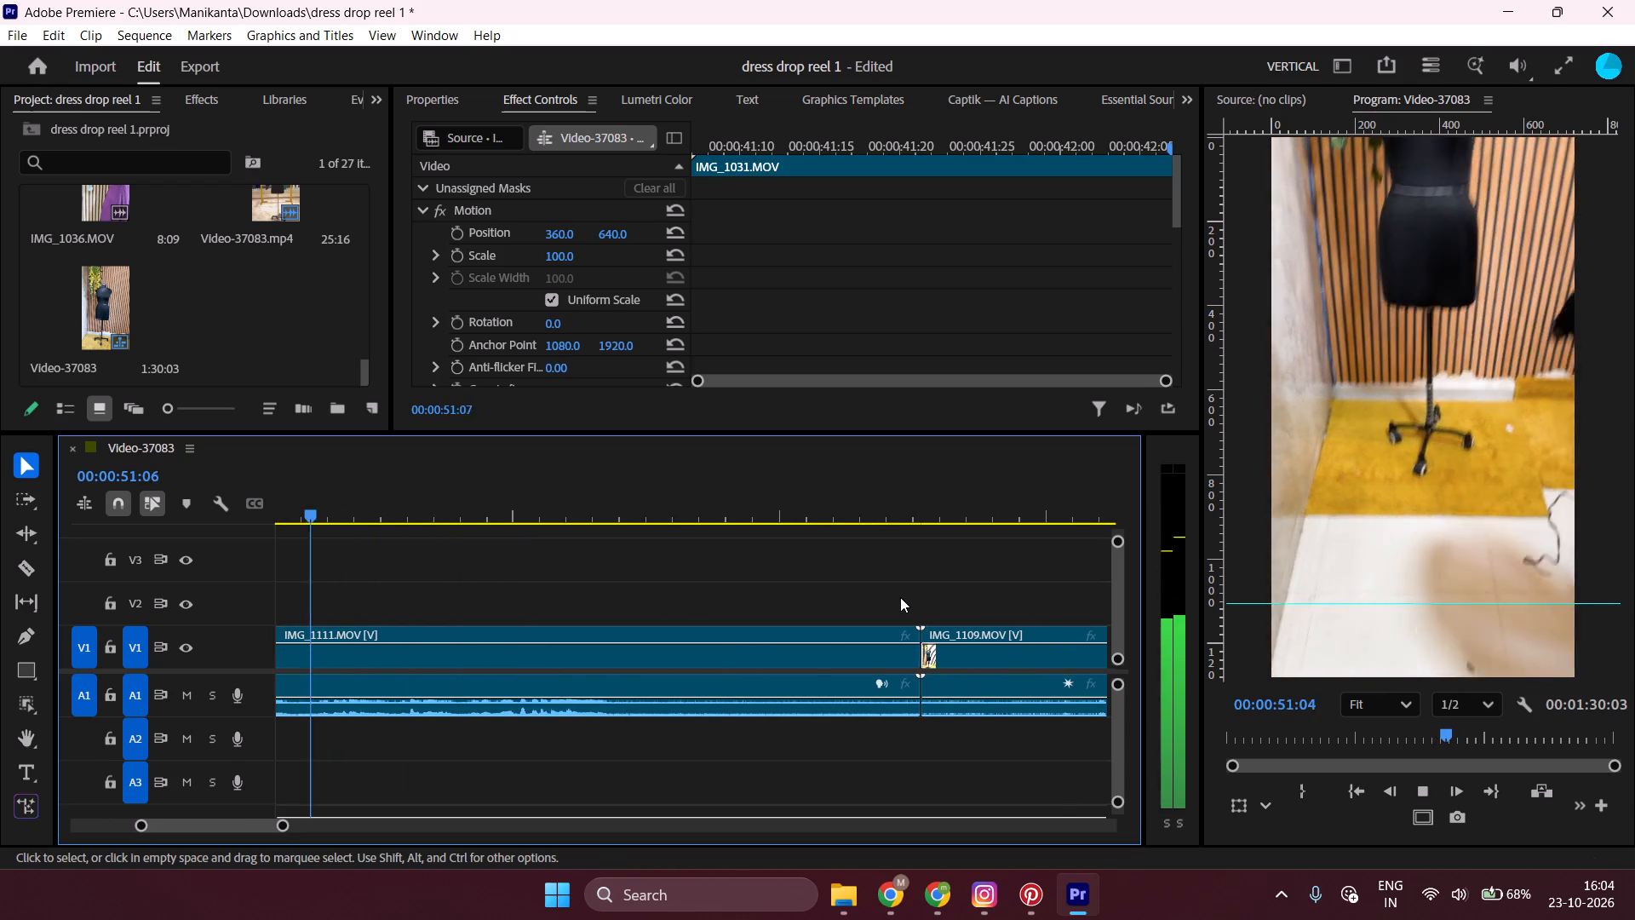
left_click(800, 661)
key("space")
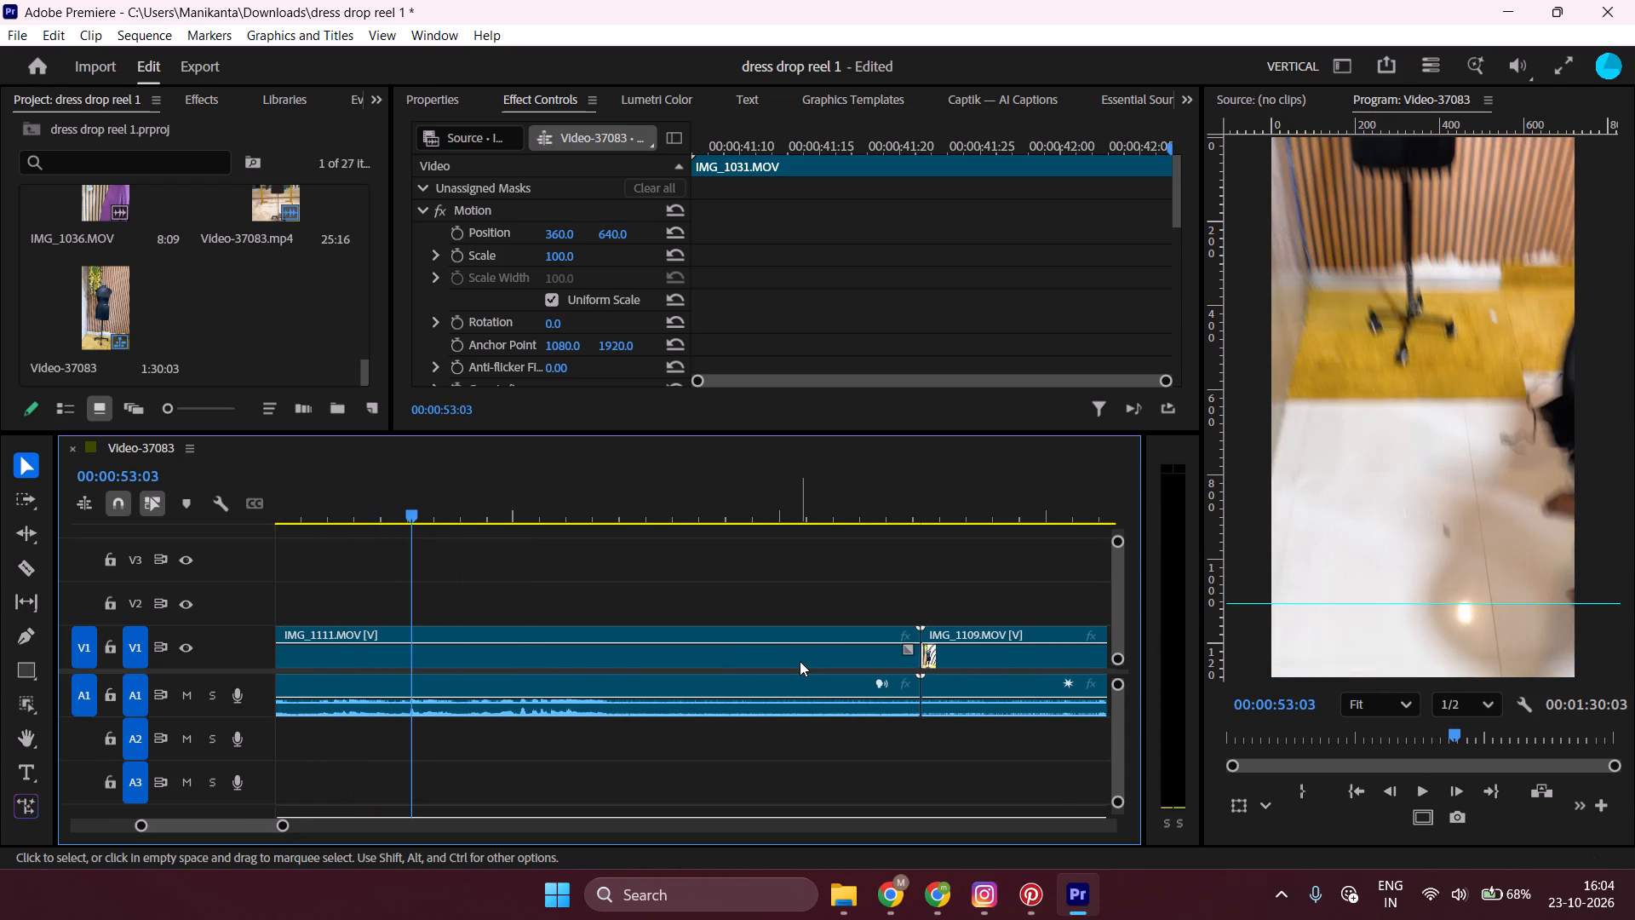
left_click(795, 633)
key("Delete")
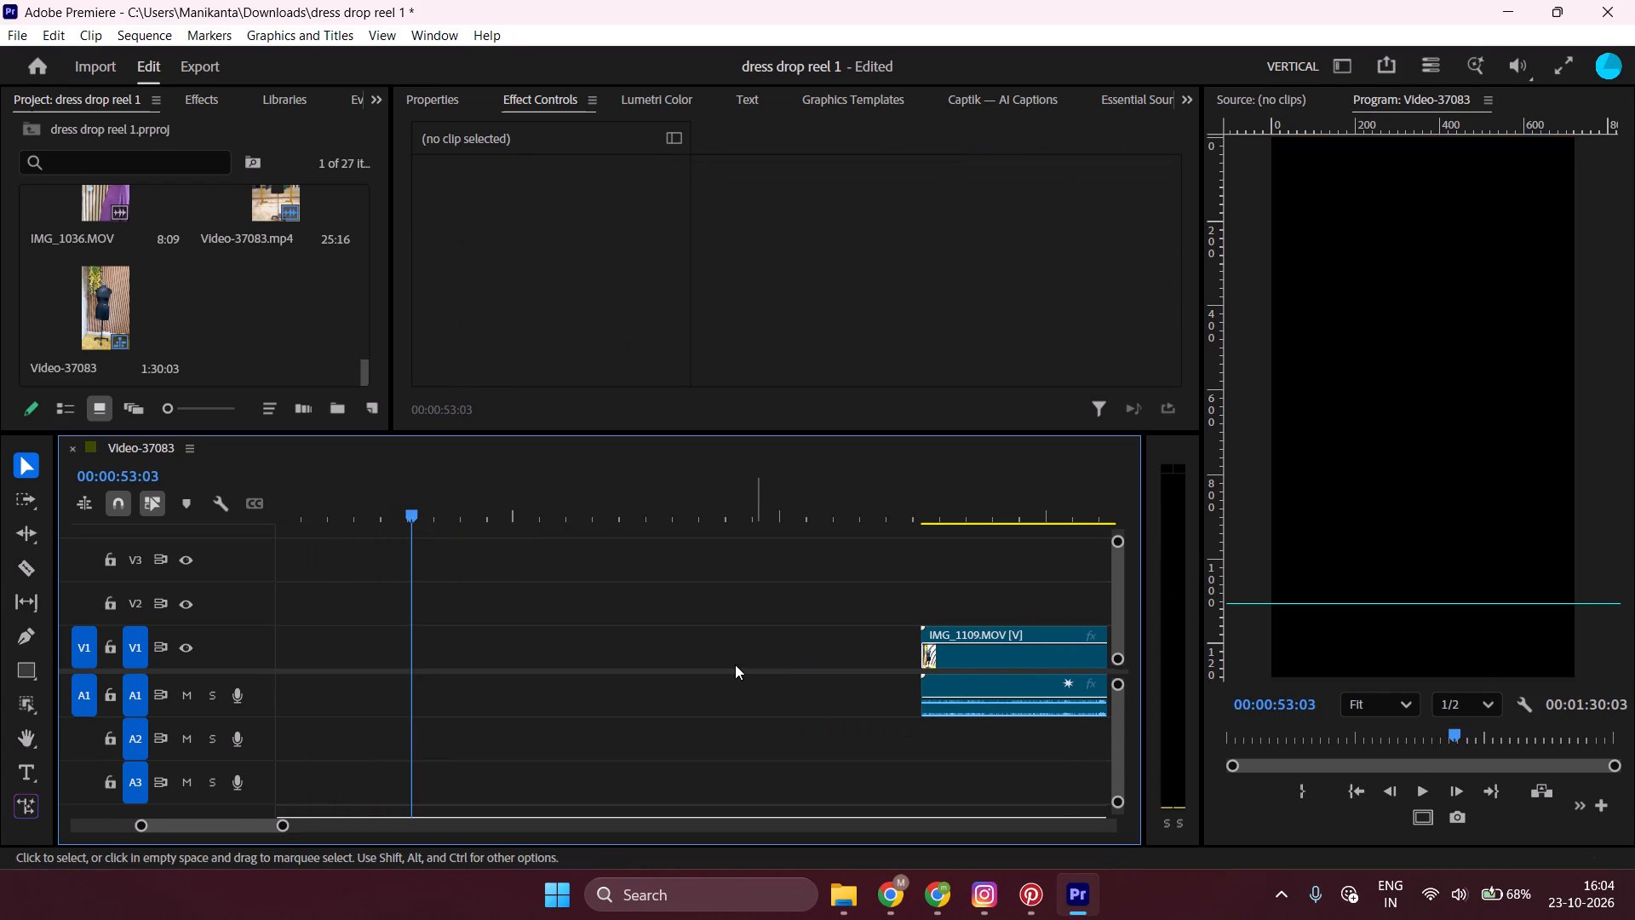
left_click(735, 664)
key("BackSpace")
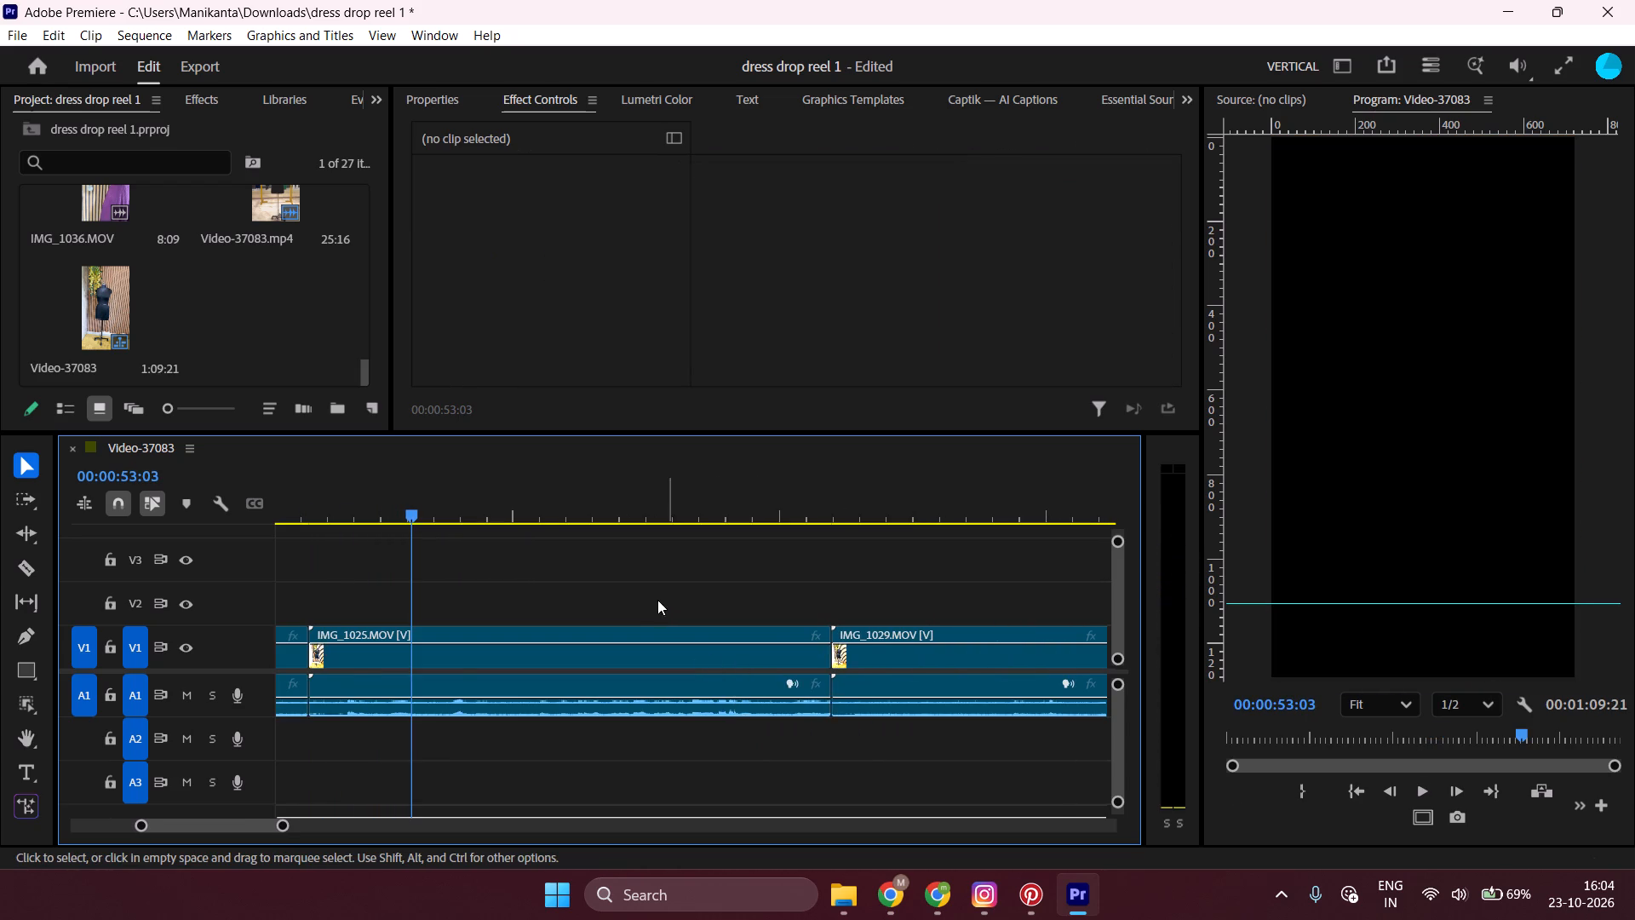
Play parts of IMG_1025, the IMG_1022 clip, the short clip before it and IMG_1109 to review the remaining takes.
scroll(651, 590, "up", 10)
left_click(620, 568)
left_click(619, 497)
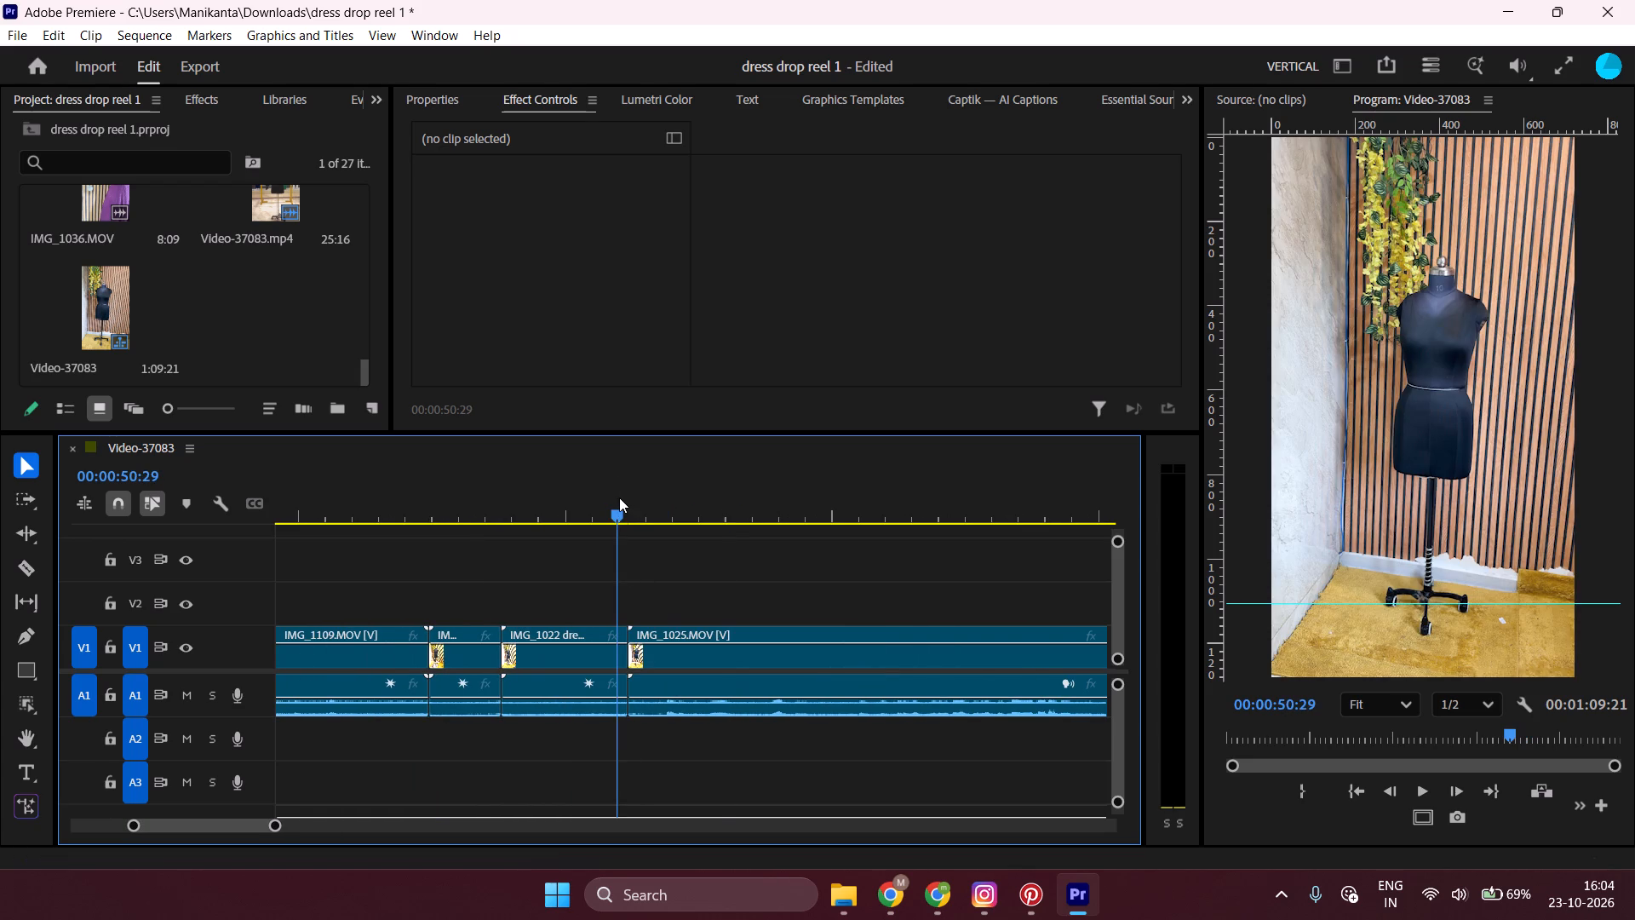
key("space")
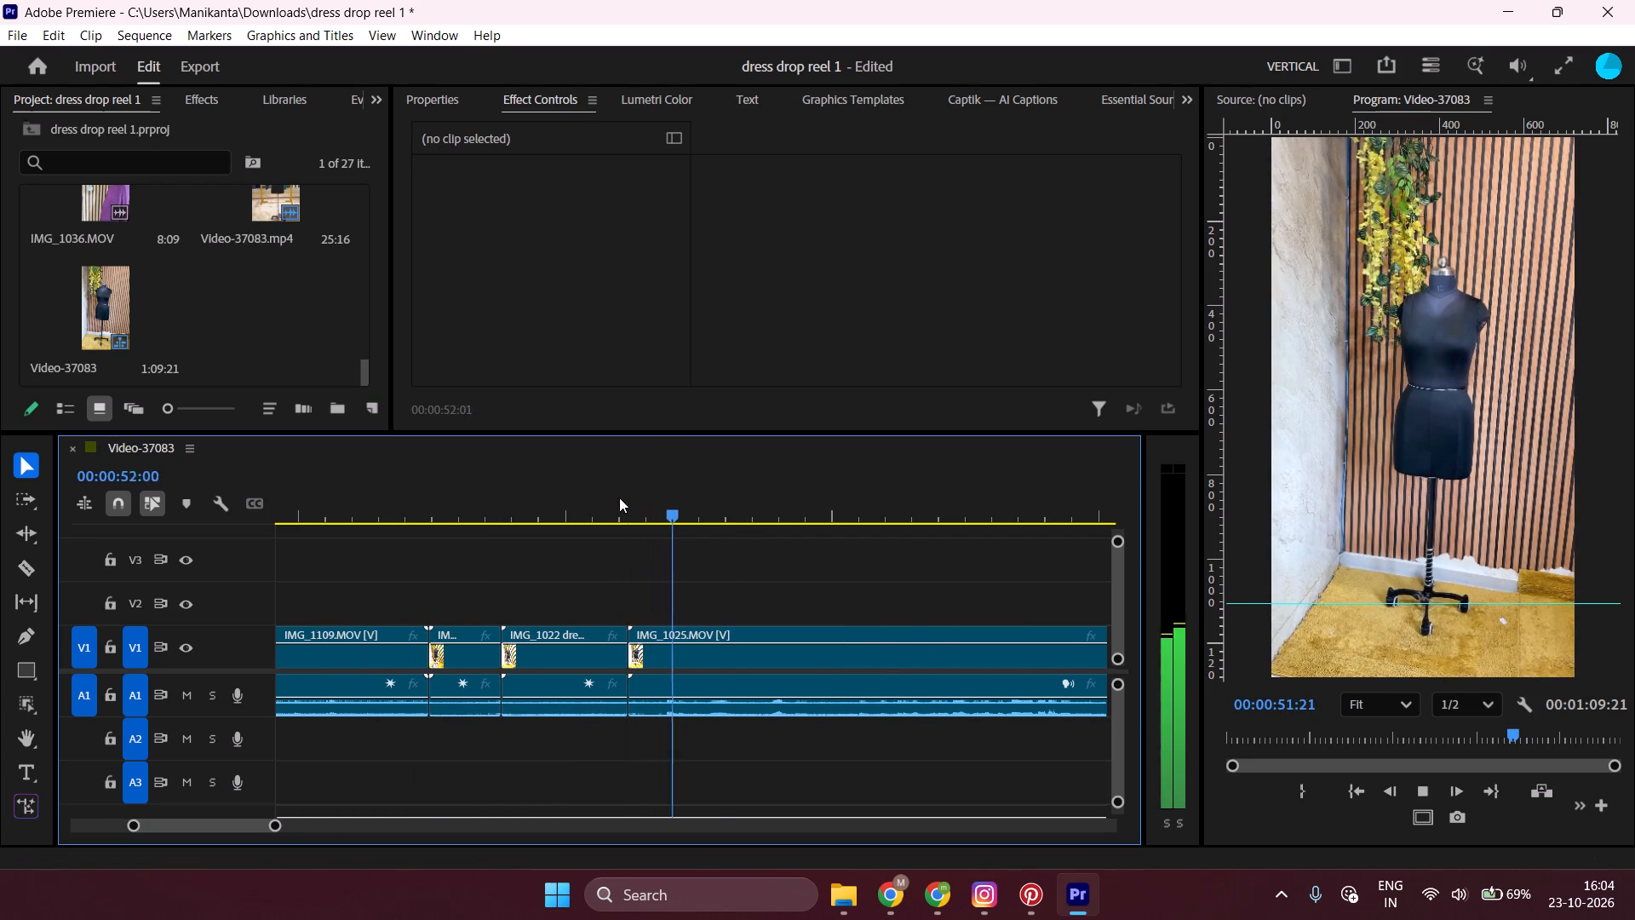
key("space")
left_click(476, 477)
key("space")
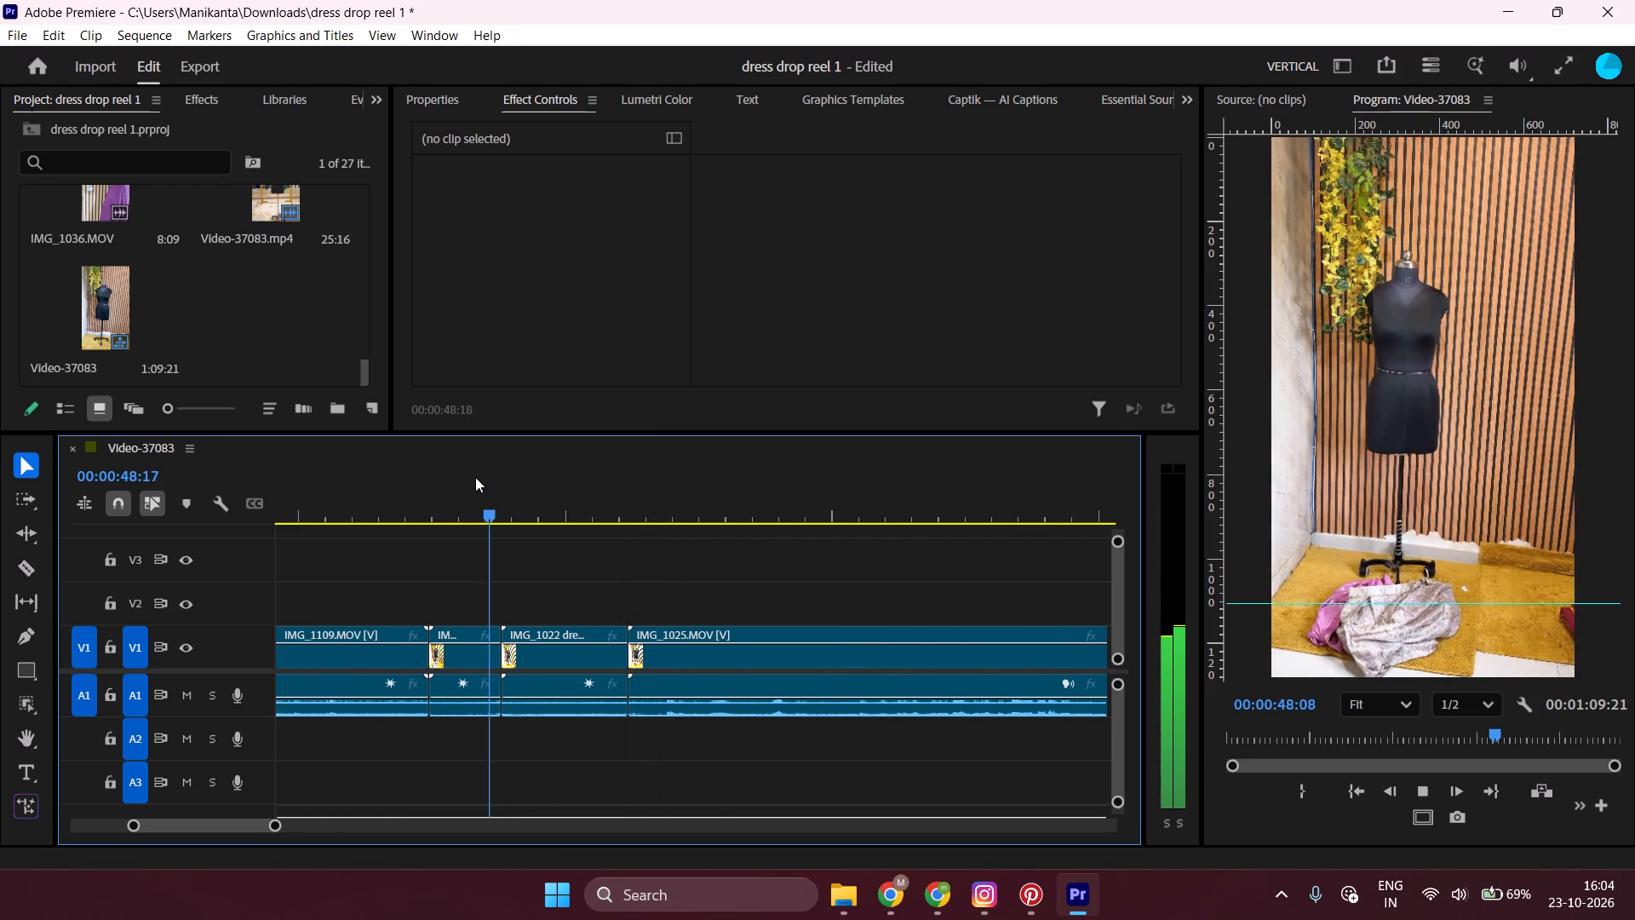
key("space")
left_click(388, 458)
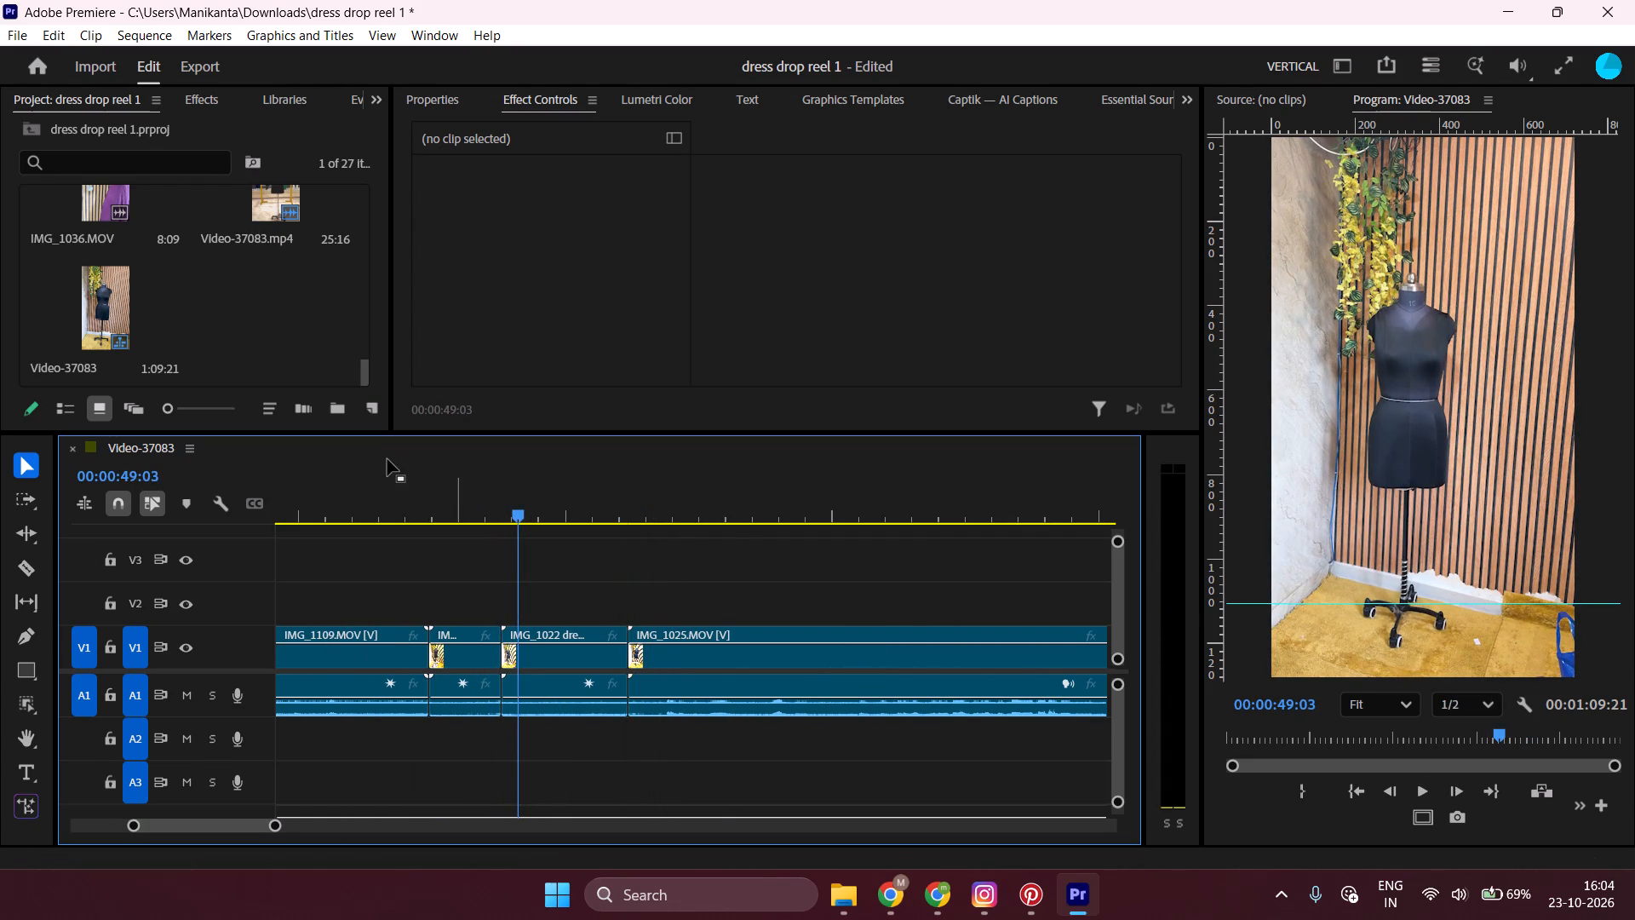
left_click(367, 495)
key("space")
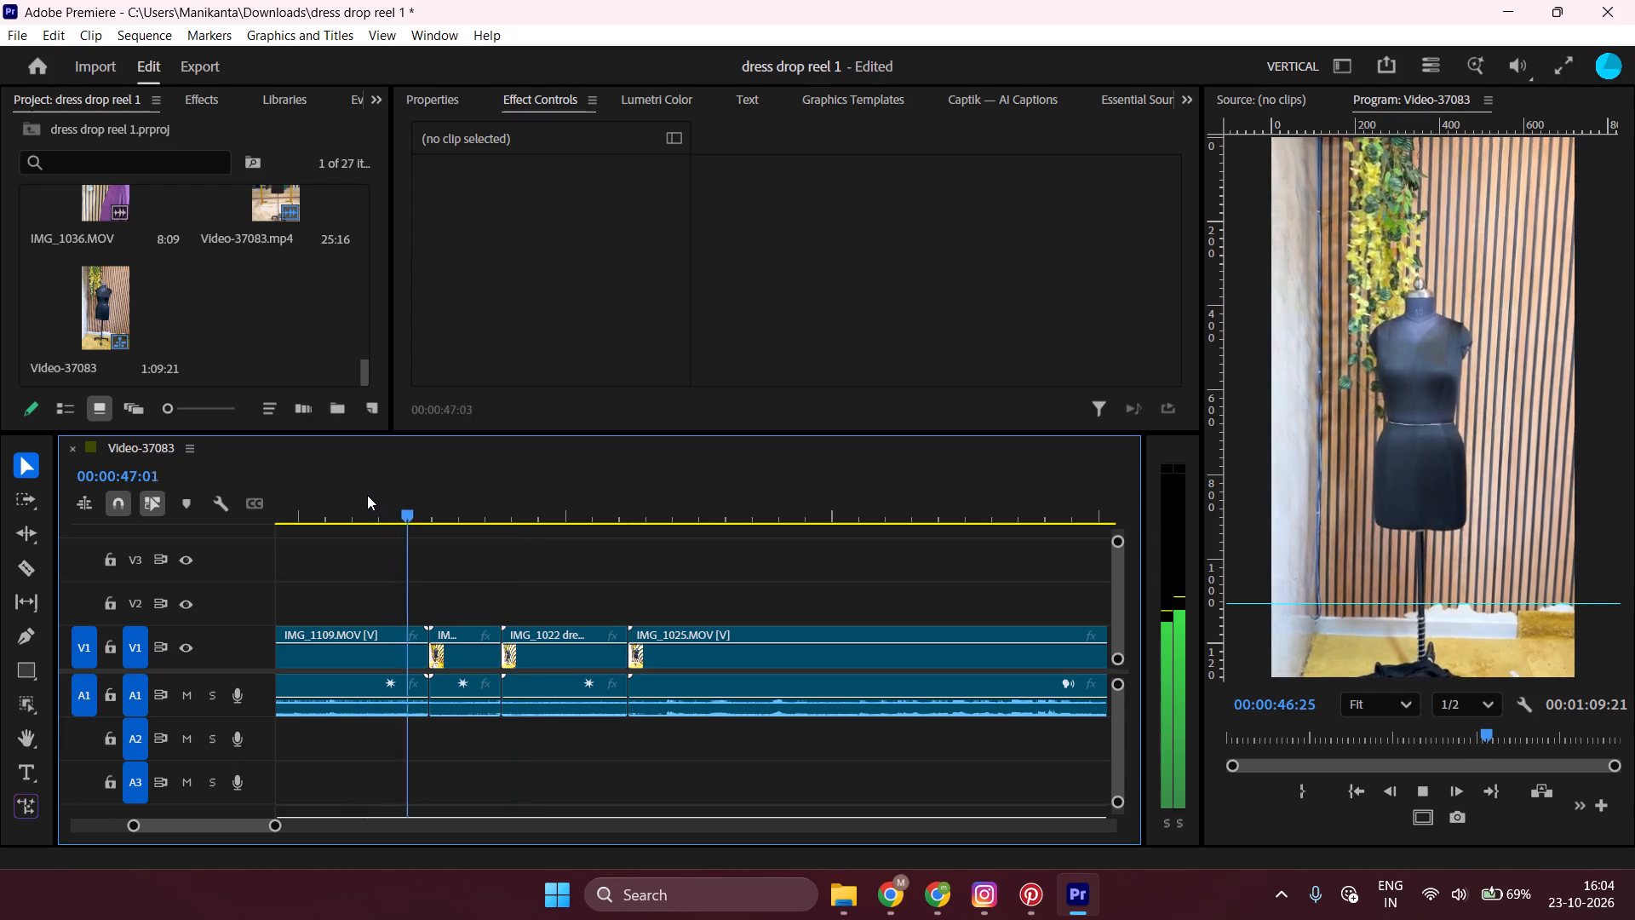
key("space")
Preview the black dress drop in IMG_1109 and ripple-trim the clip's start up to 00:00:44:02.
scroll(352, 552, "up", 4)
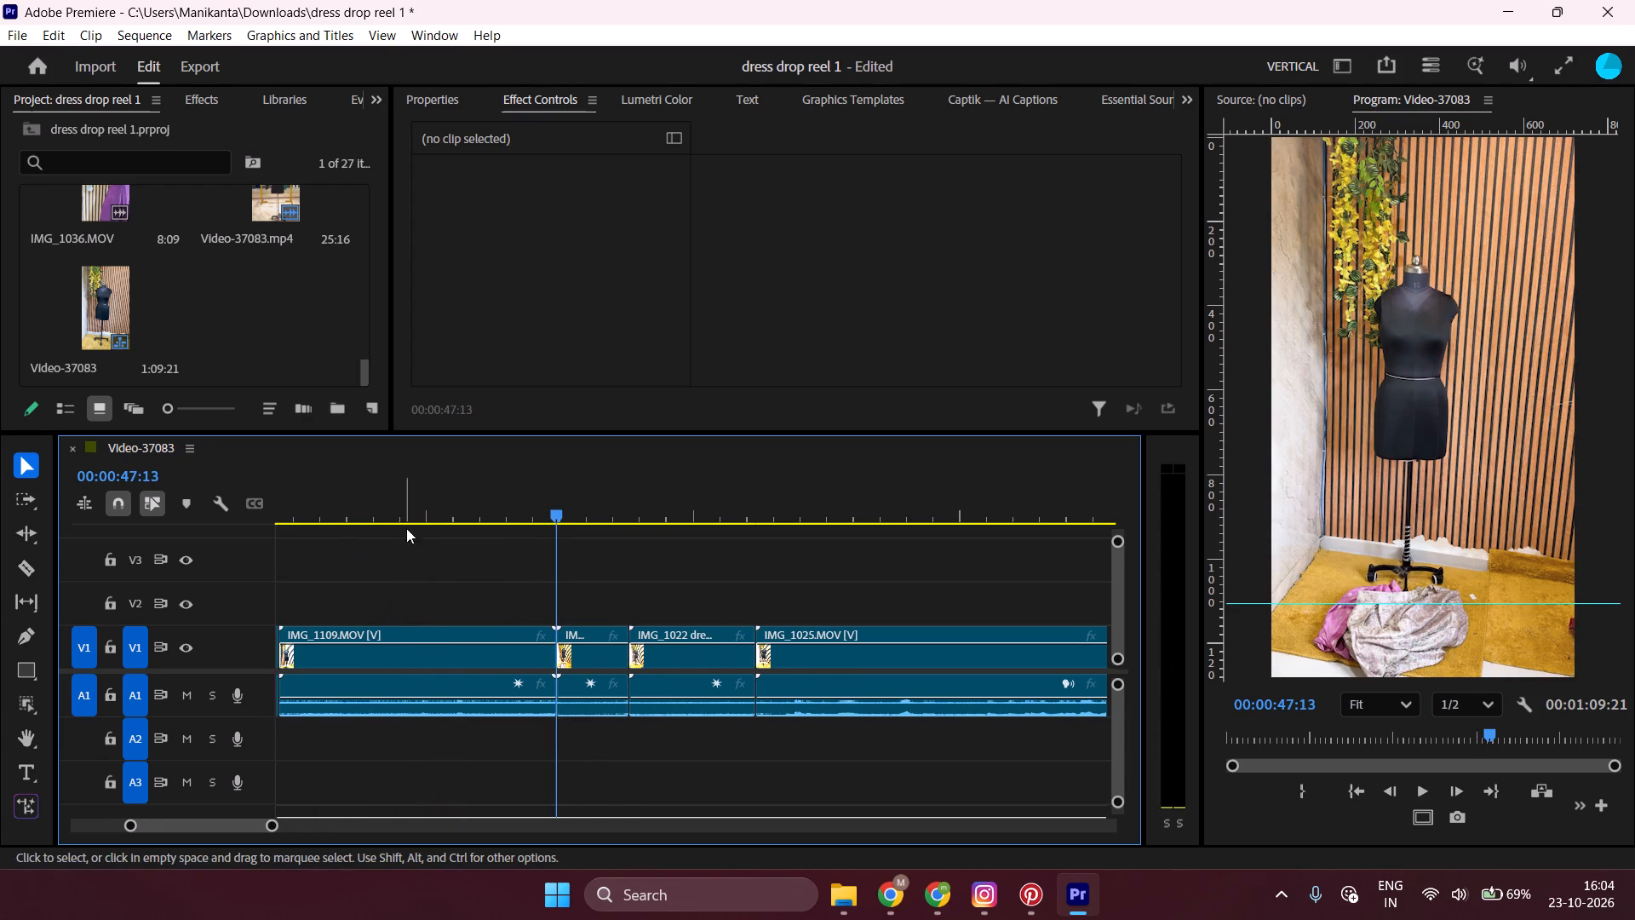
left_click(410, 503)
scroll(399, 526, "up", 9)
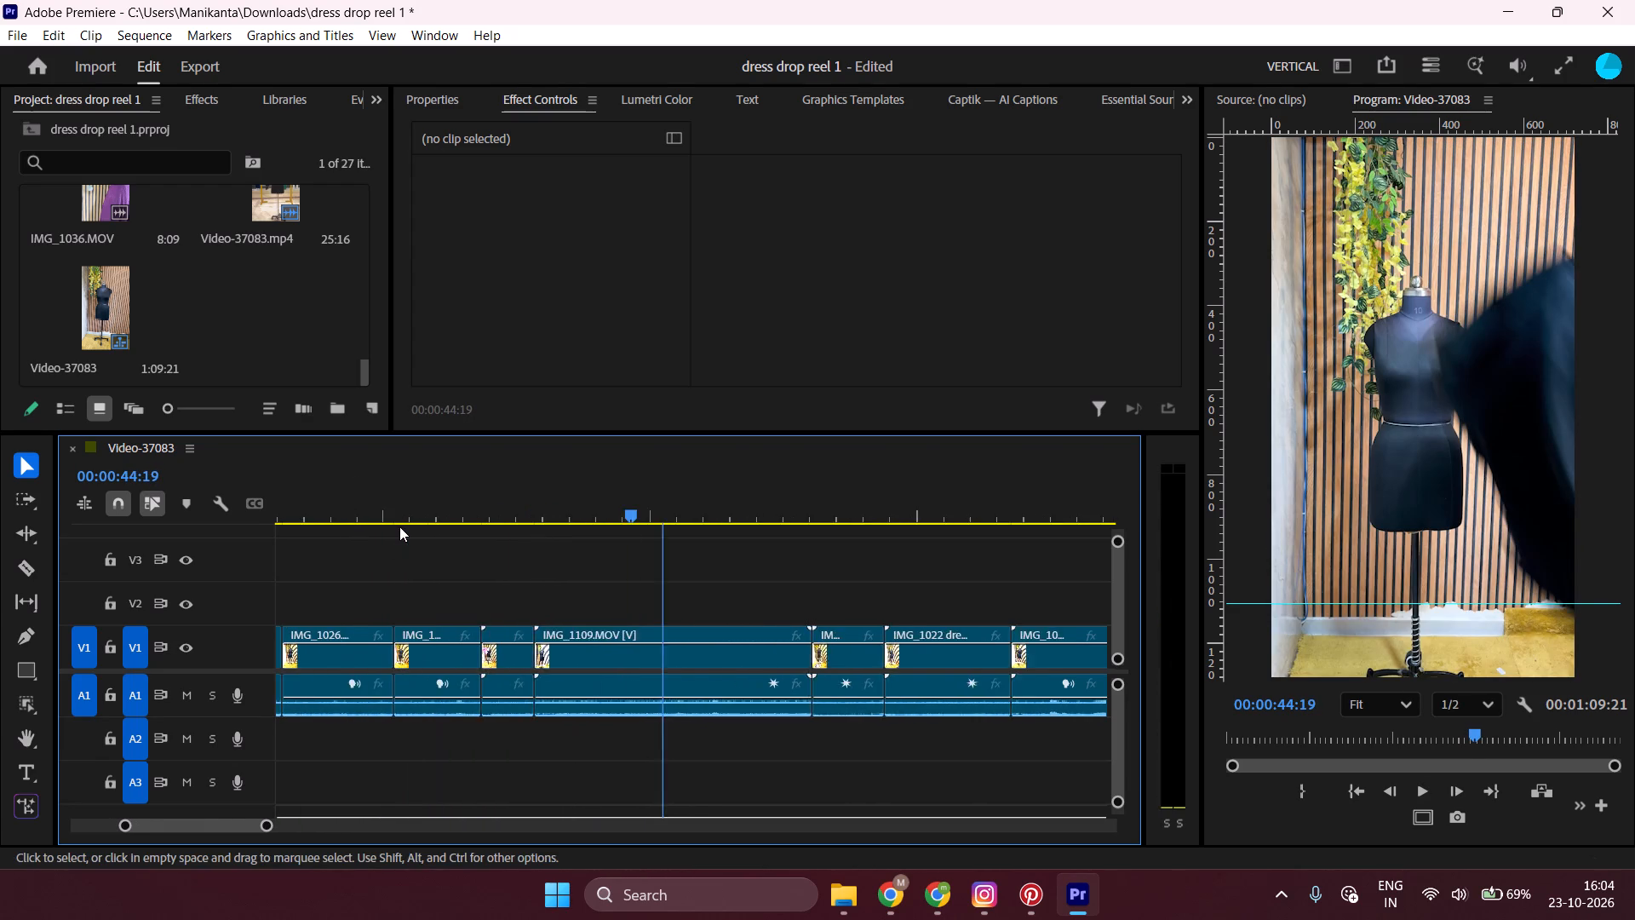
scroll(399, 526, "up", 10)
left_click(799, 496)
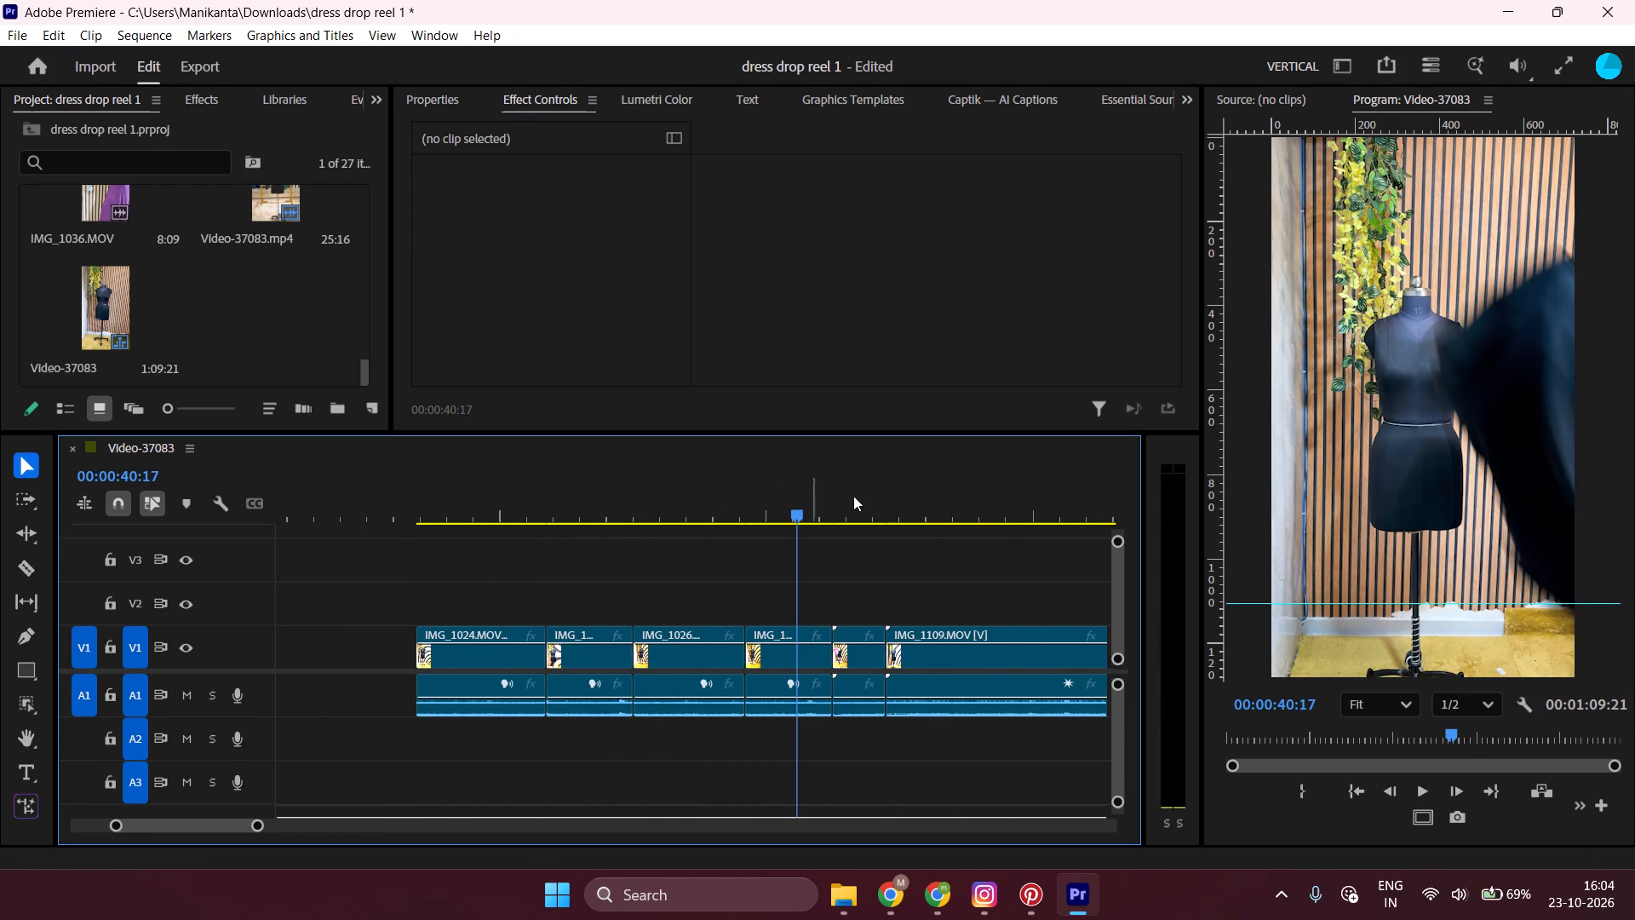
key("space")
scroll(938, 558, "down", 4)
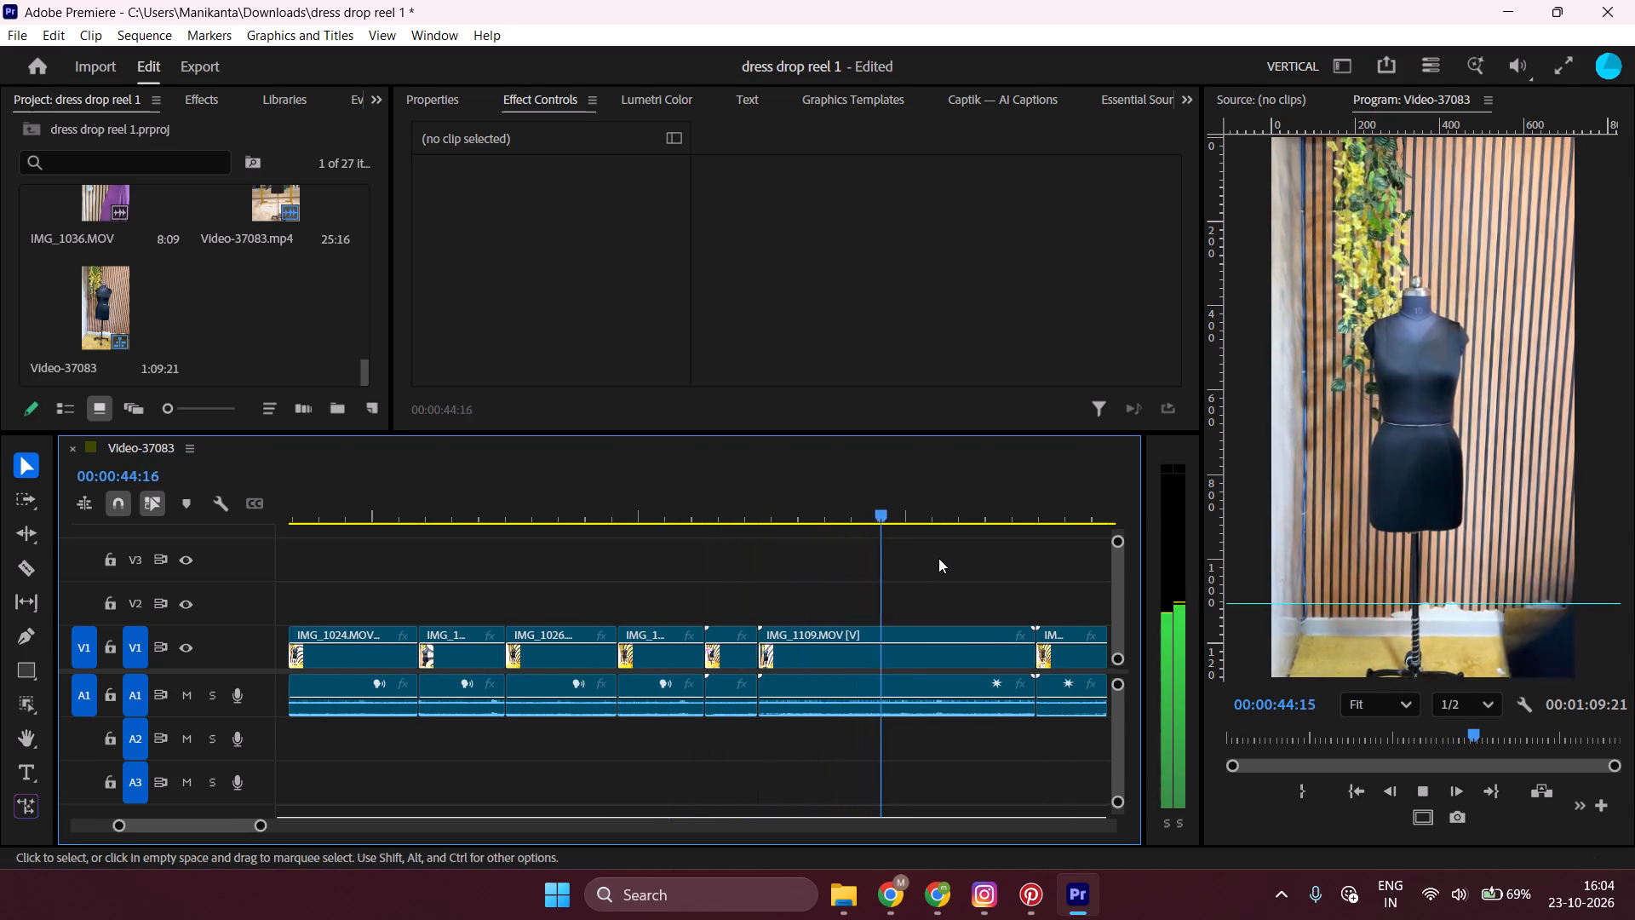
key("space")
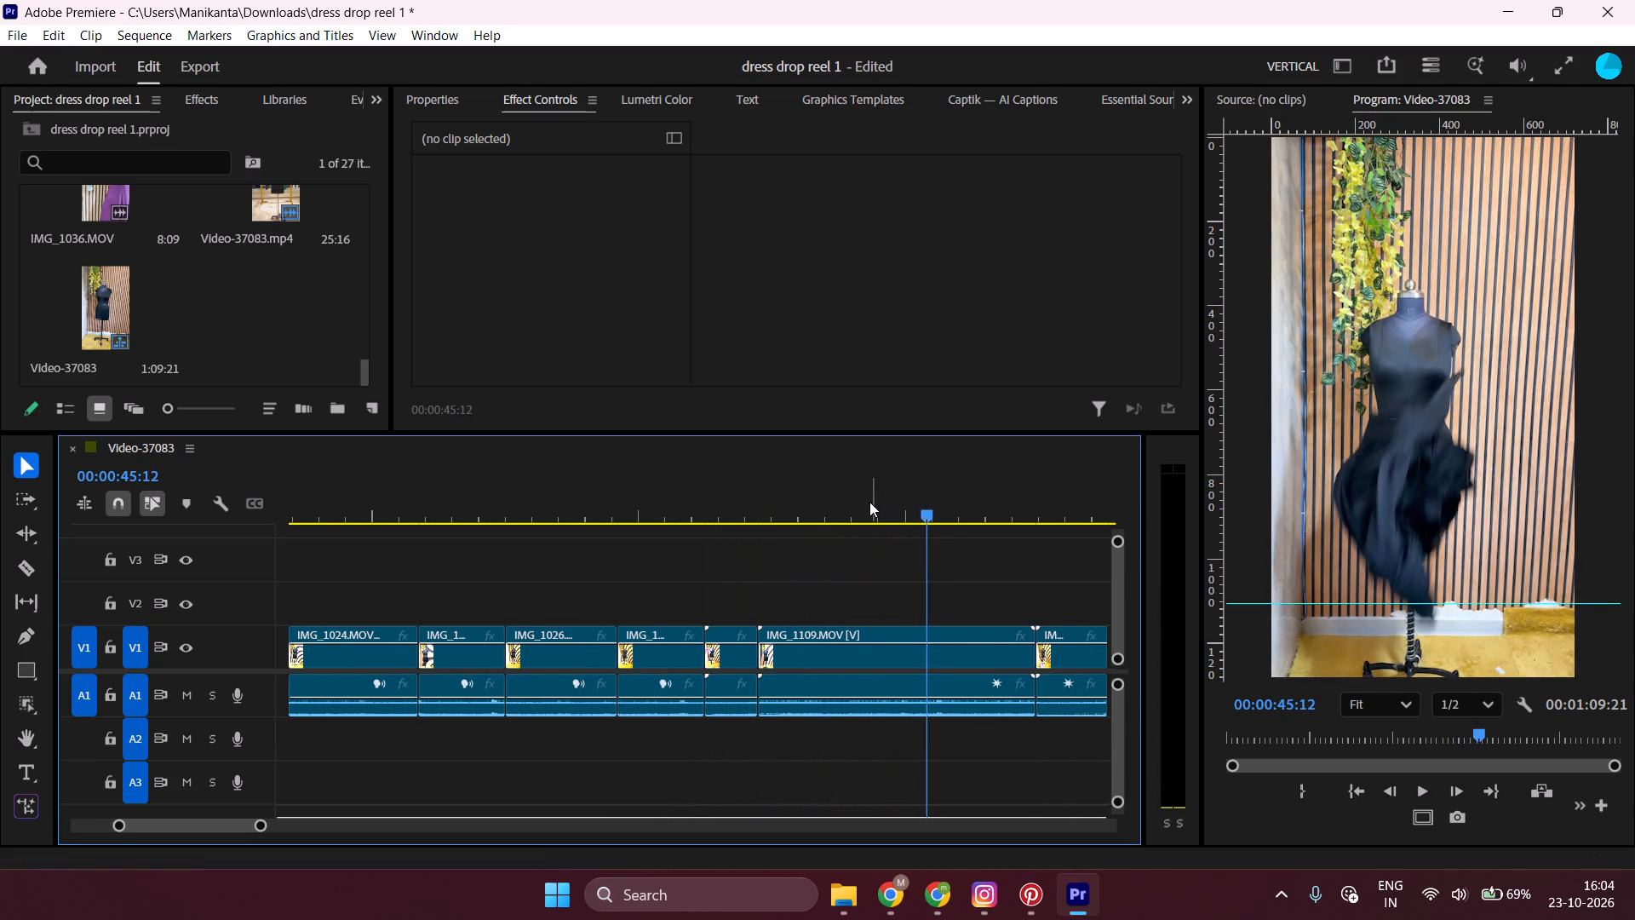
left_click(858, 498)
key("space")
key("space")
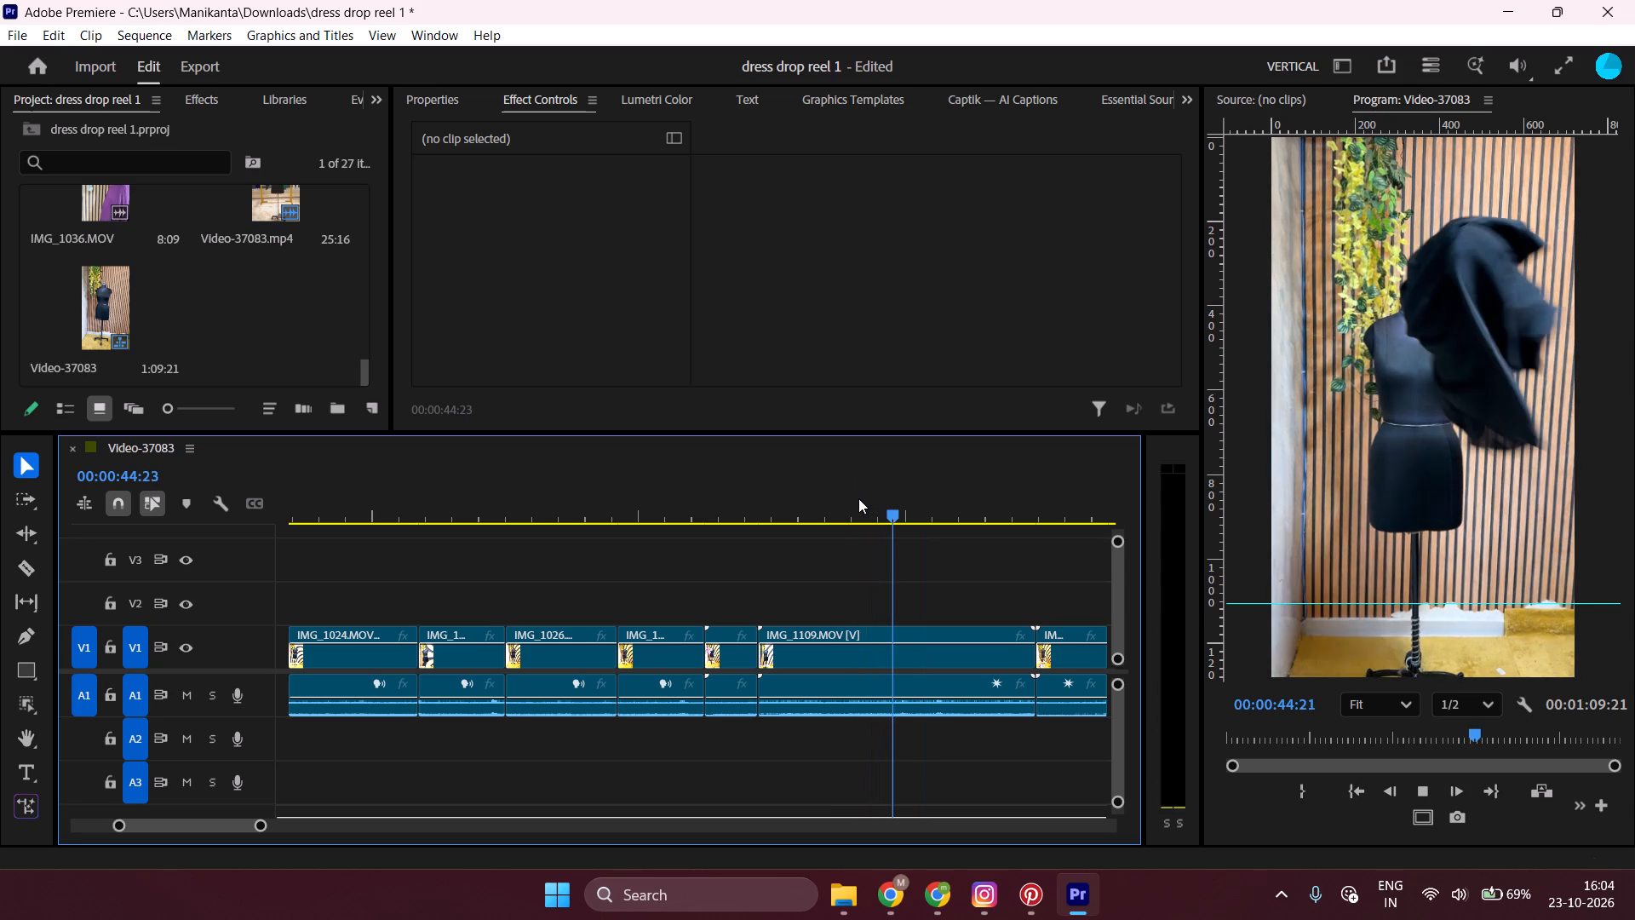
left_click(858, 498)
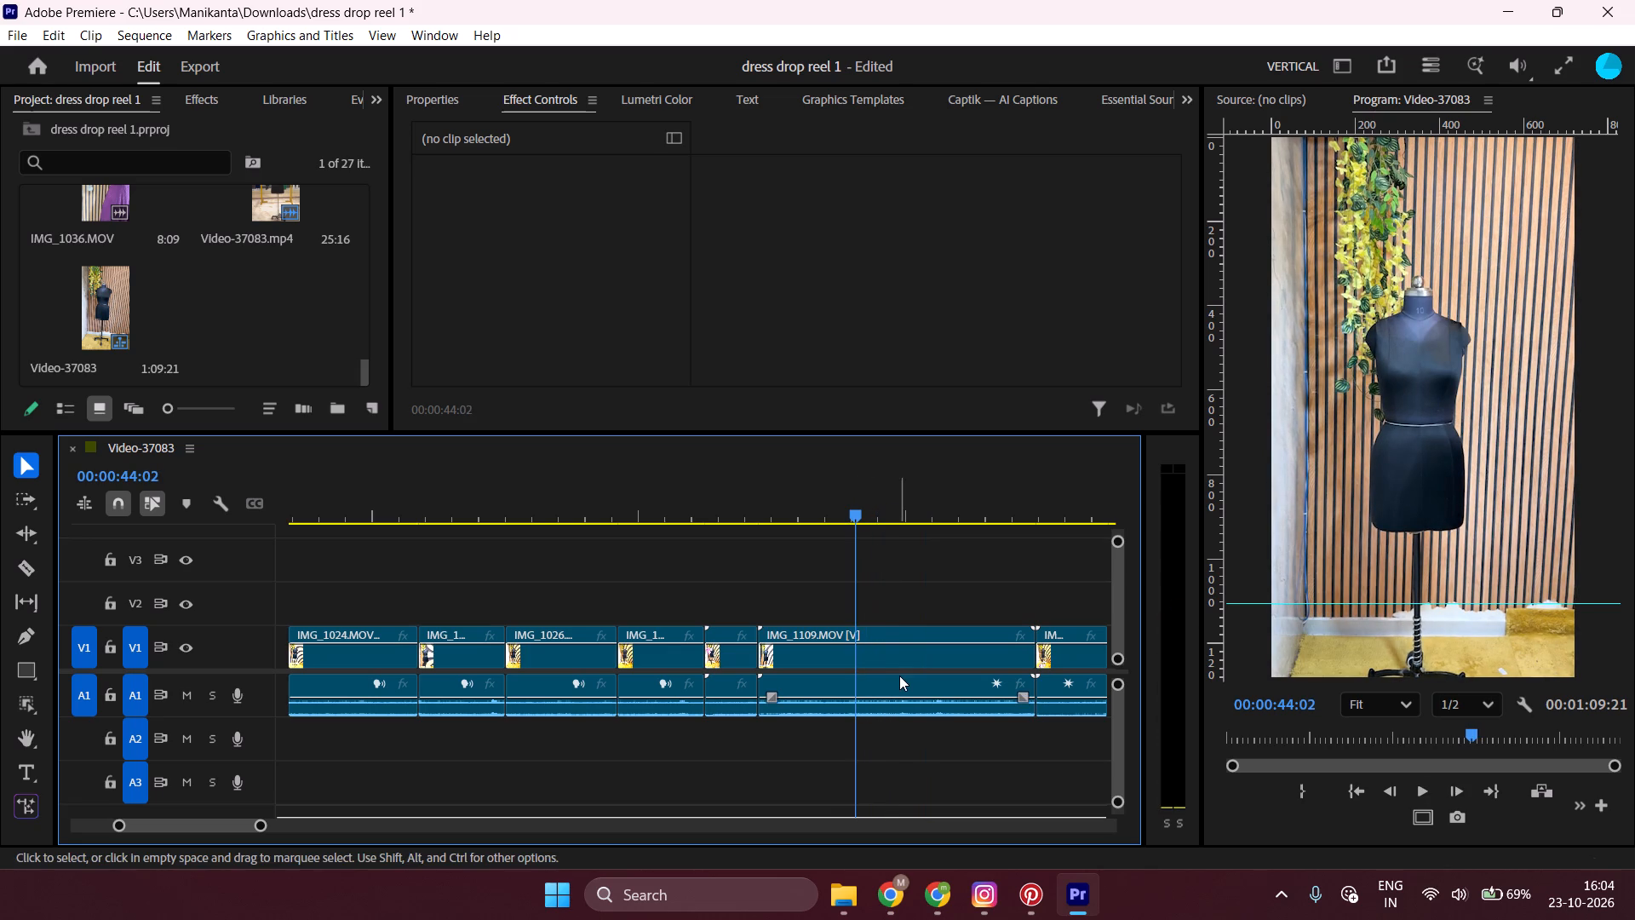
left_click(899, 676)
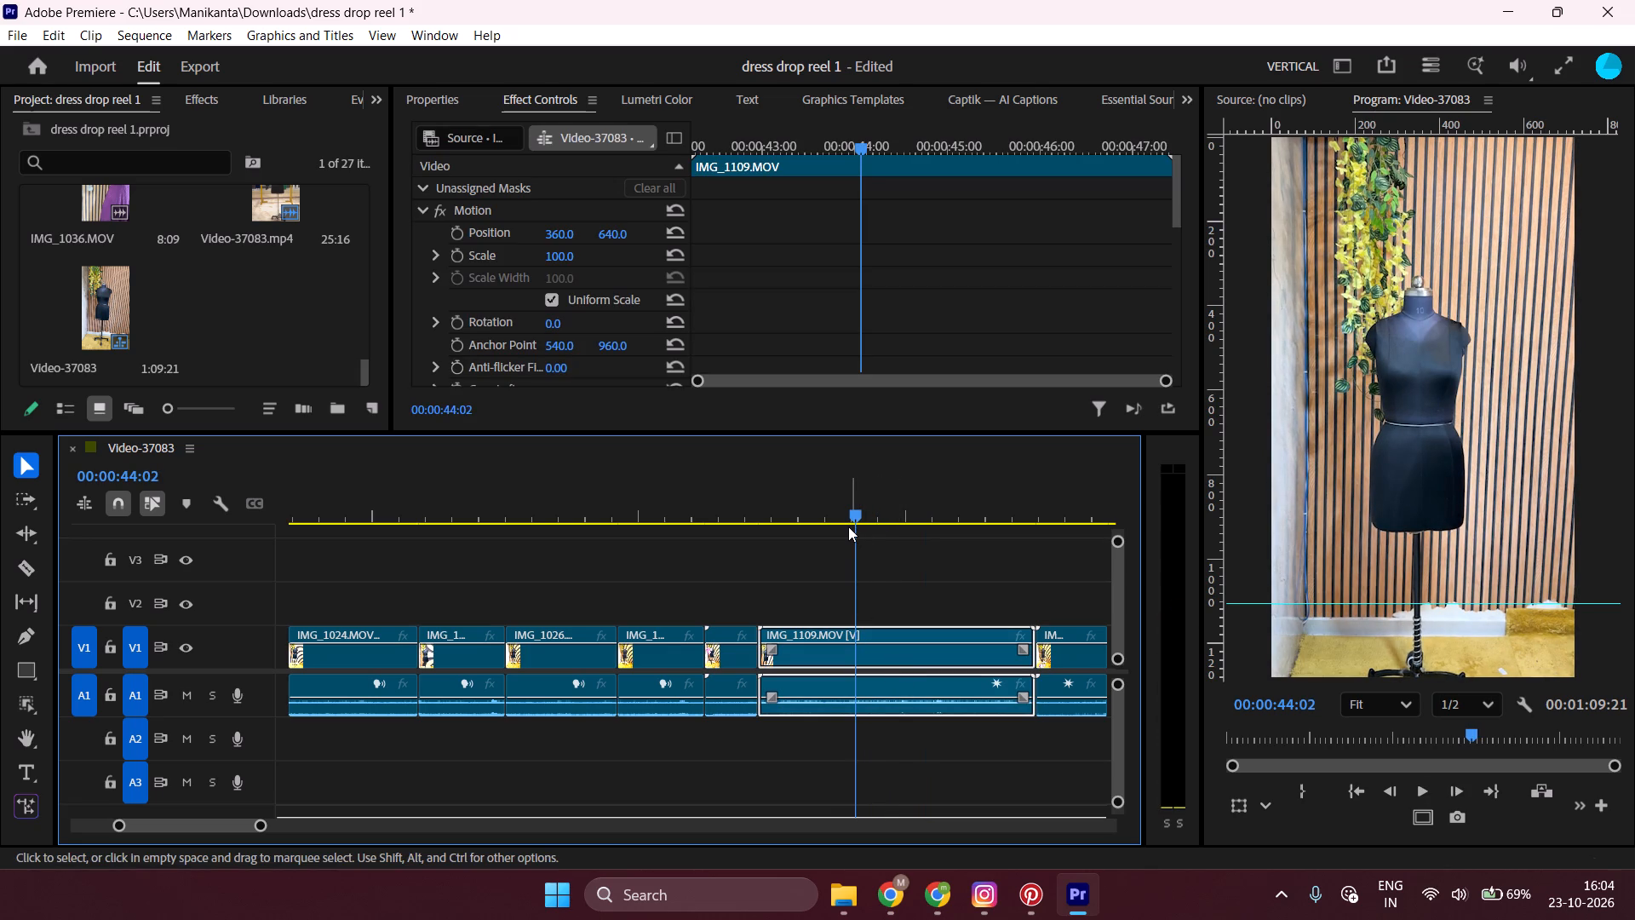
type("q")
Play IMG_1109 from its new start and ripple-trim its end back to 00:00:43:27.
key("space")
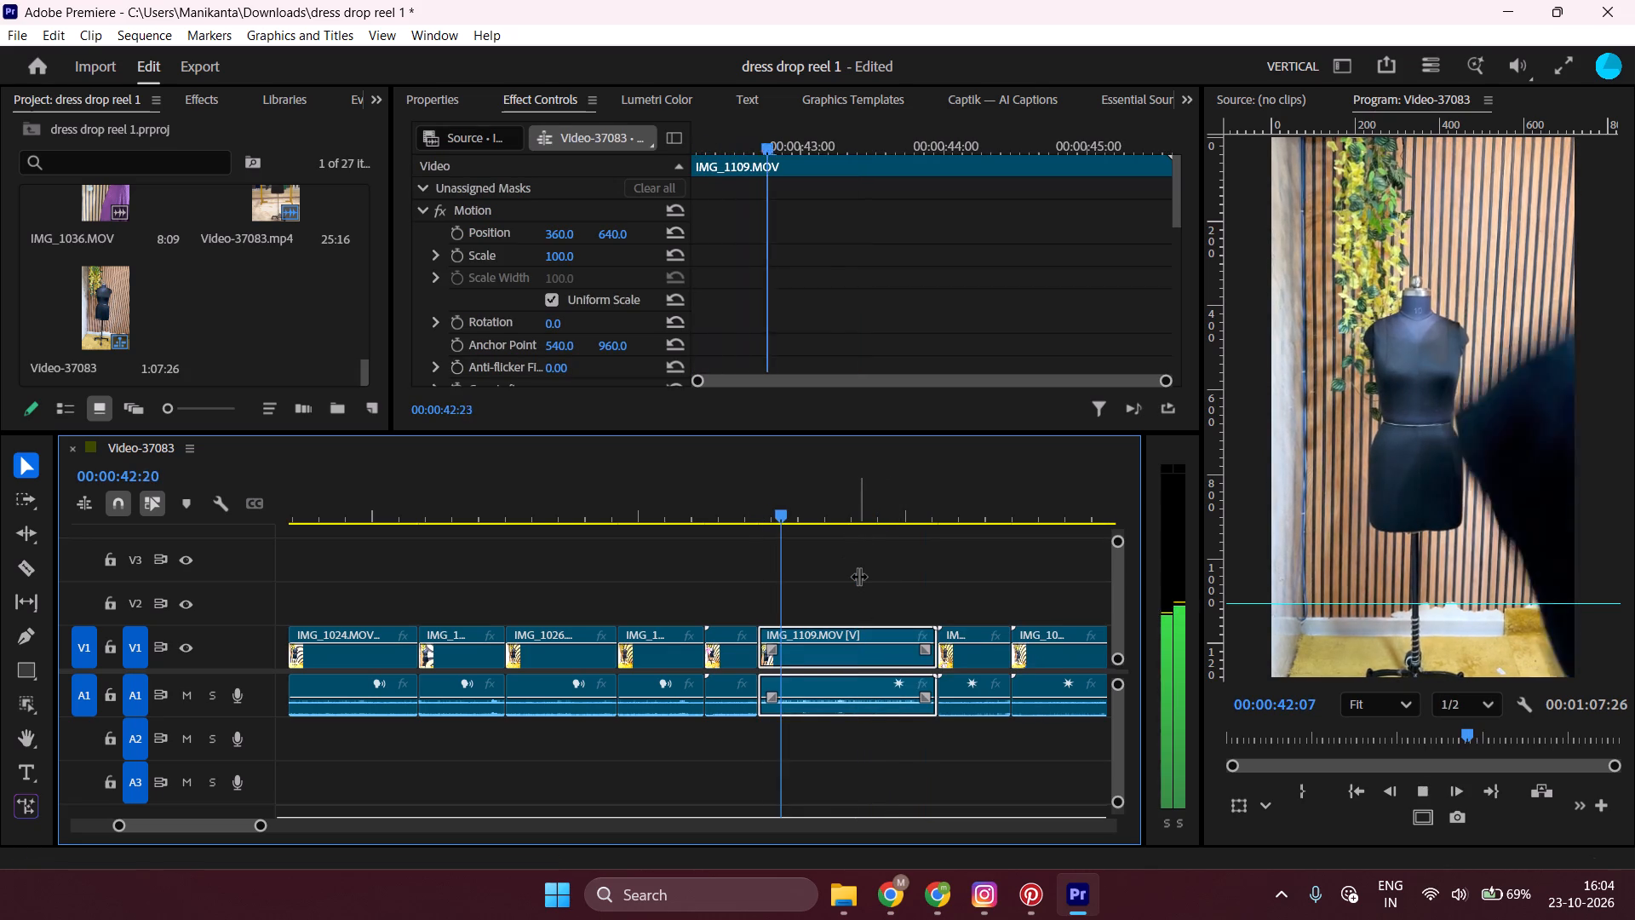
key("space")
key("space")
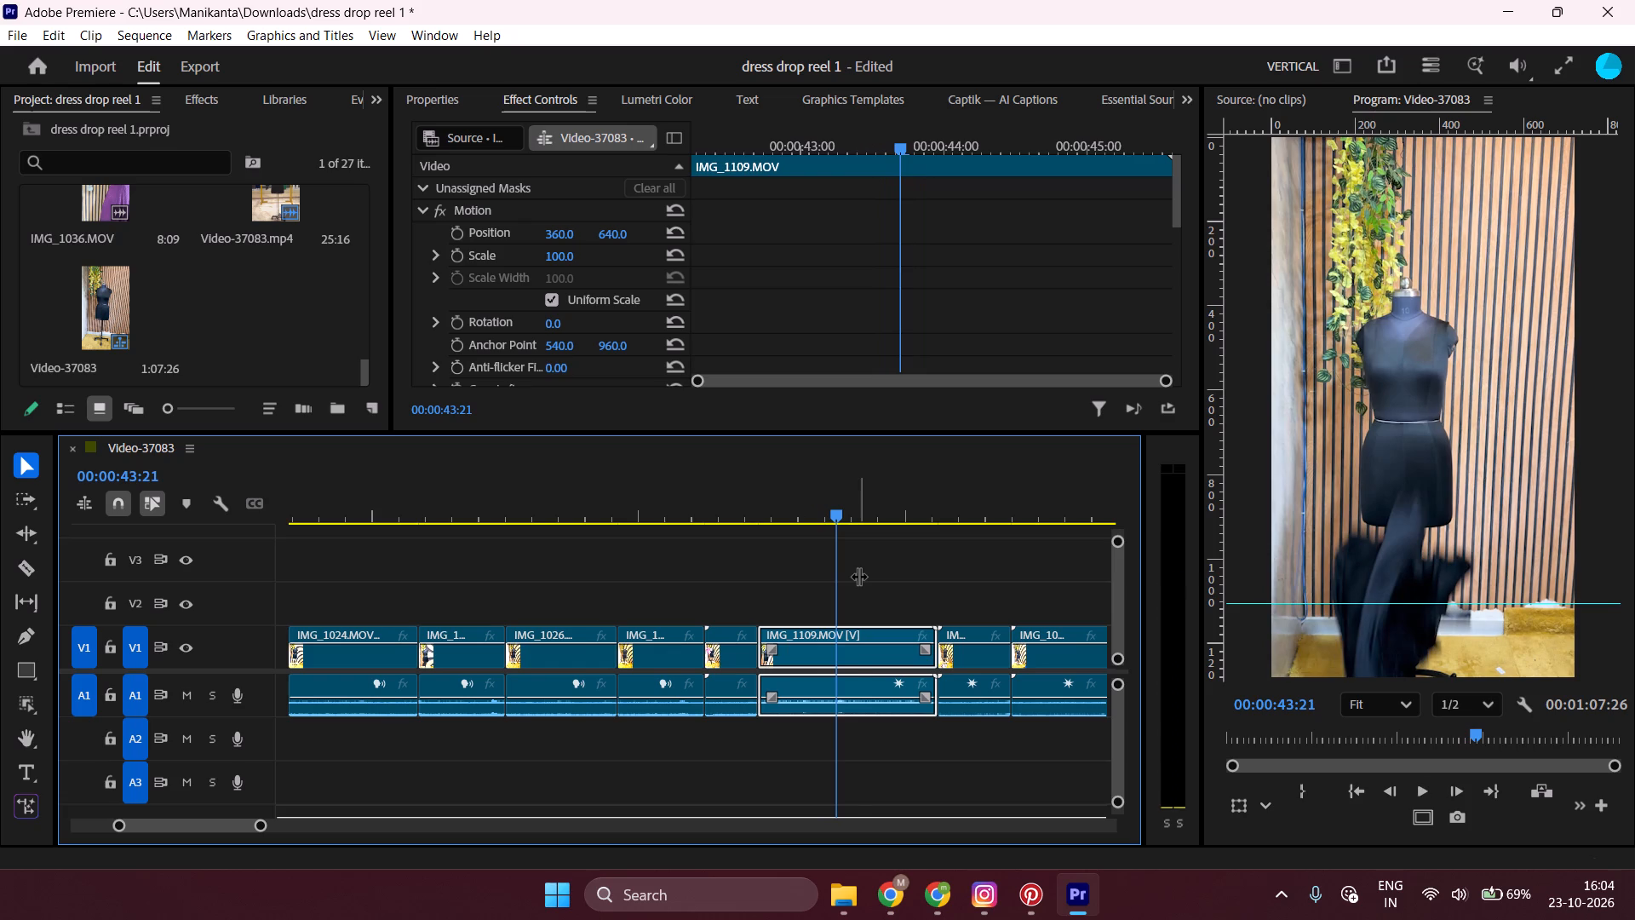
key("space")
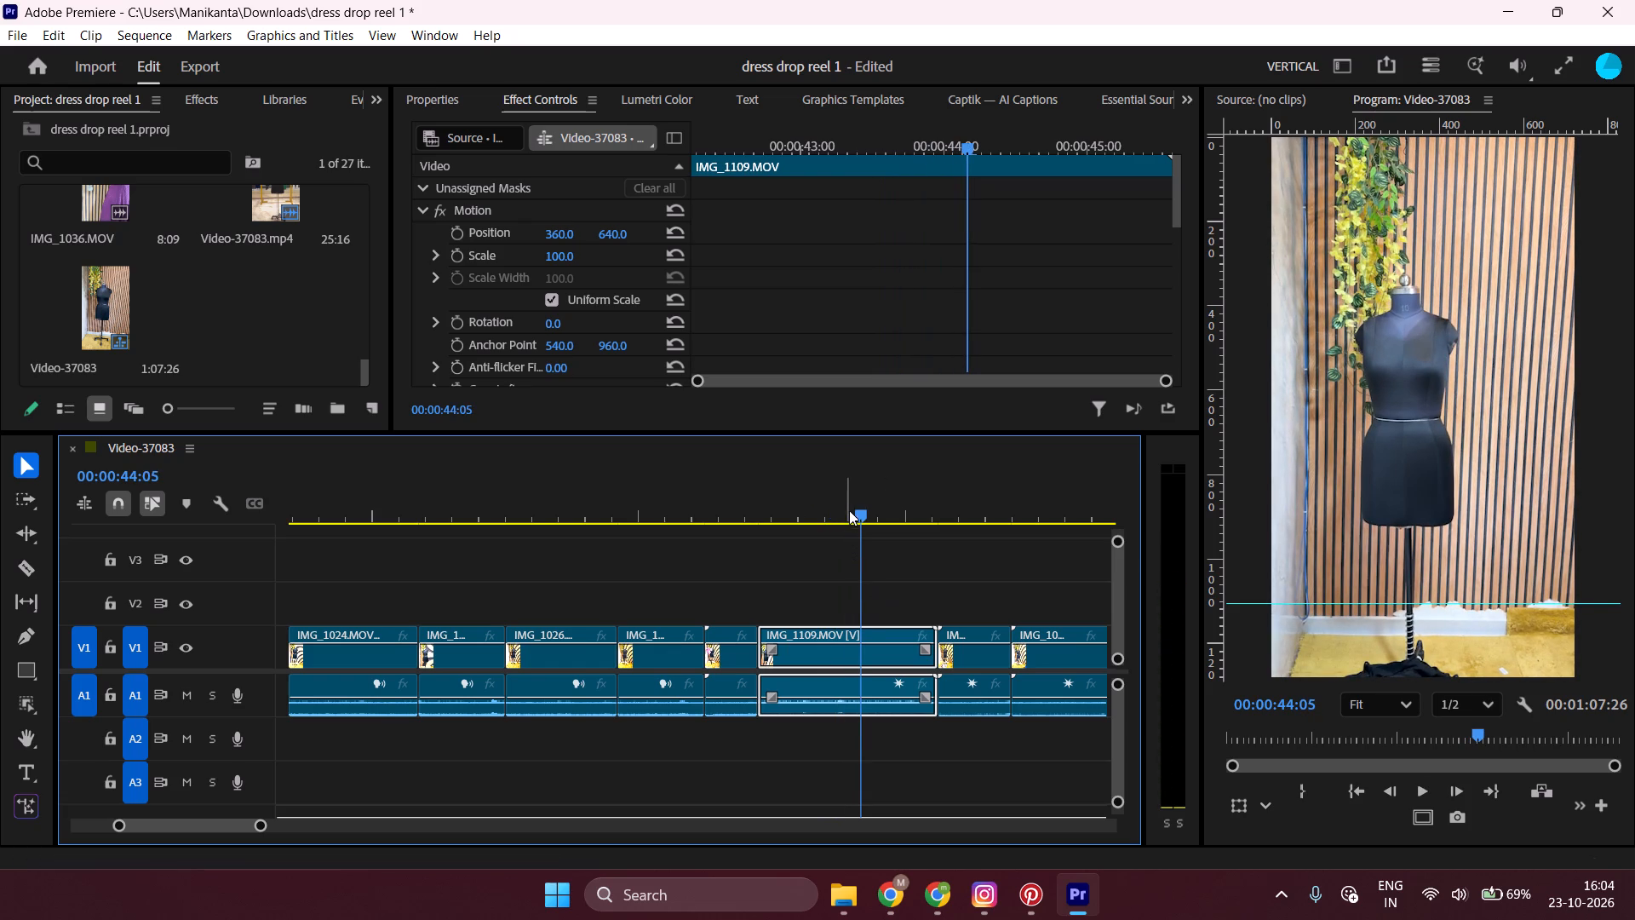
left_click(849, 508)
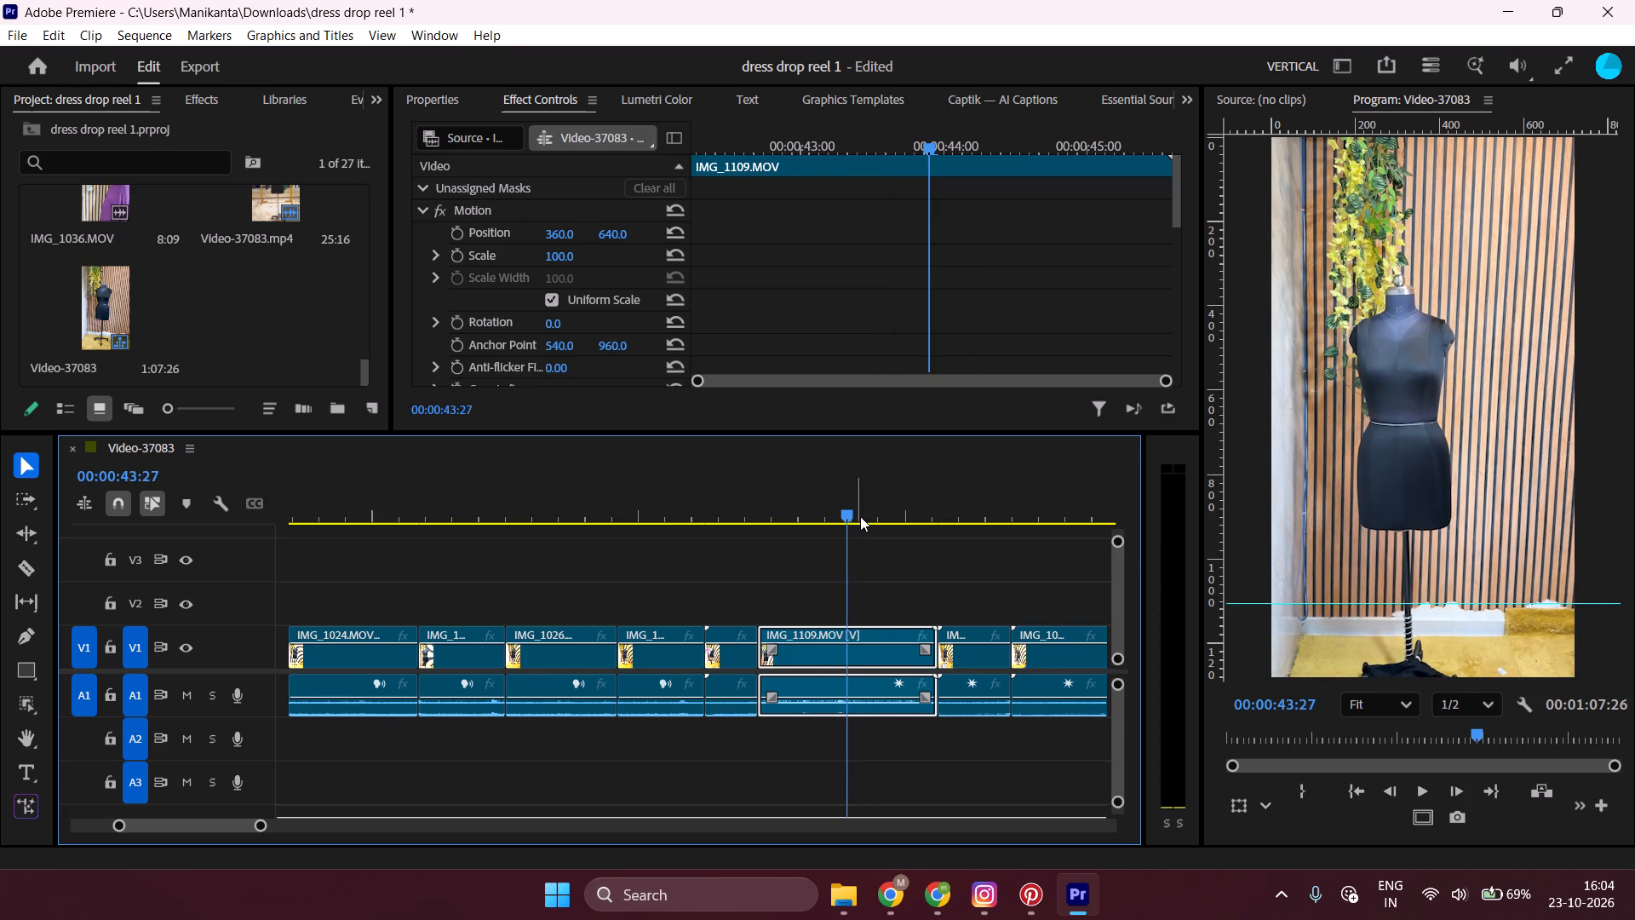
key("w")
Review the cut after IMG_1109, delete IMG_1032 from the sequence and close the gap before the IMG_1022 clip.
key("space")
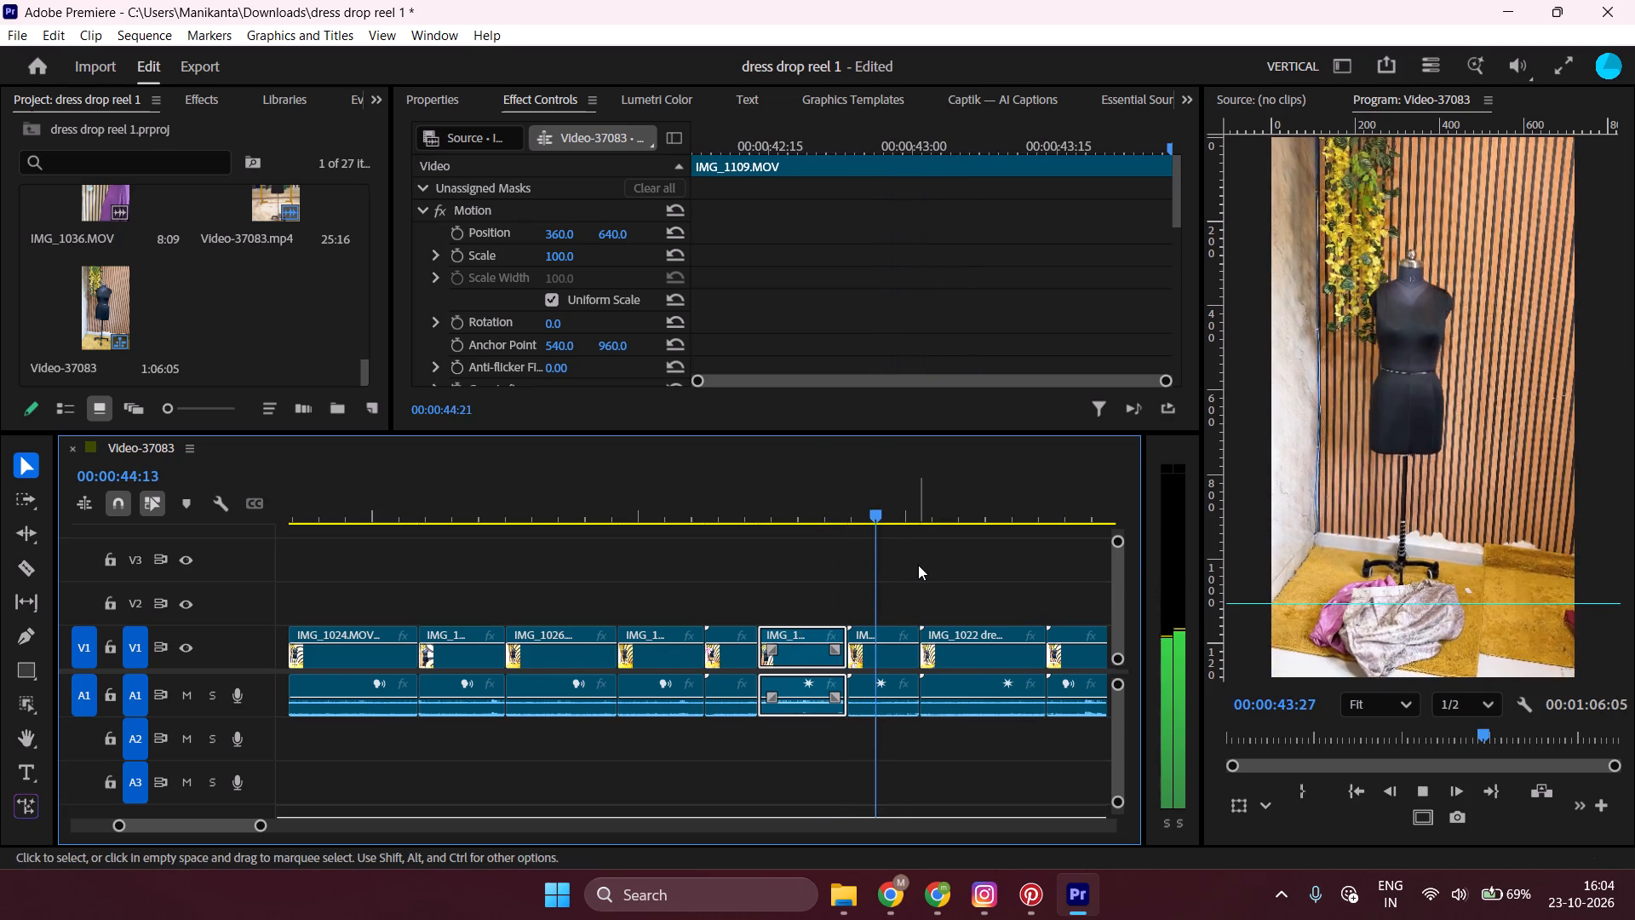
key("space")
left_click_drag(902, 523, 884, 517)
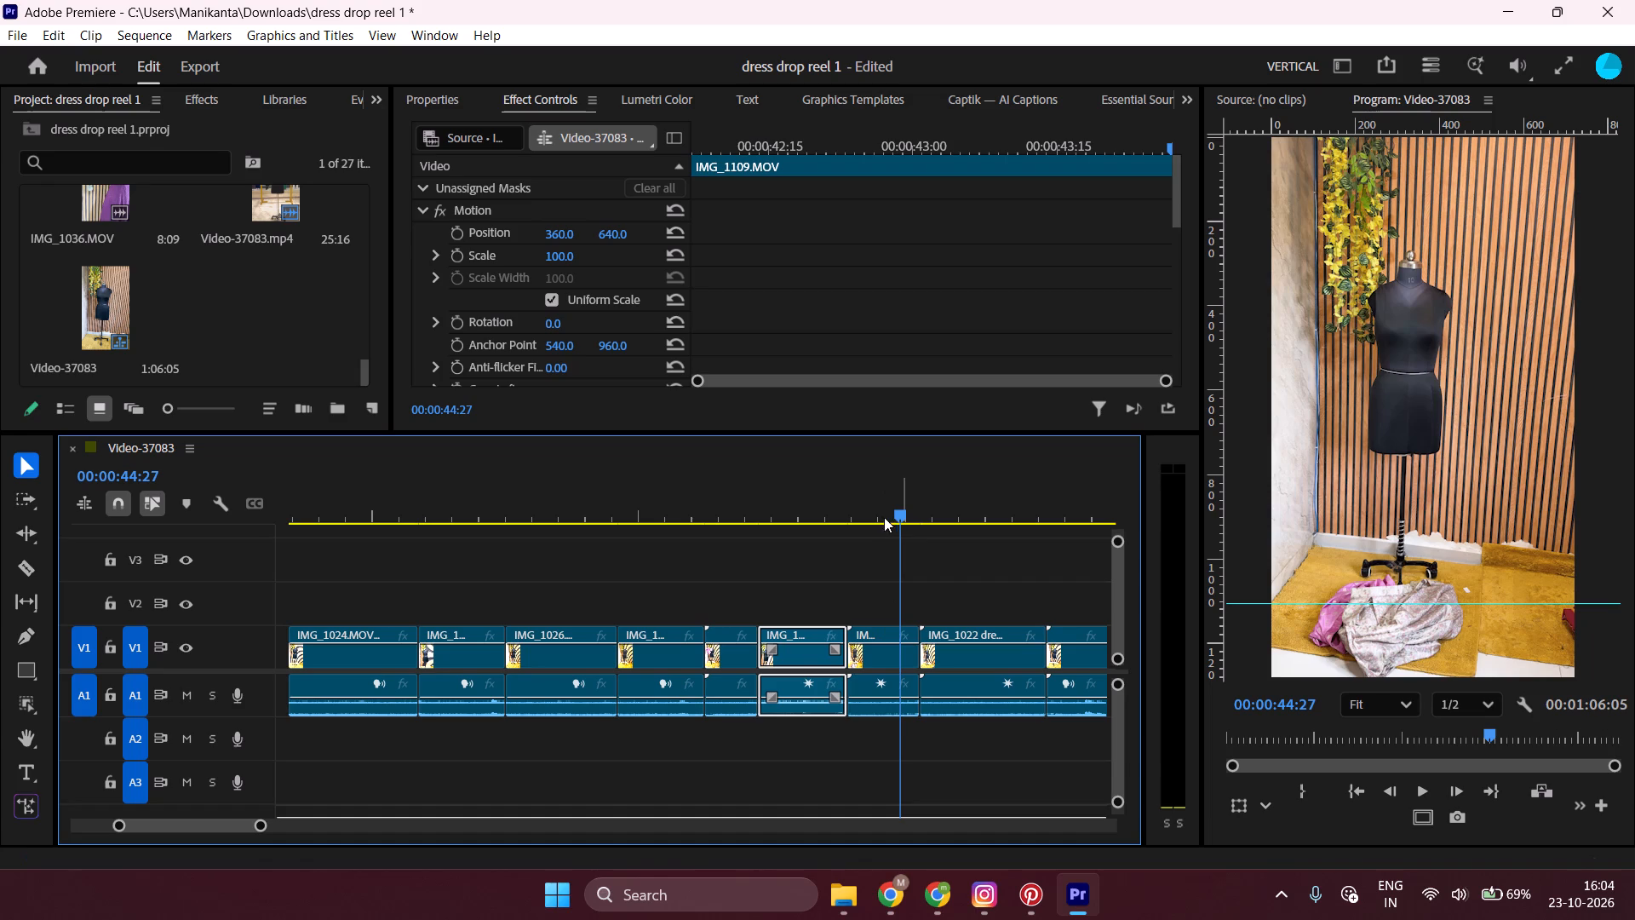
left_click_drag(884, 517, 875, 515)
left_click_drag(890, 506, 845, 521)
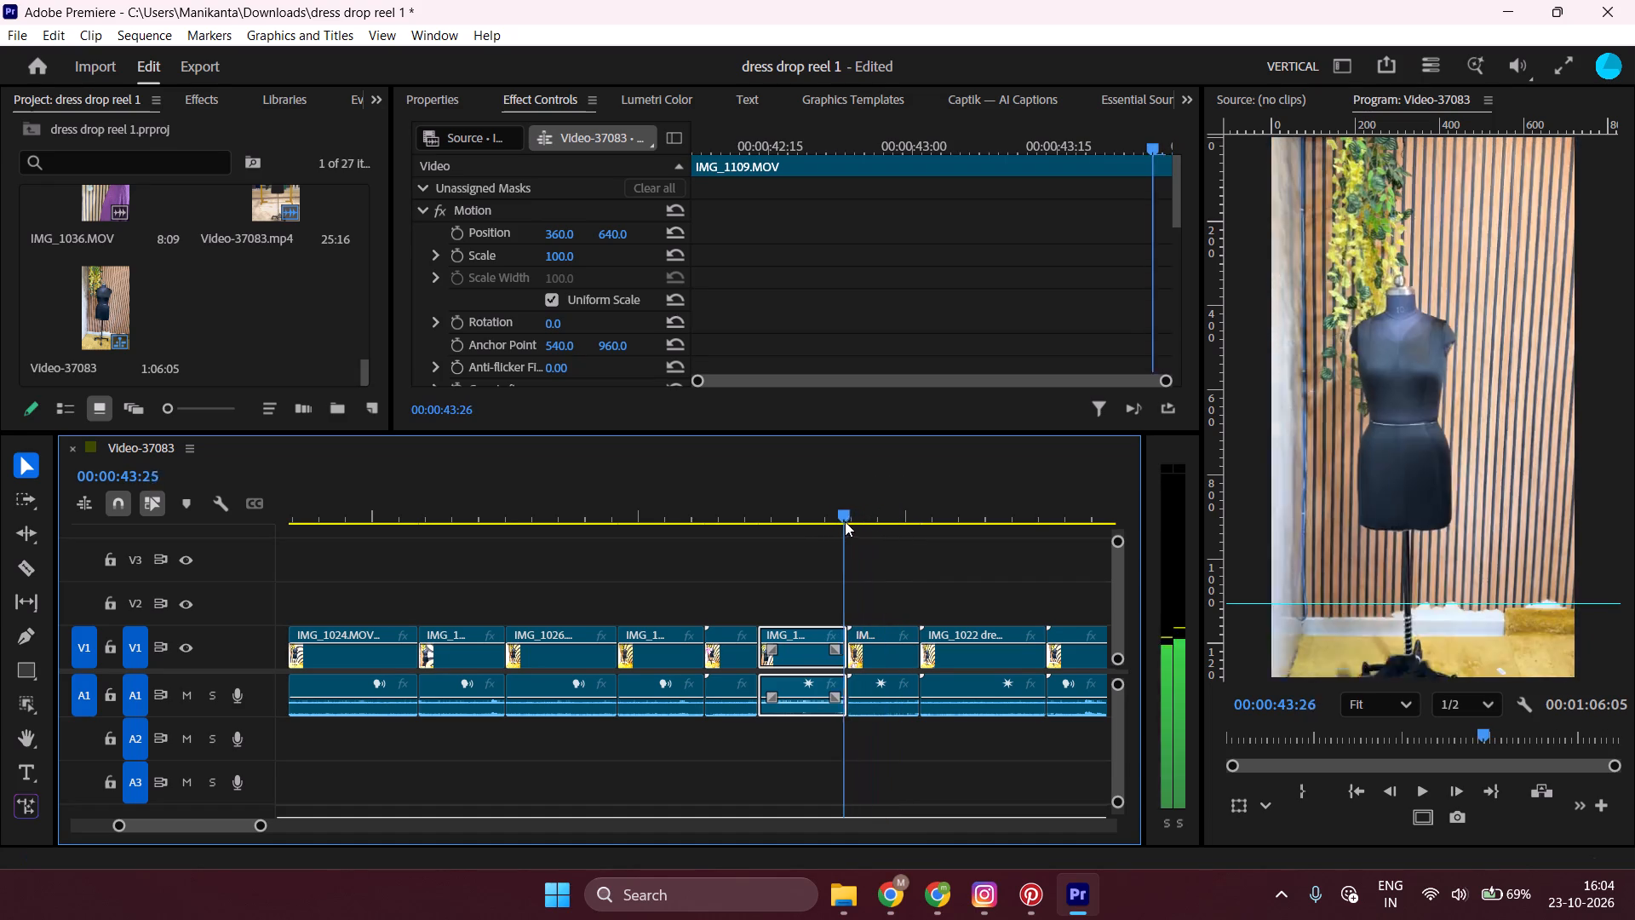
left_click_drag(845, 521, 872, 536)
left_click(881, 674)
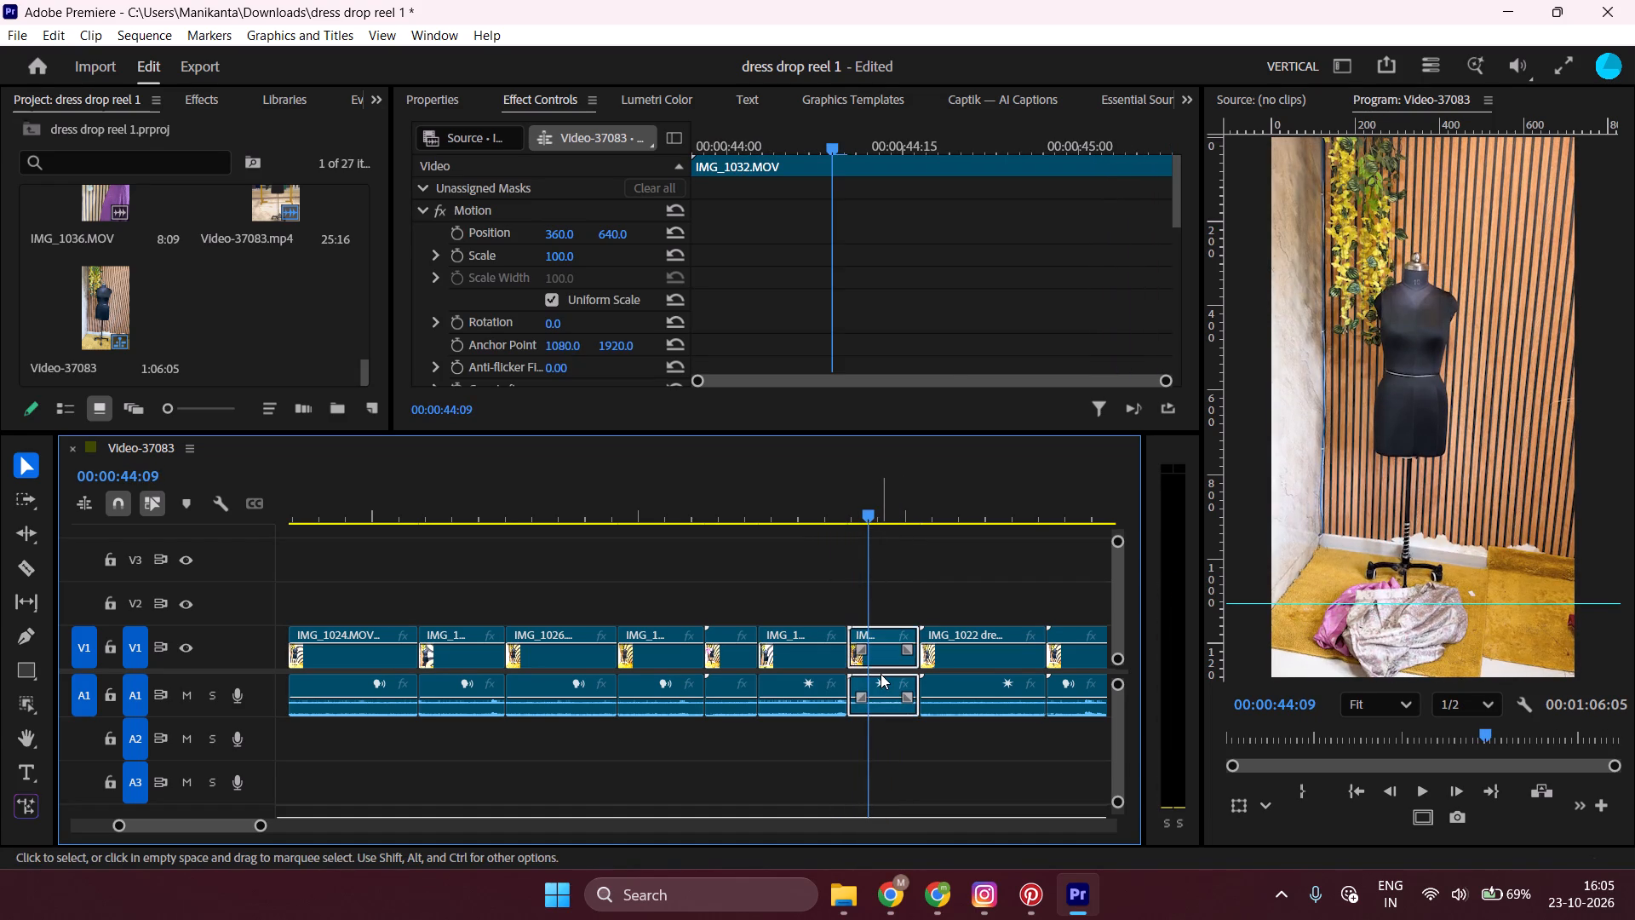
key("Delete")
left_click(889, 646)
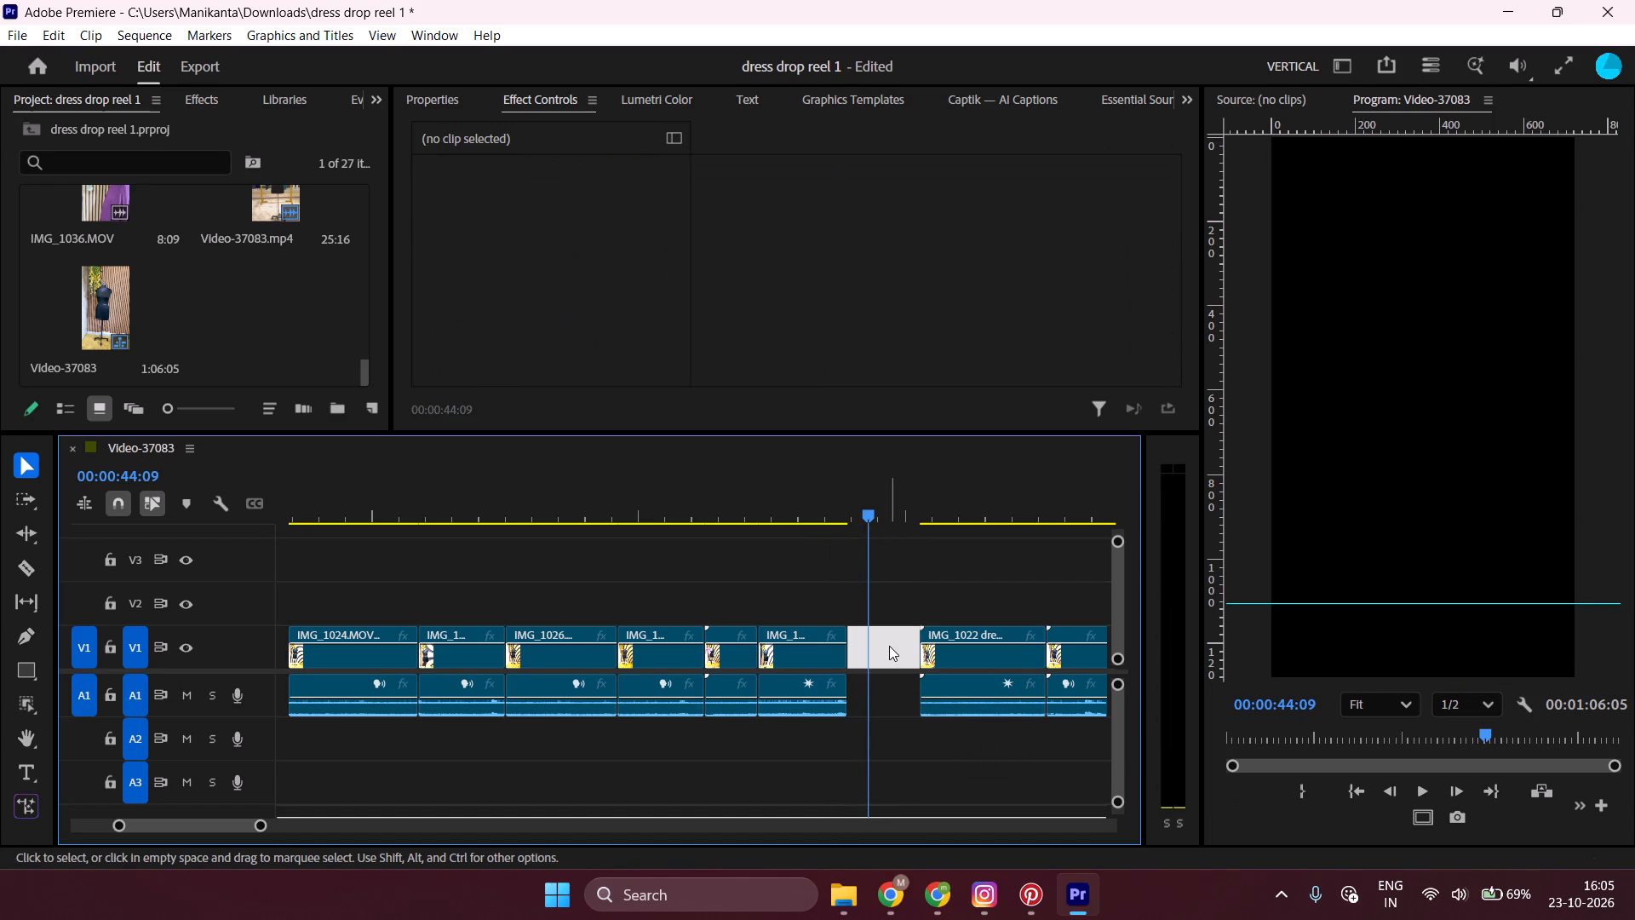
key("Return")
key("BackSpace")
Play the new cut from the end of IMG_1109 through the IMG_1022 clip.
left_click_drag(868, 510, 840, 503)
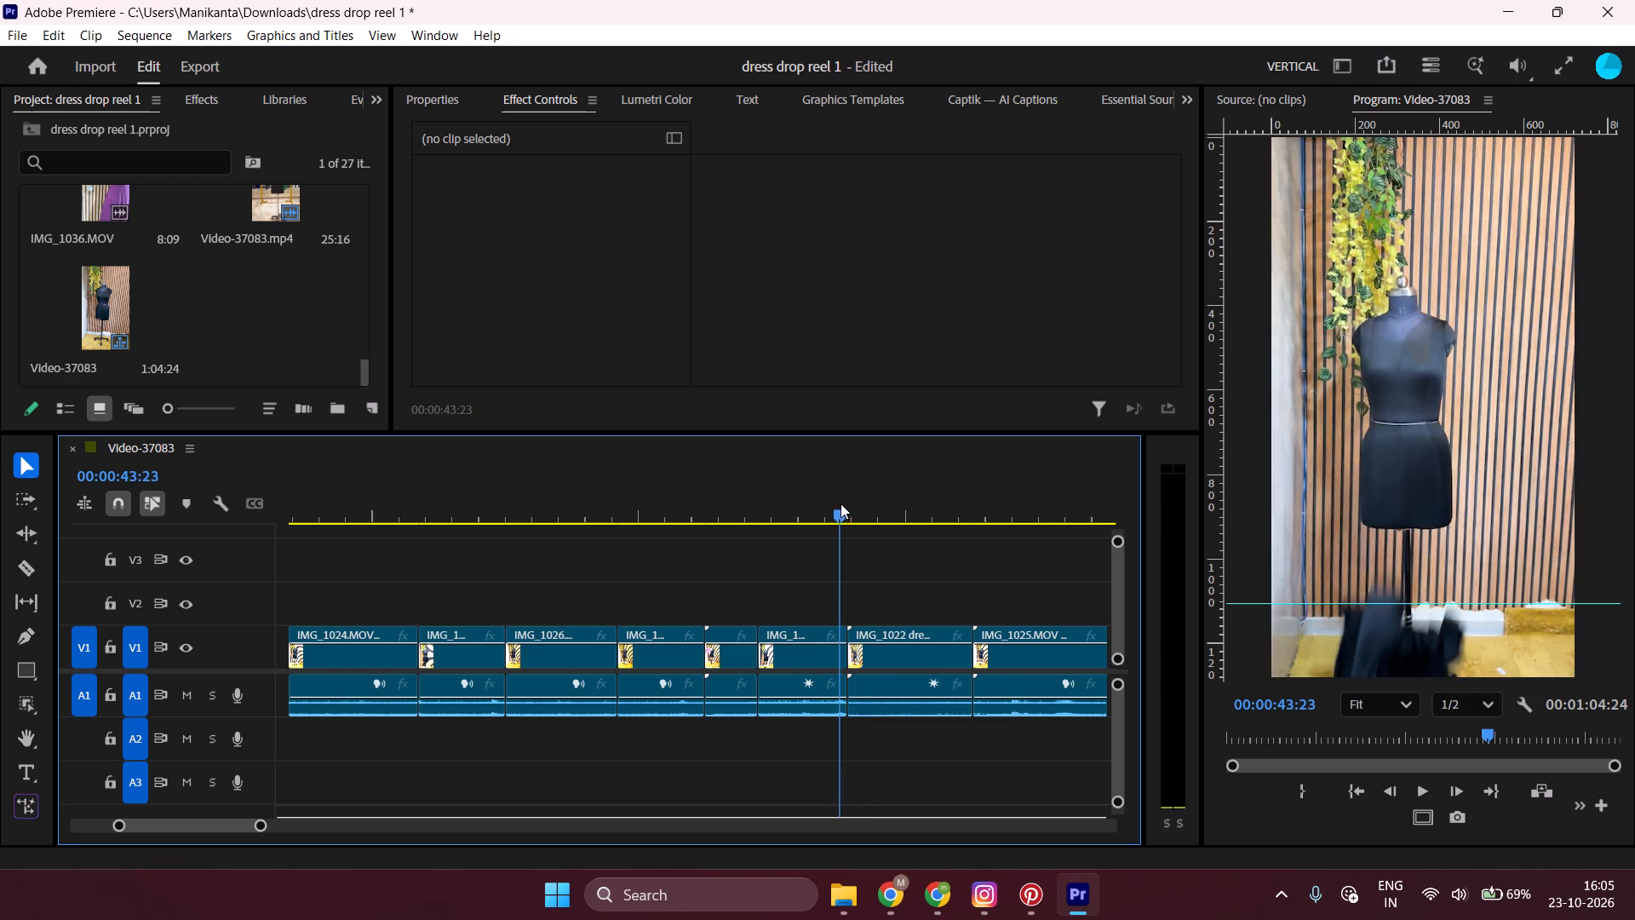
key("space")
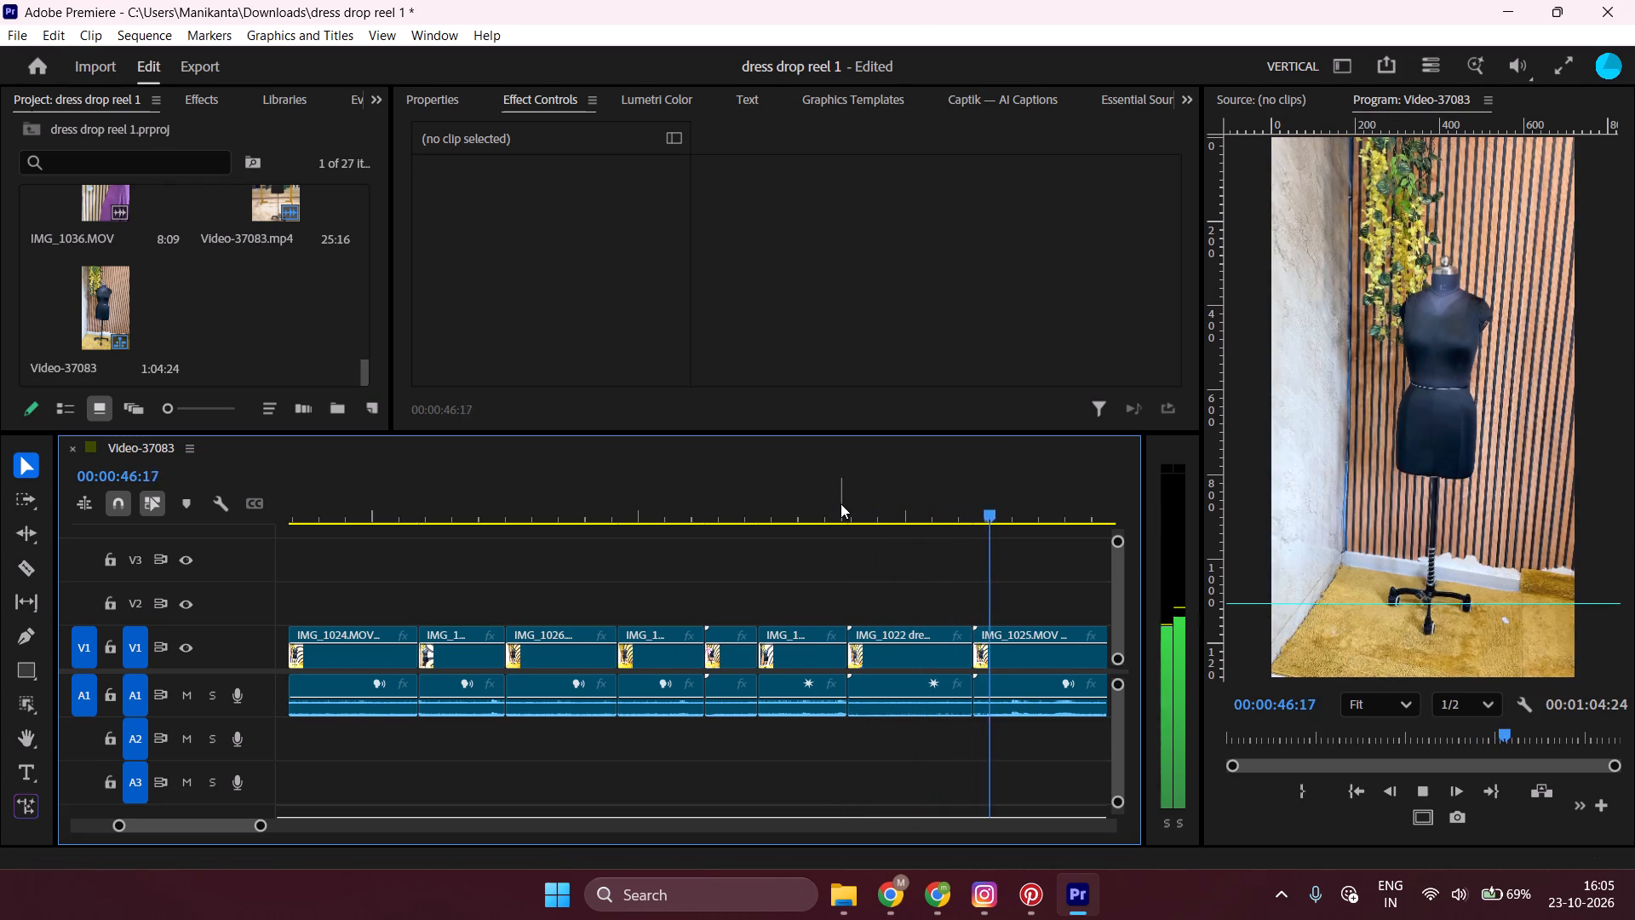
key("space")
Preview the purple garment drop in IMG_1025 and delete that clip from the sequence.
scroll(936, 574, "down", 1)
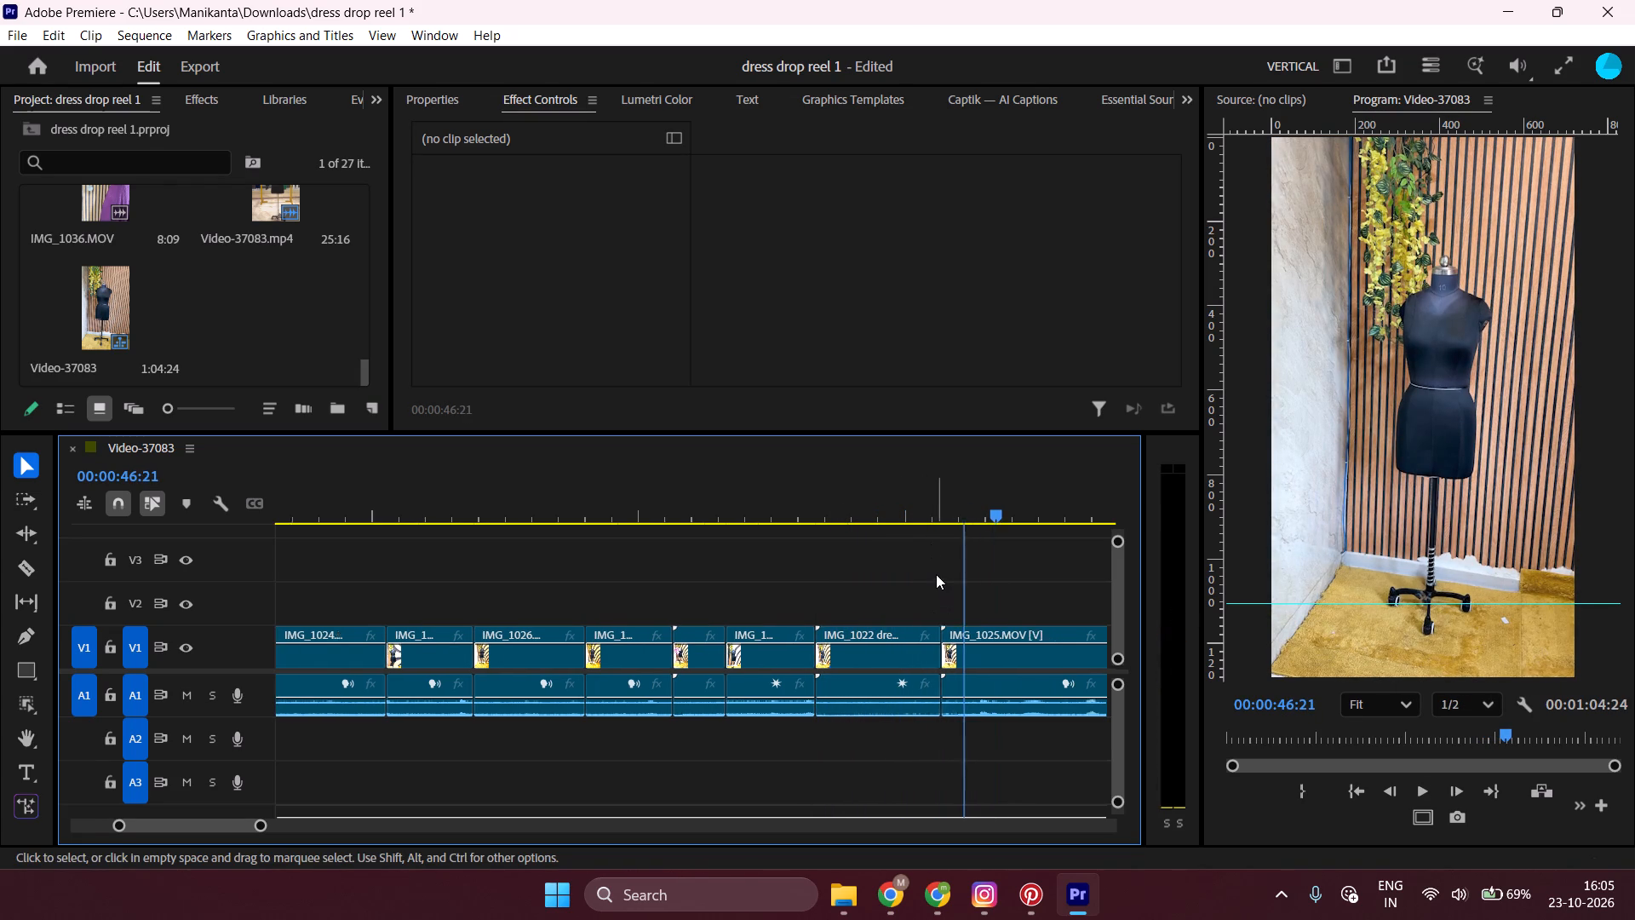
scroll(936, 574, "down", 3)
key("space")
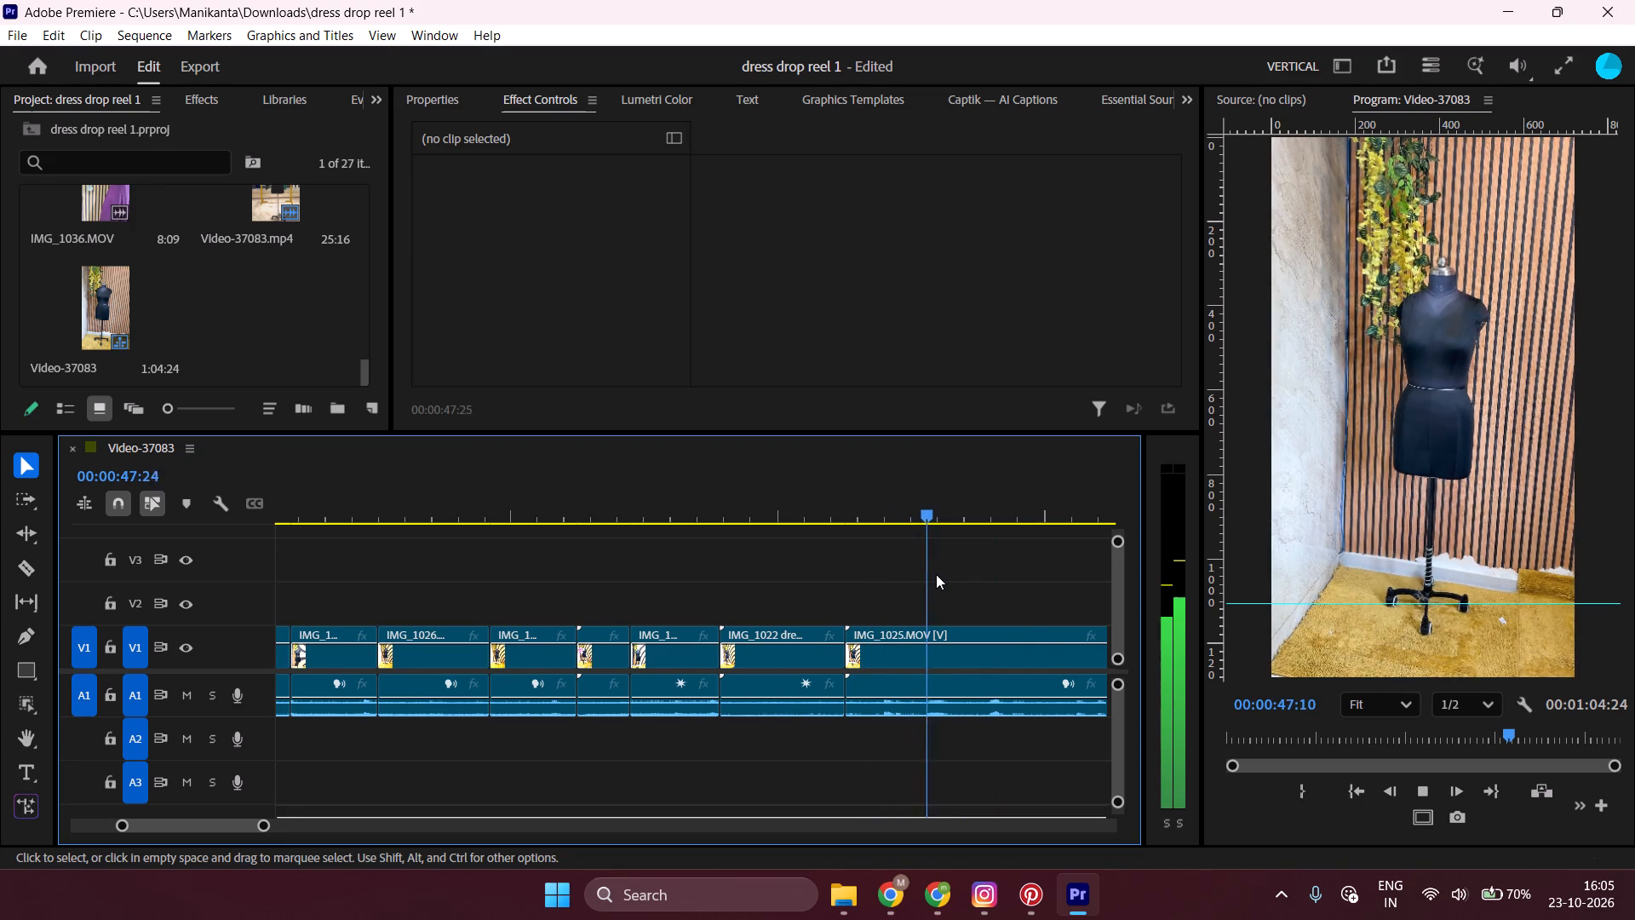
scroll(936, 574, "down", 5)
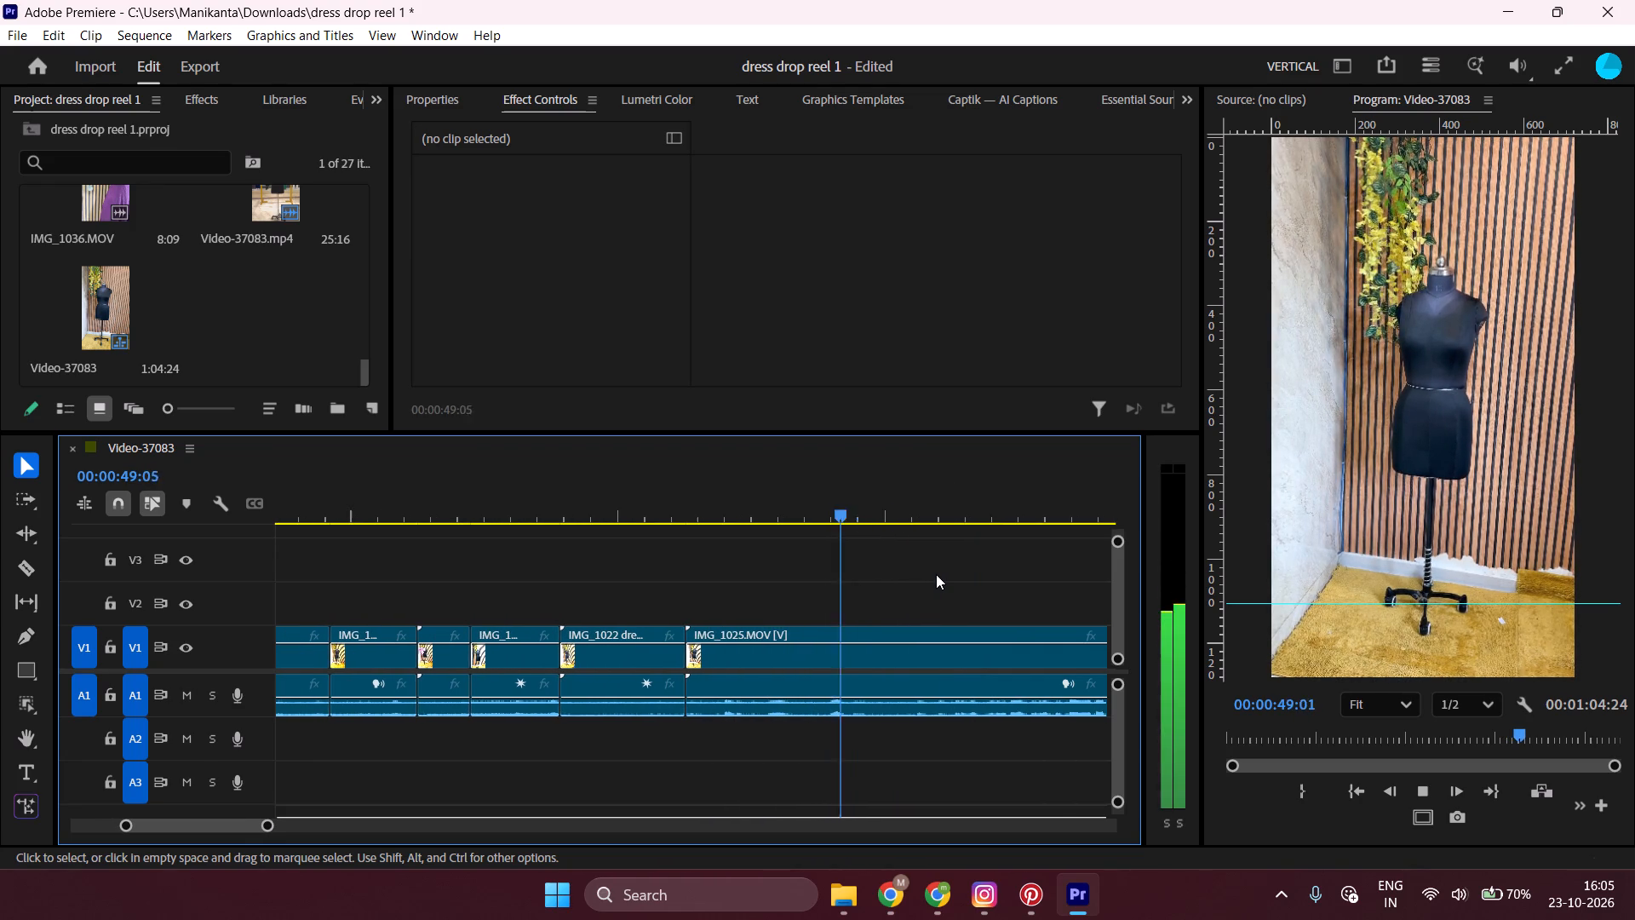
scroll(936, 574, "down", 4)
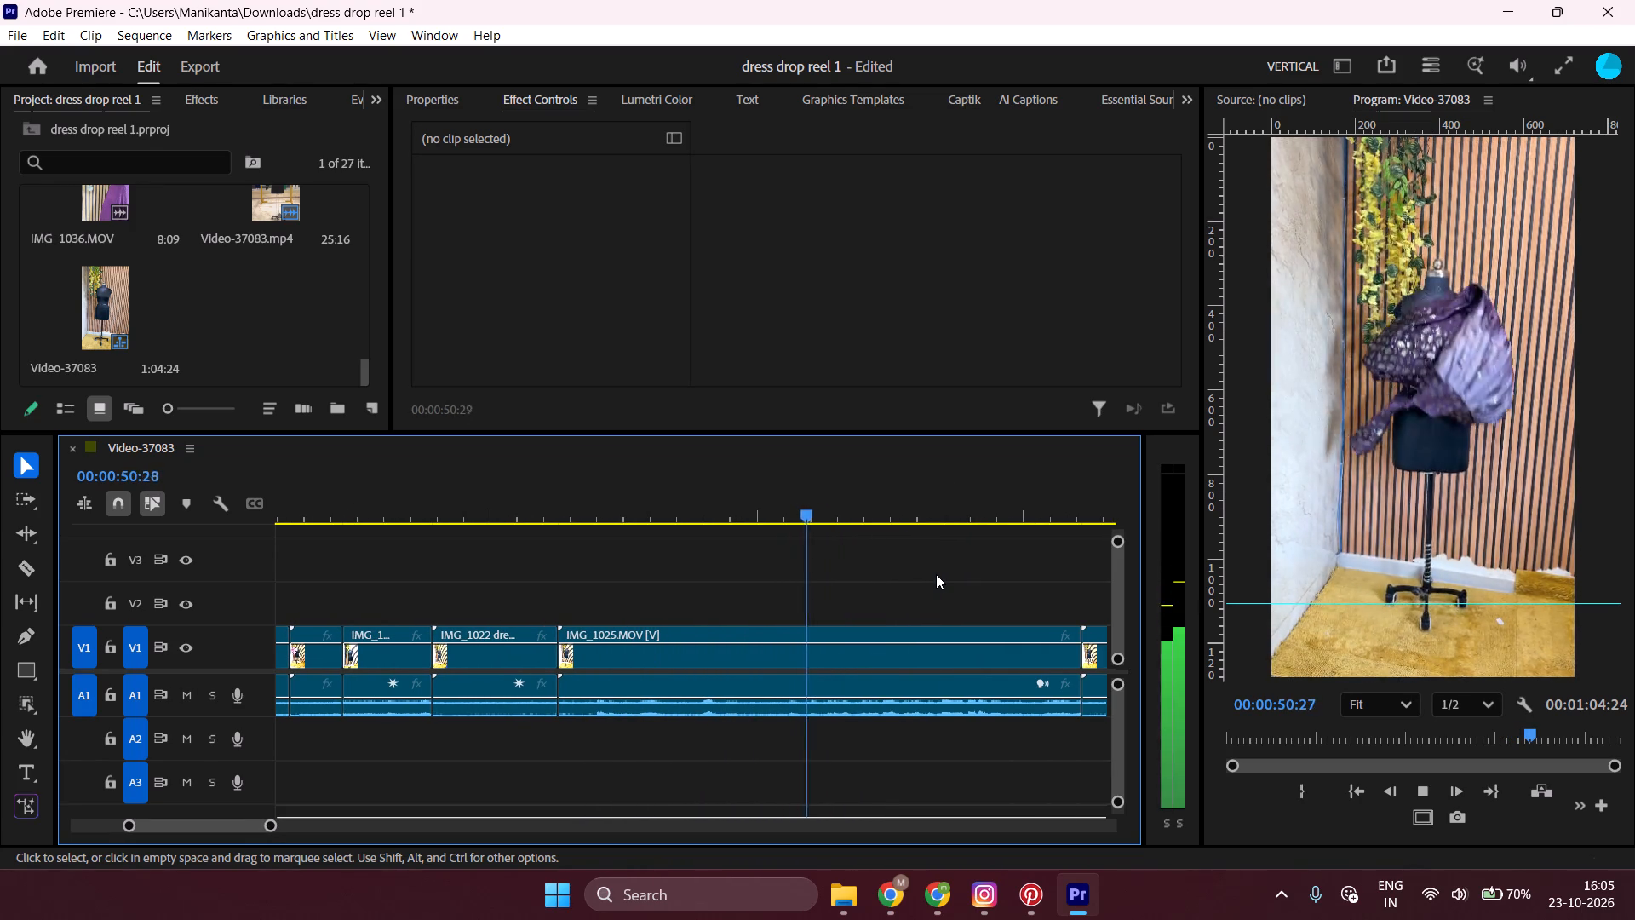
key("space")
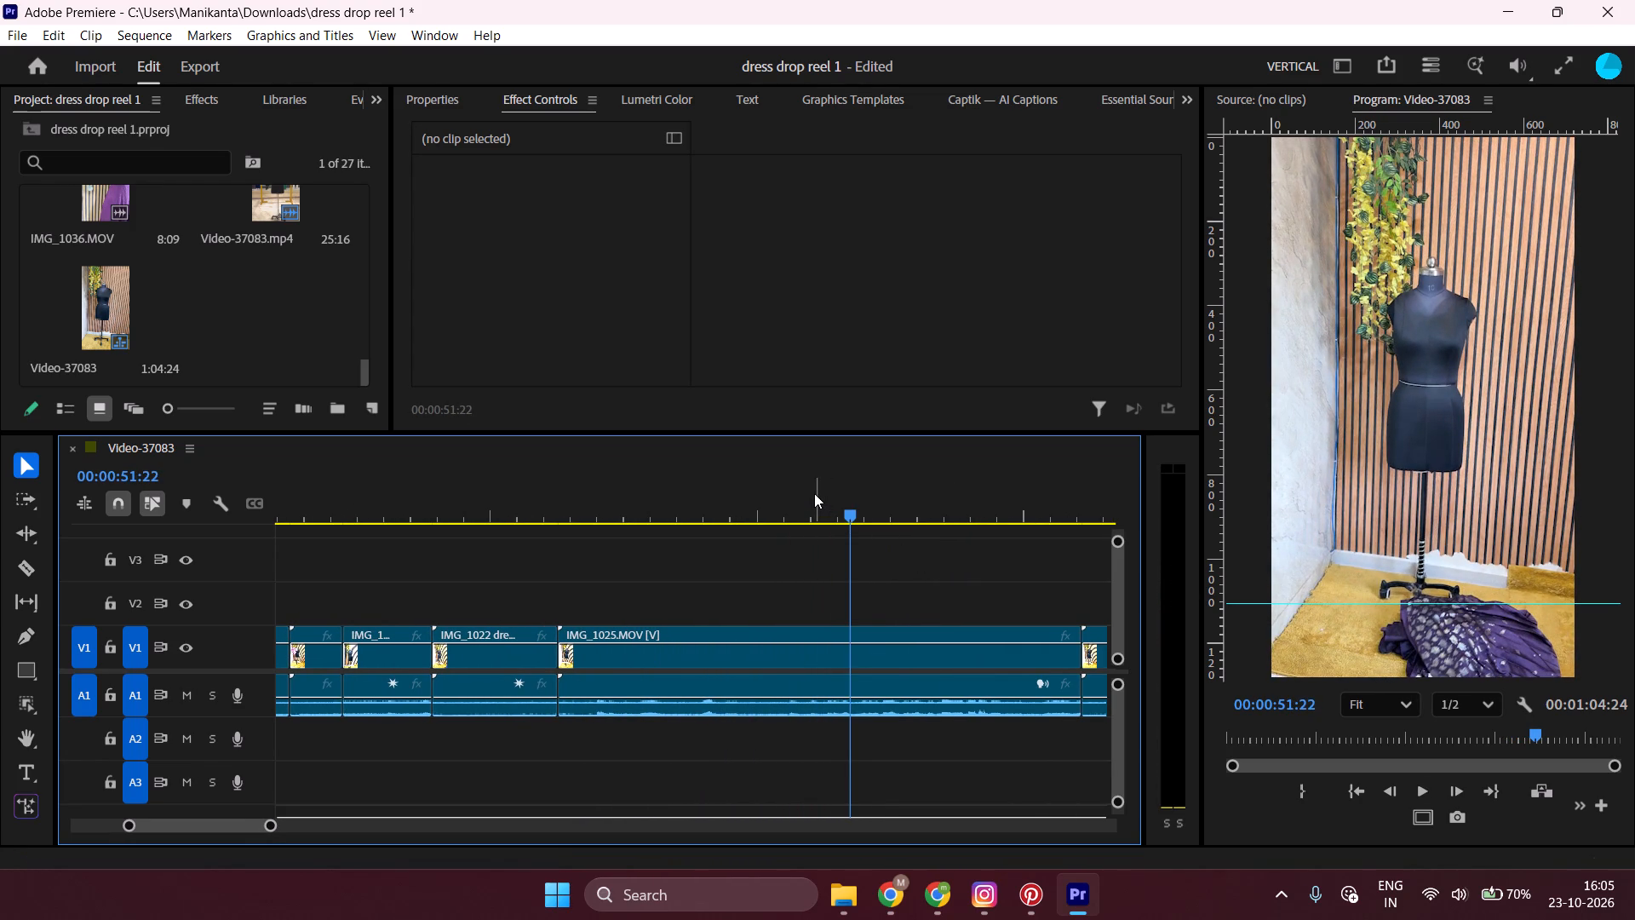
left_click(814, 493)
key("space")
key("space")
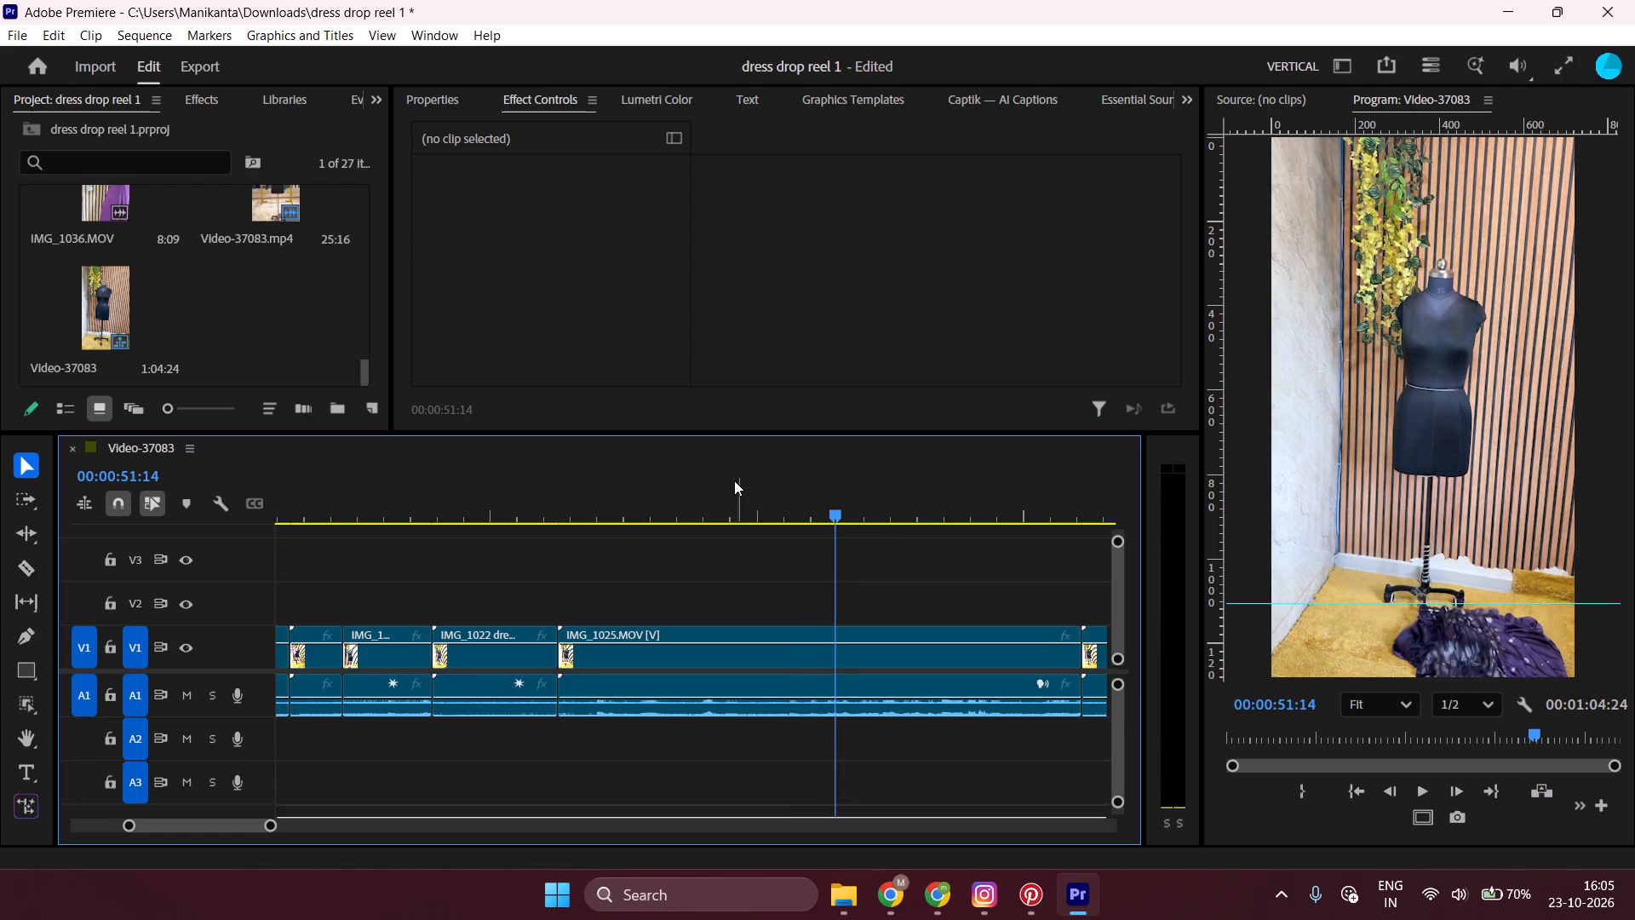
left_click(731, 479)
key("space")
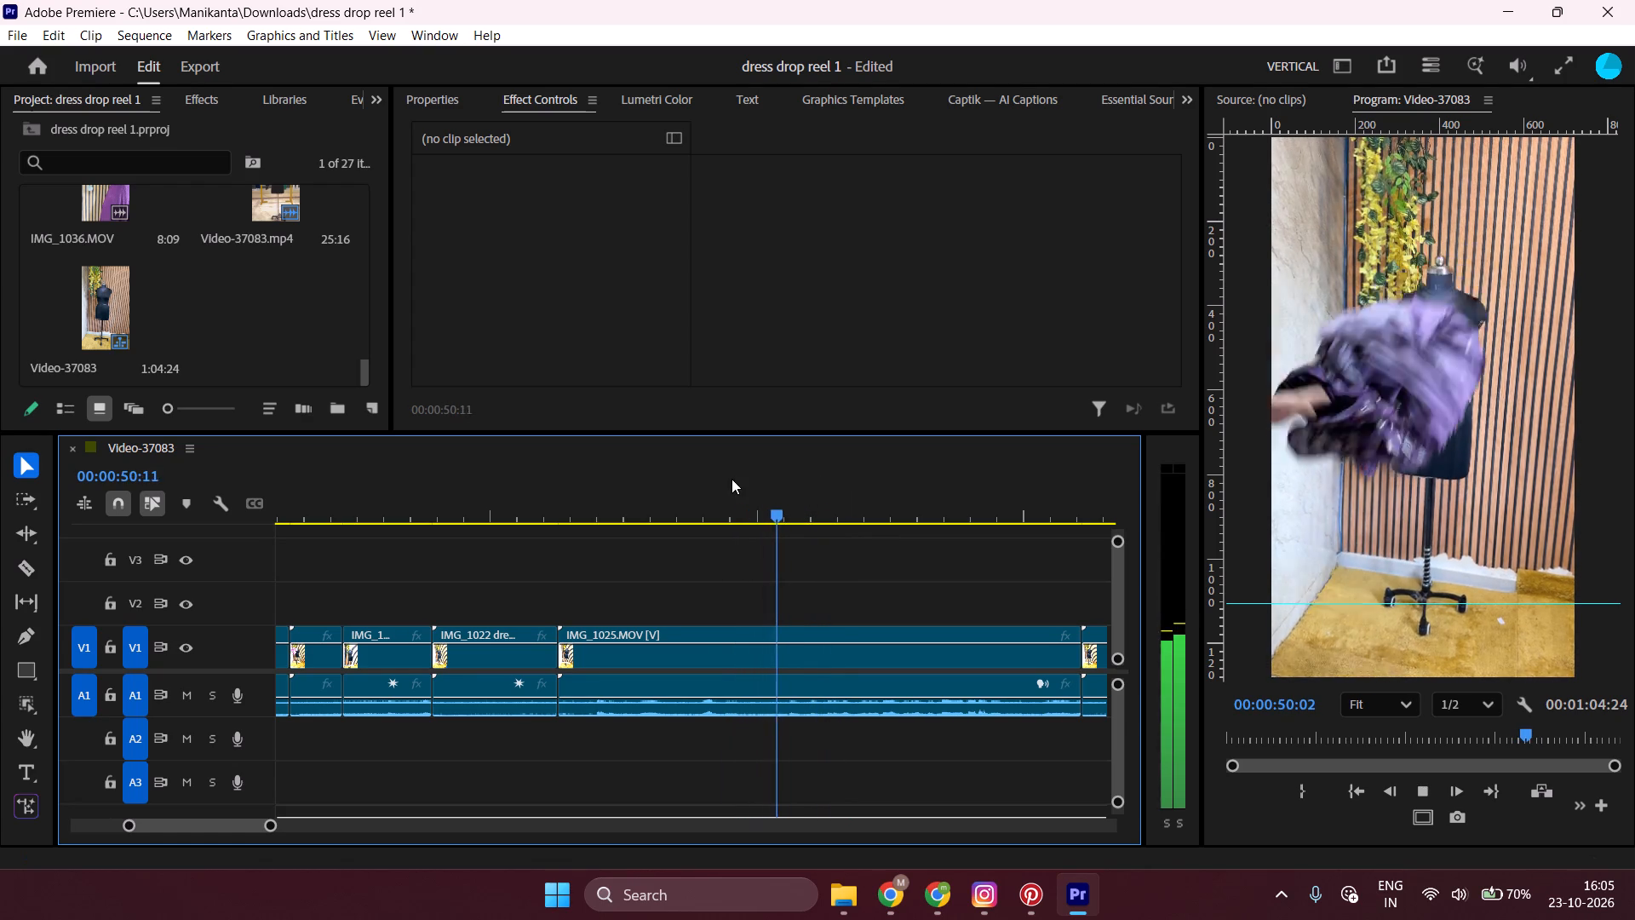
key("space")
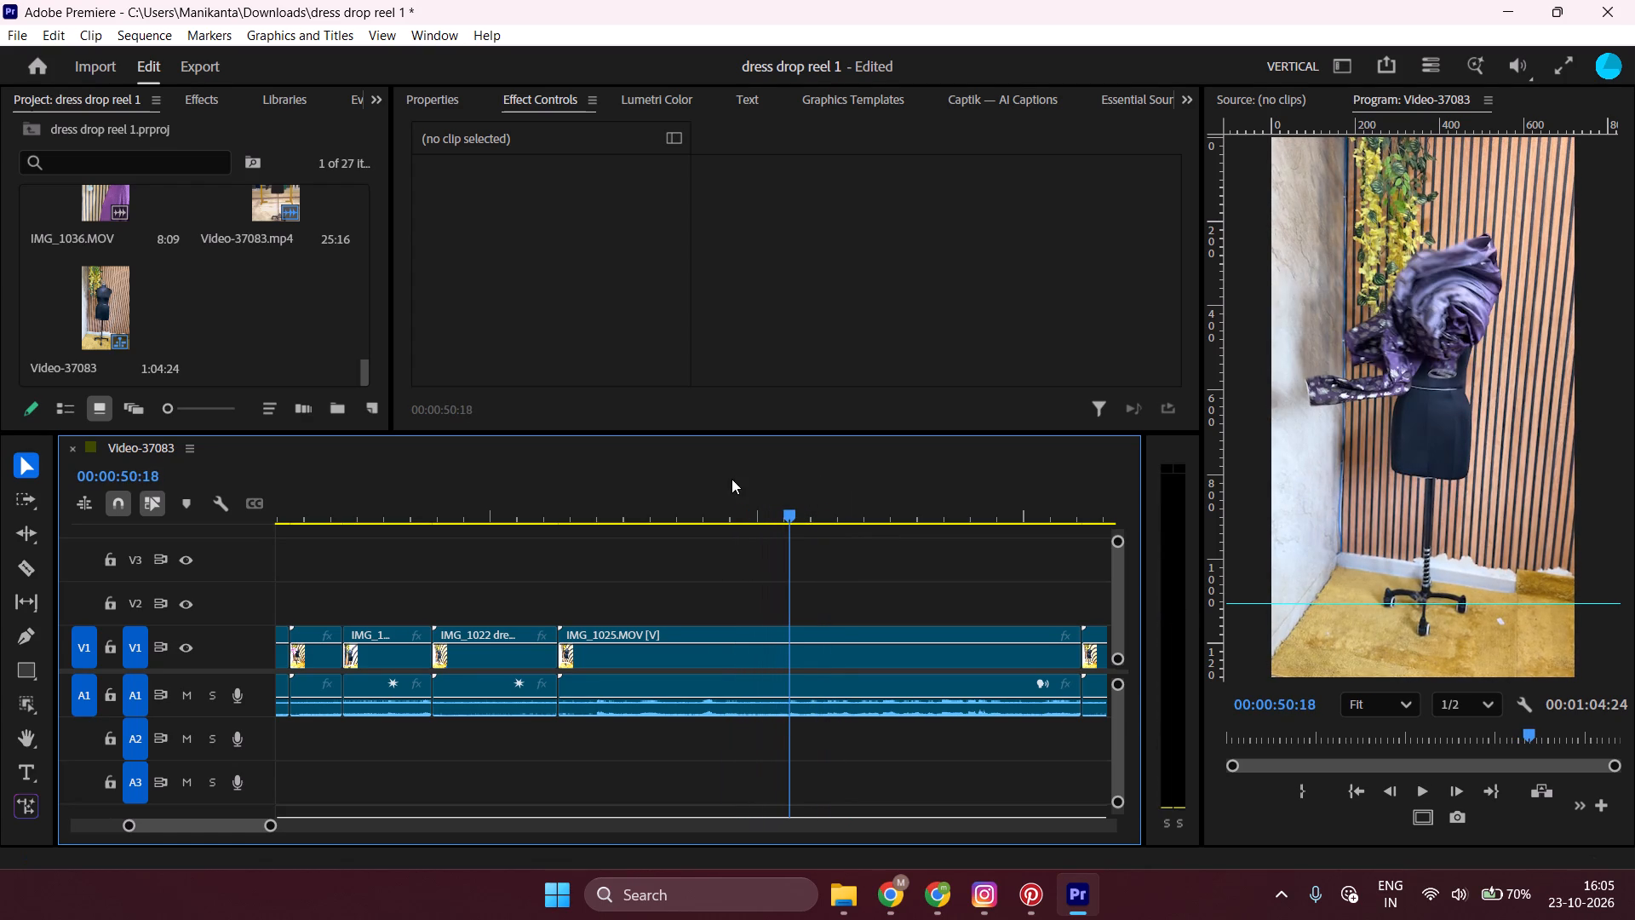
key("space")
scroll(968, 593, "down", 7)
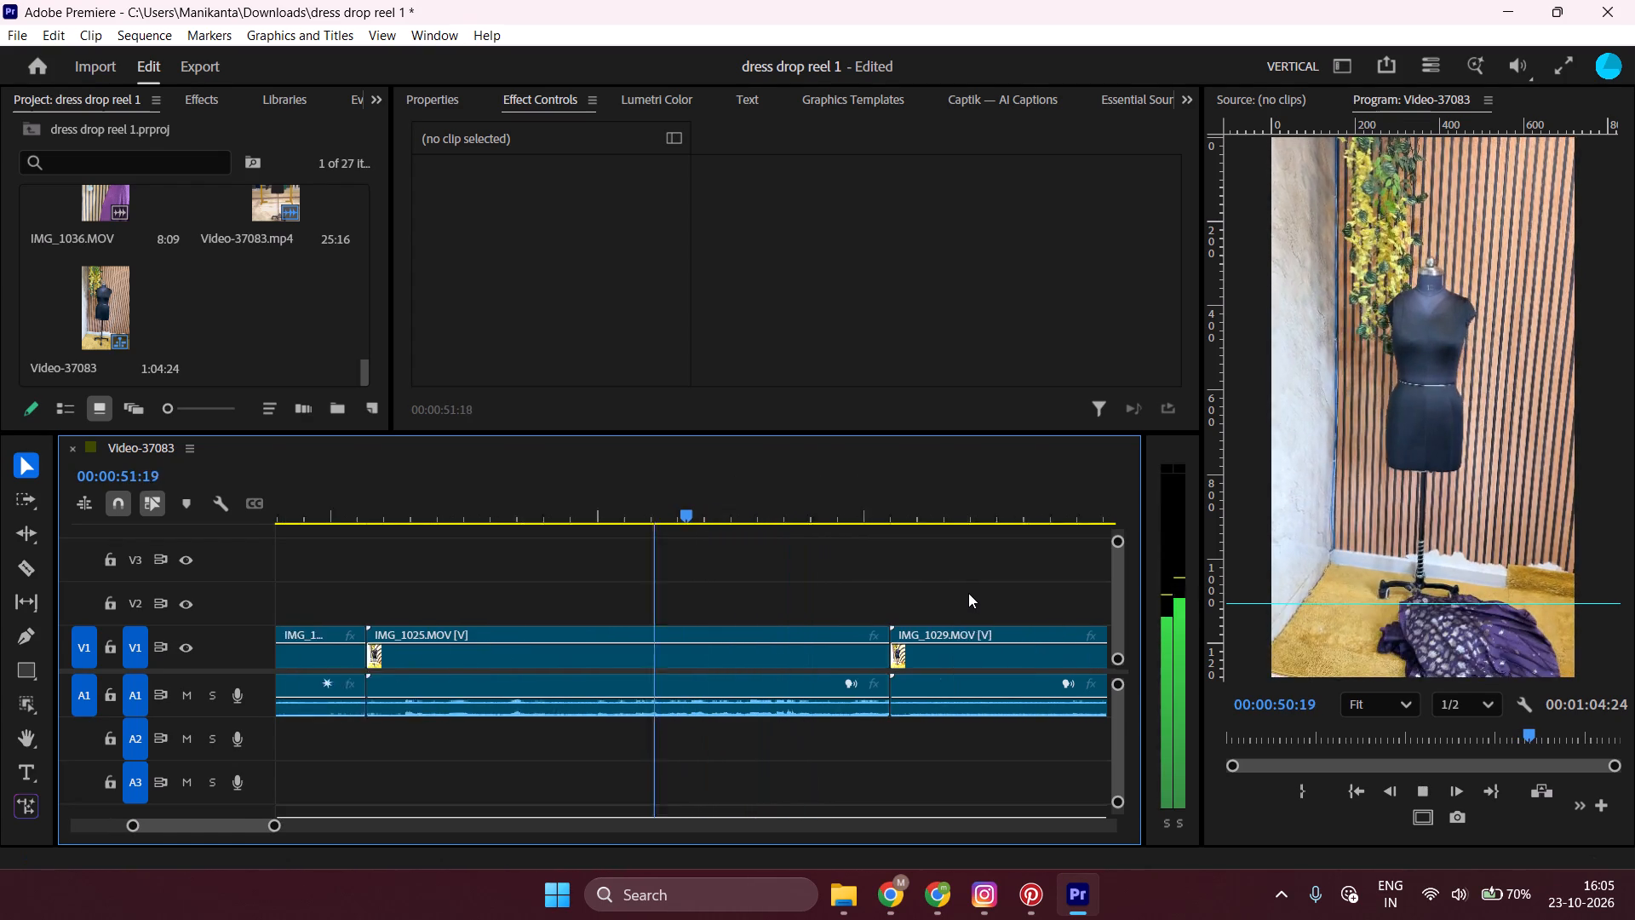
left_click(865, 509)
left_click(869, 501)
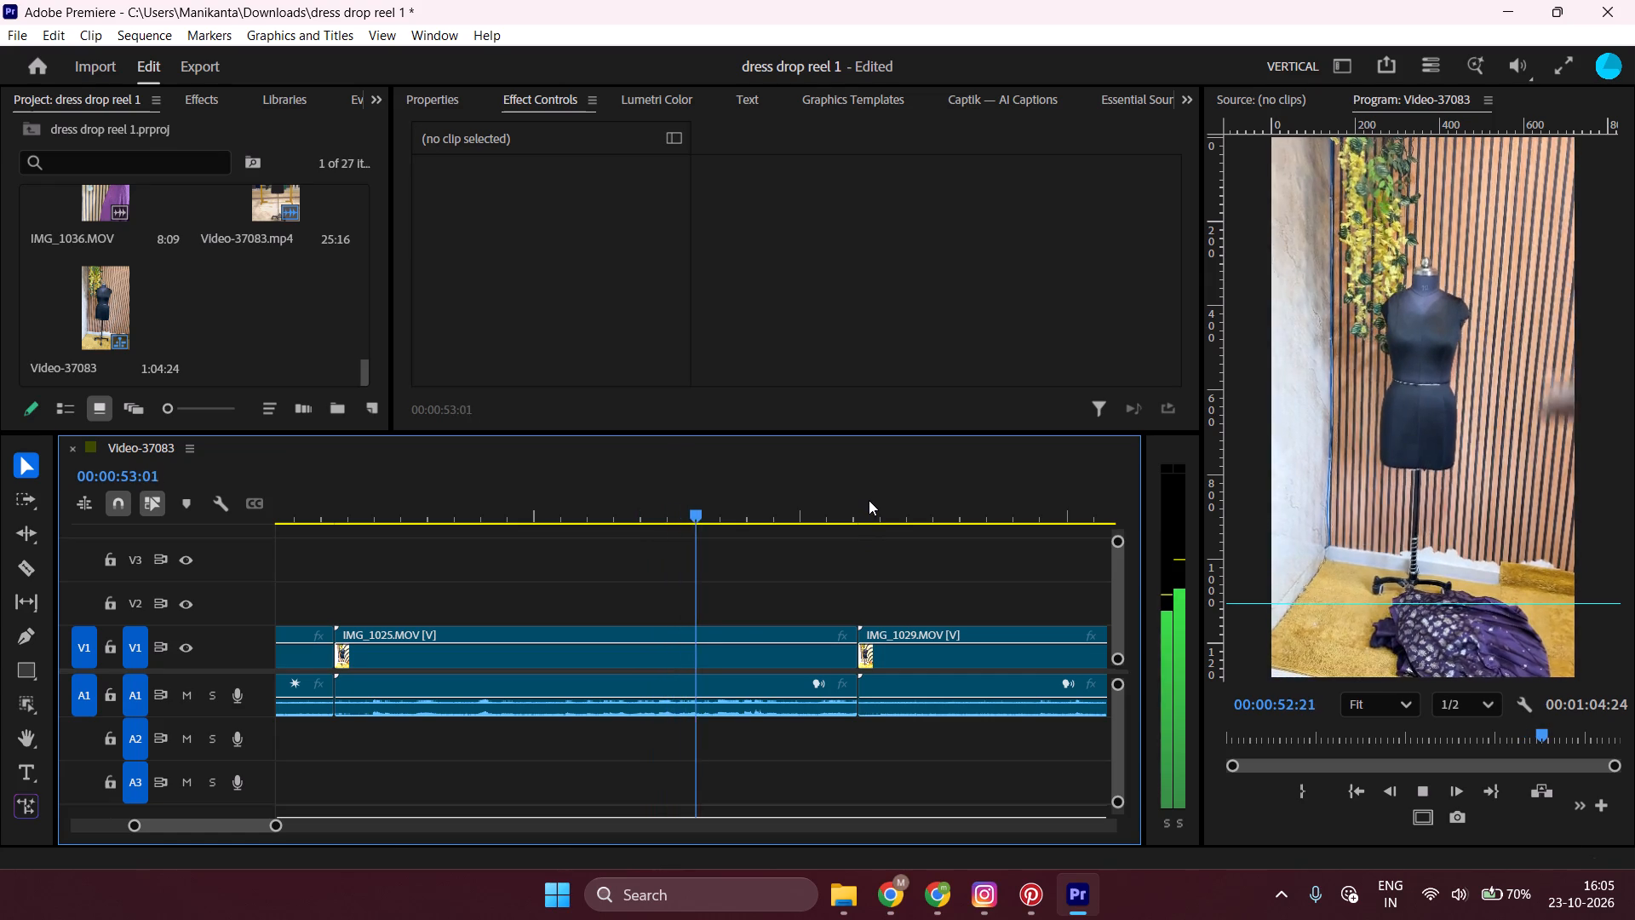
key("space")
left_click(697, 646)
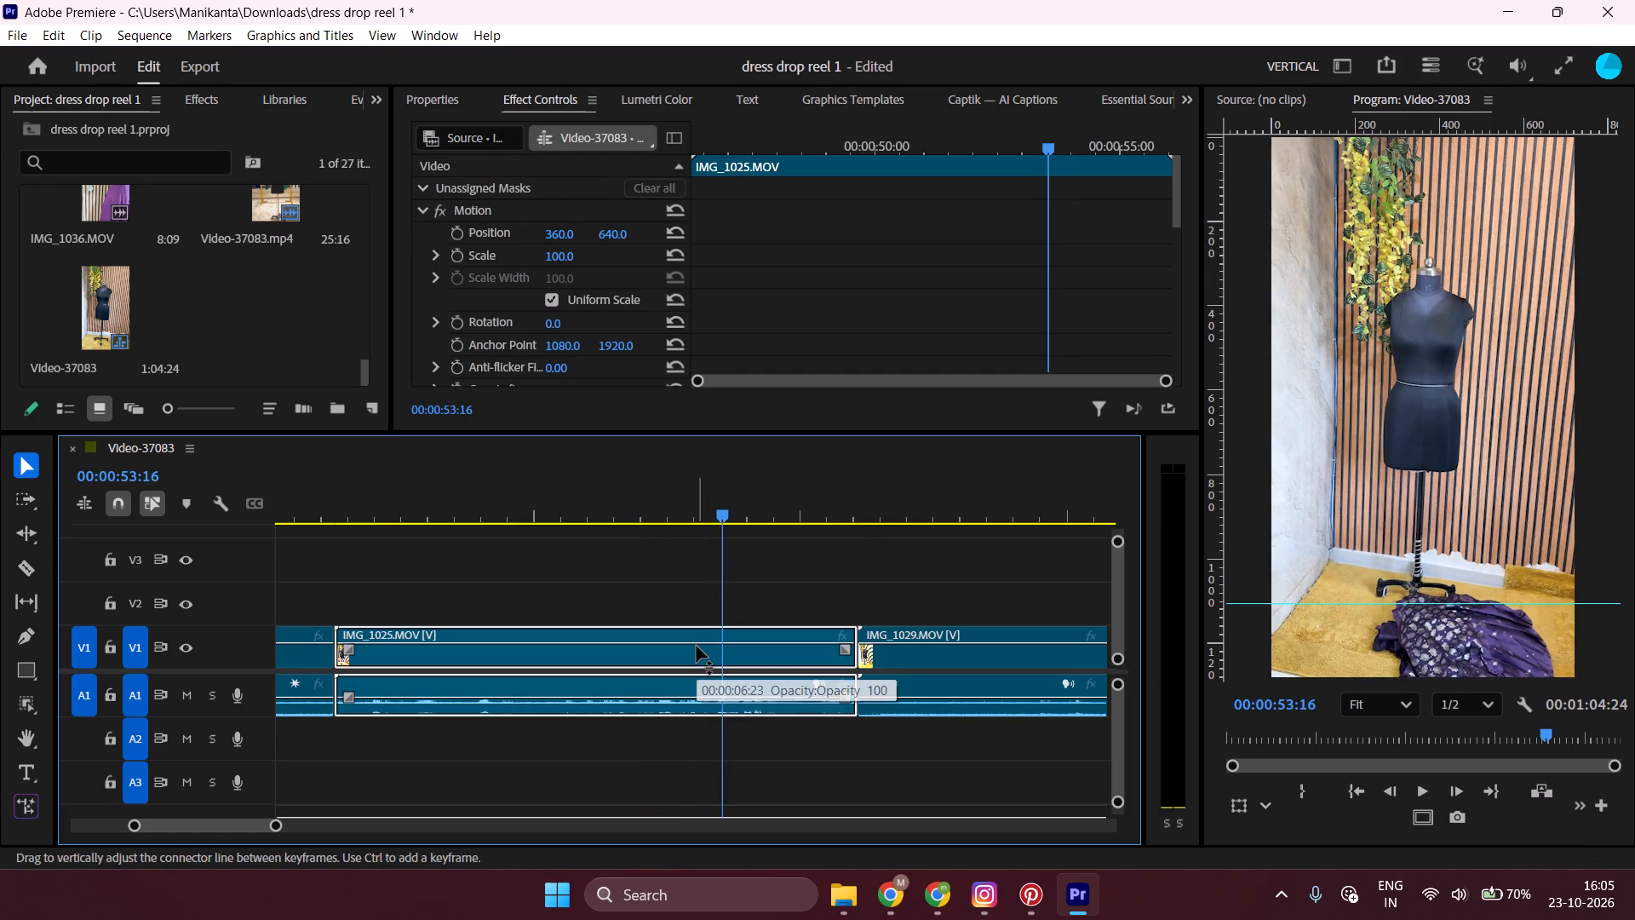
key("Delete")
Preview IMG_1029 up to its garment throw and ripple-trim the clip's start up to 00:00:58:12.
left_click(864, 499)
key("space")
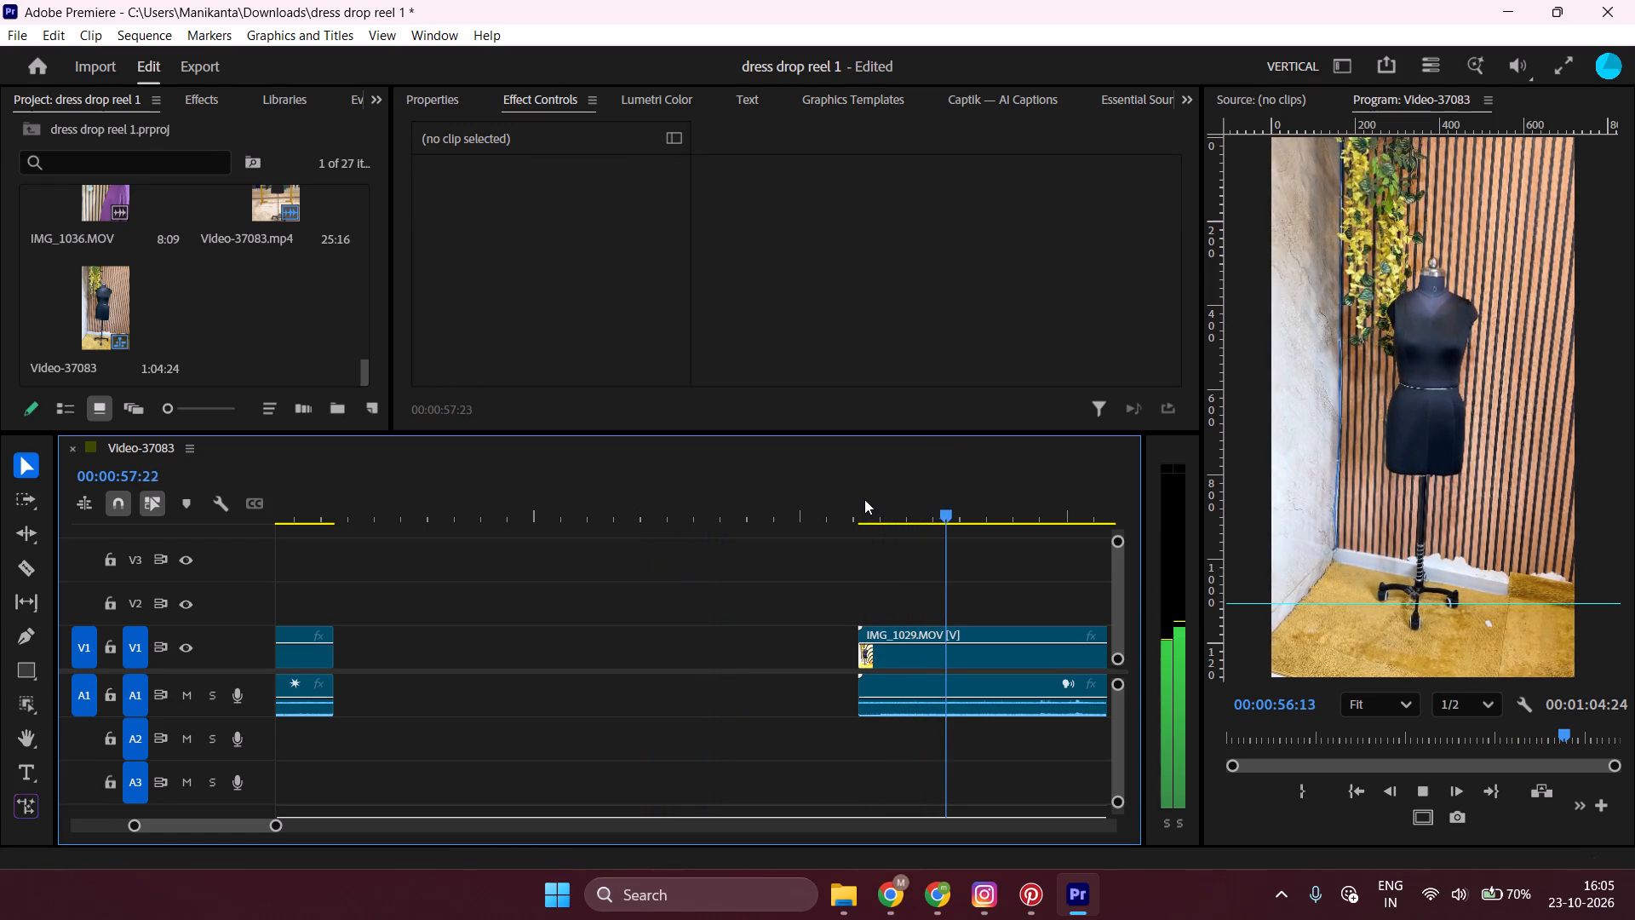
key("space")
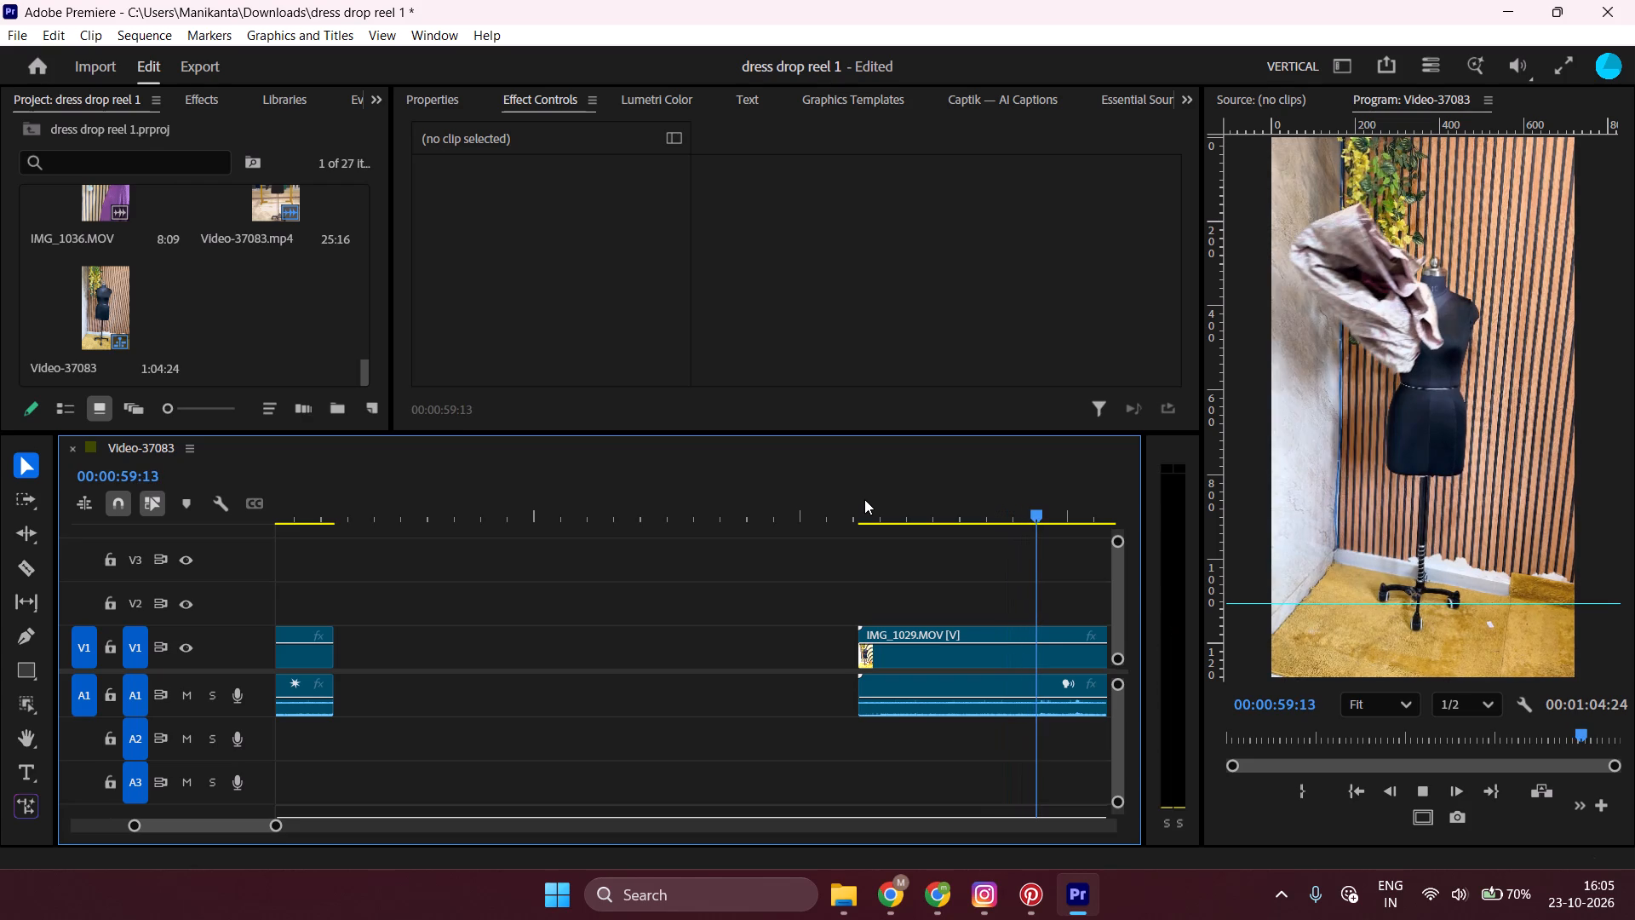
scroll(767, 563, "down", 4)
left_click(856, 517)
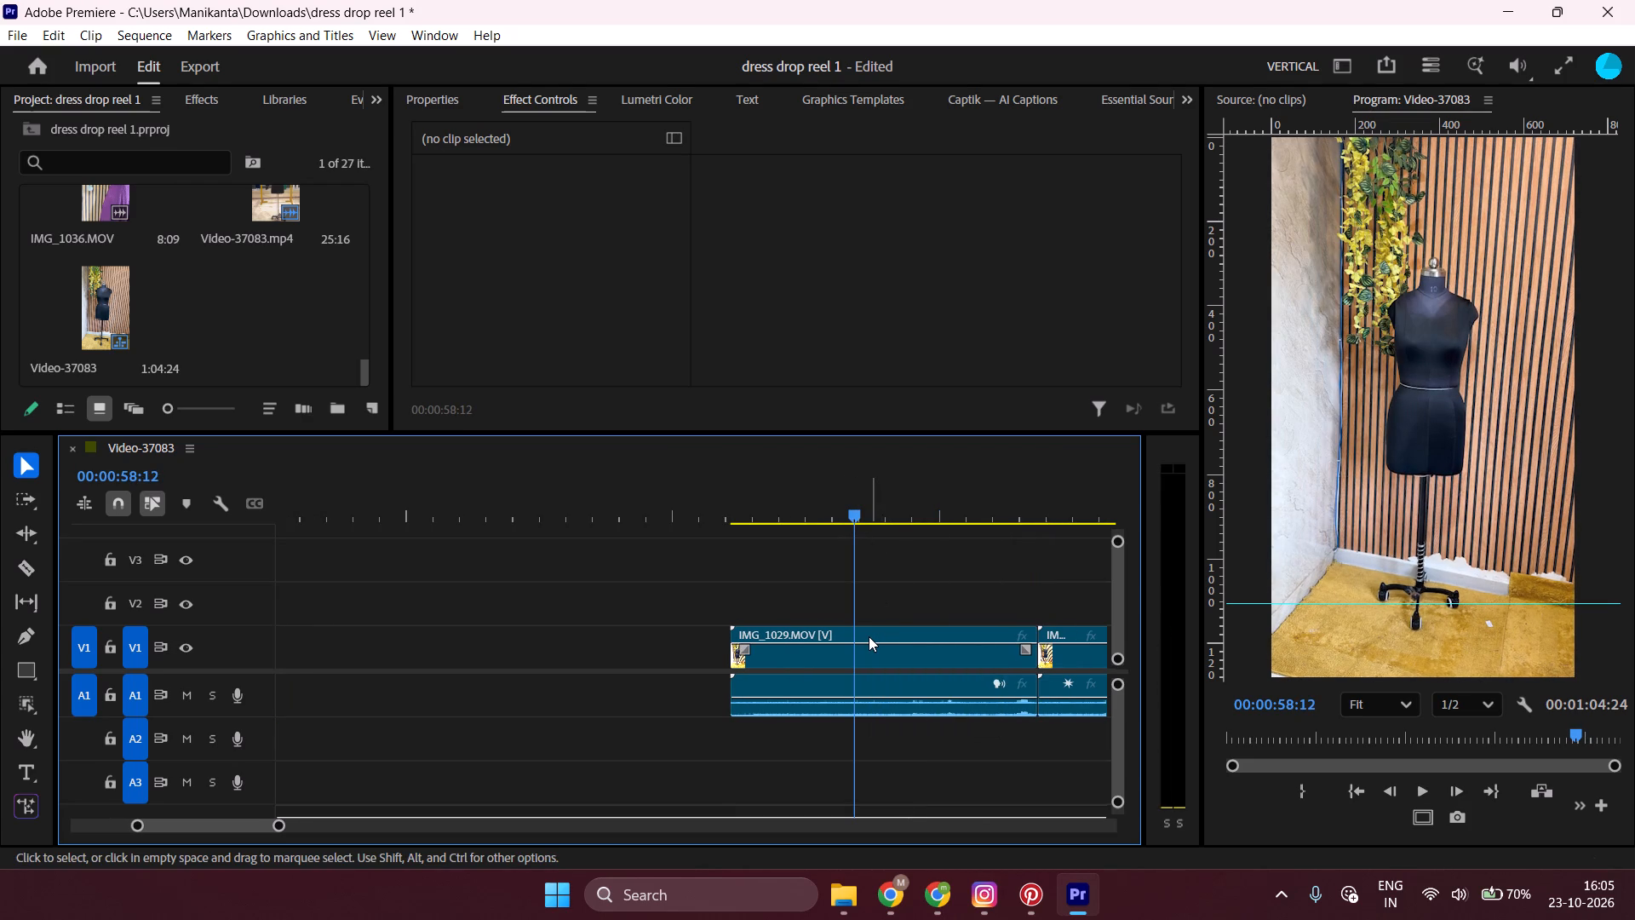
type("q")
Play IMG_1029 through its garment drop and ripple-trim the clip's end back to 00:00:57:29.
key("space")
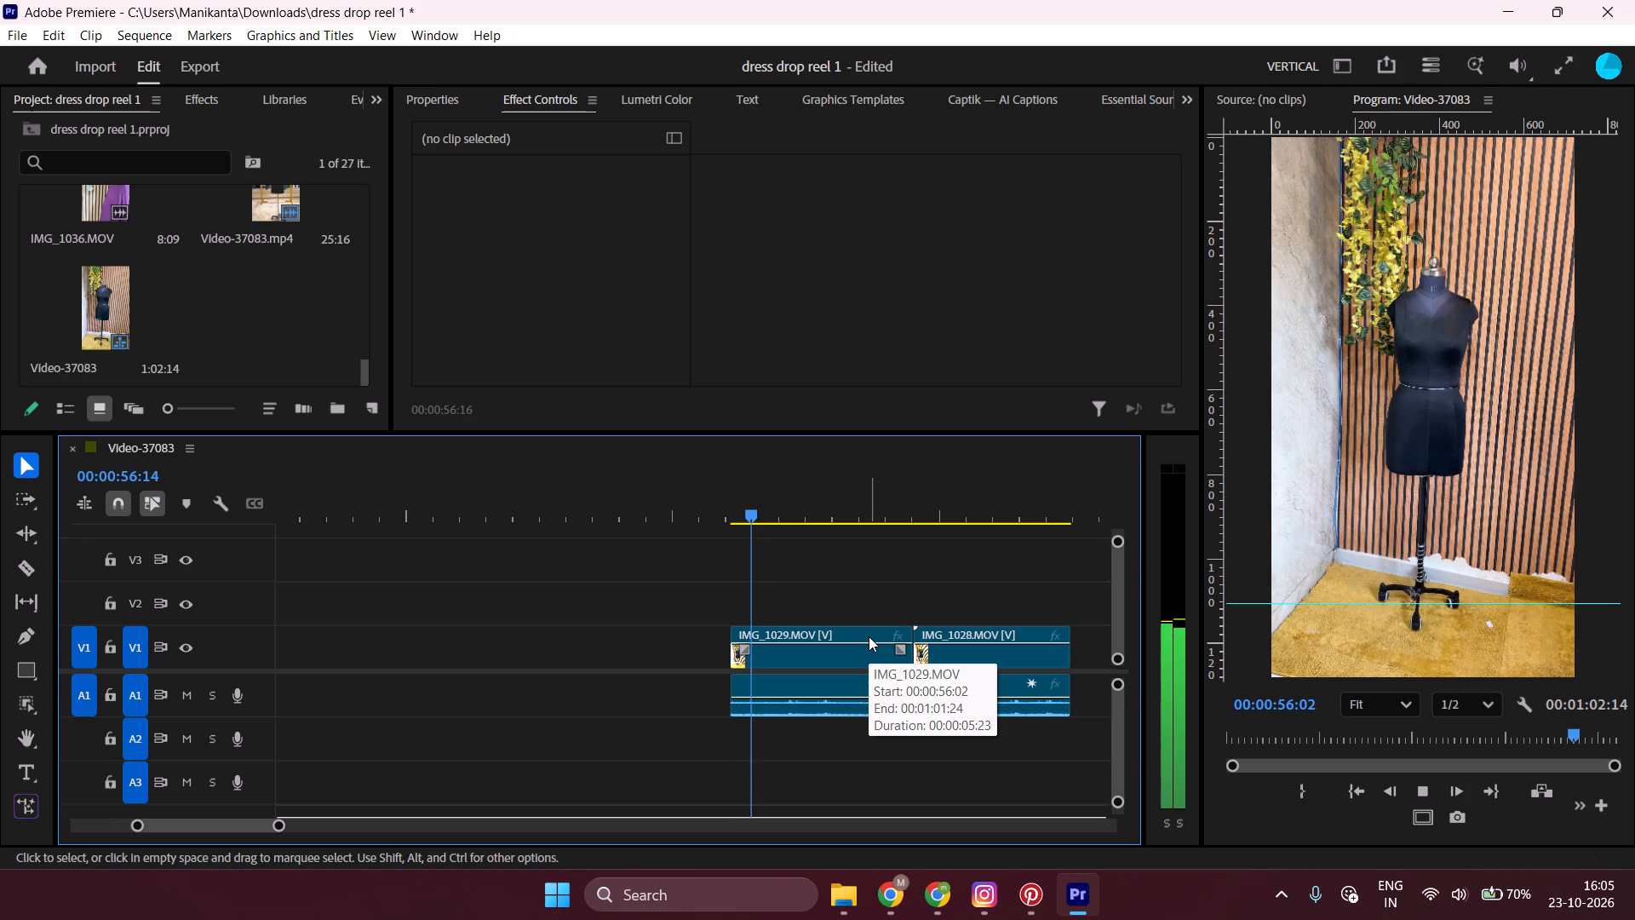
key("space")
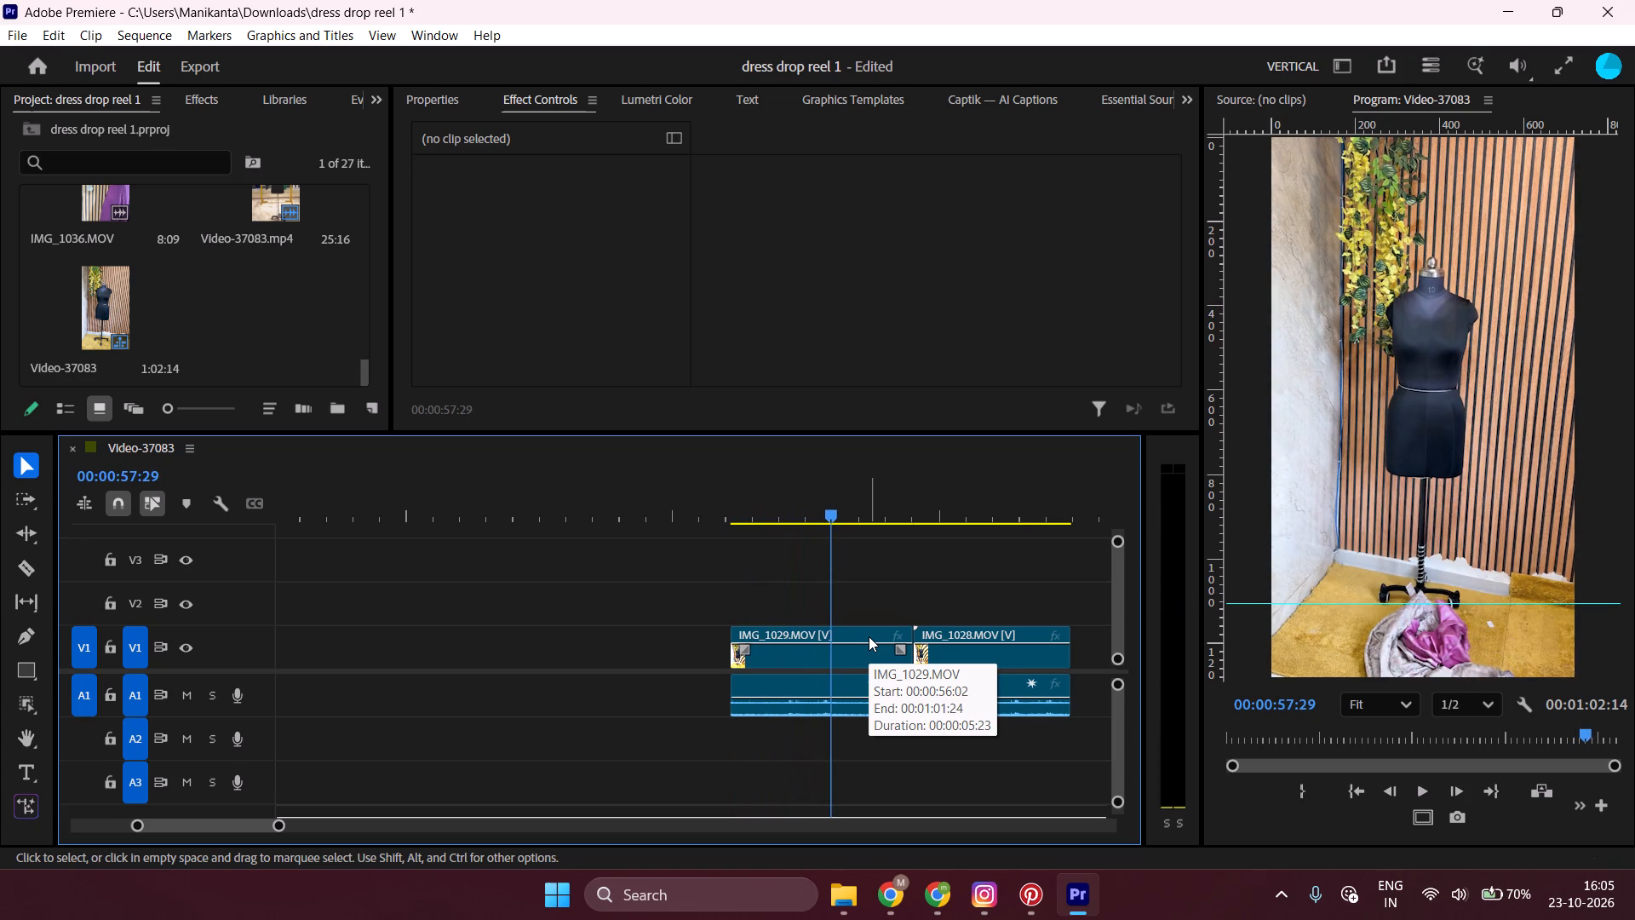
type("w")
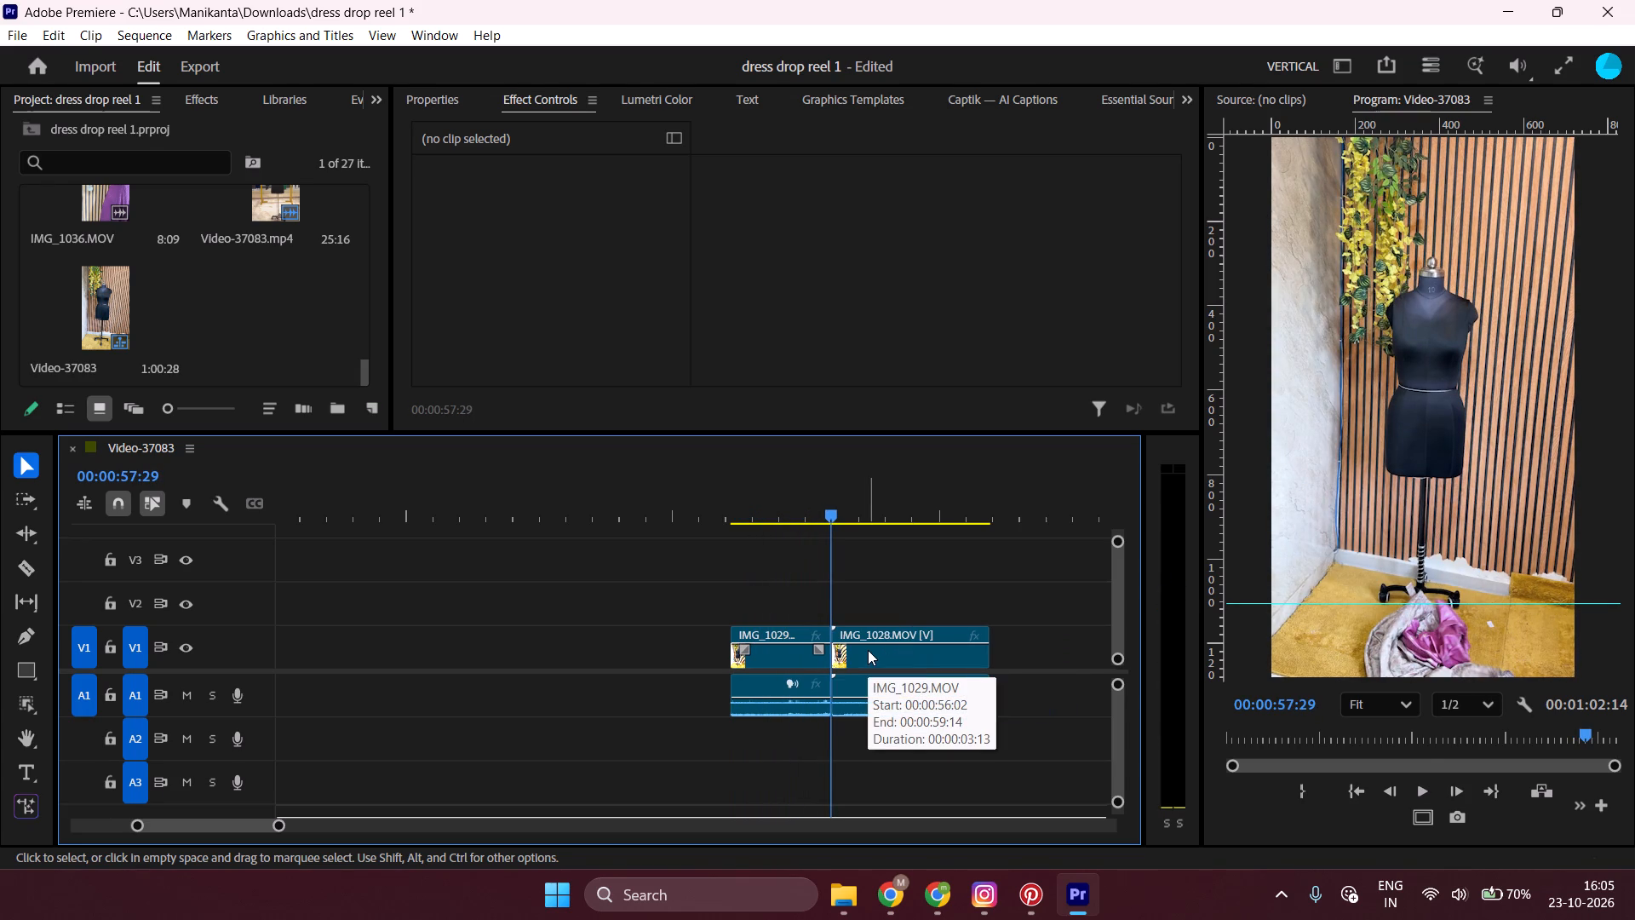
Preview the garment drop in IMG_1028 and ripple-trim the clip's start up to 00:00:58:23, just before the throw.
key("space")
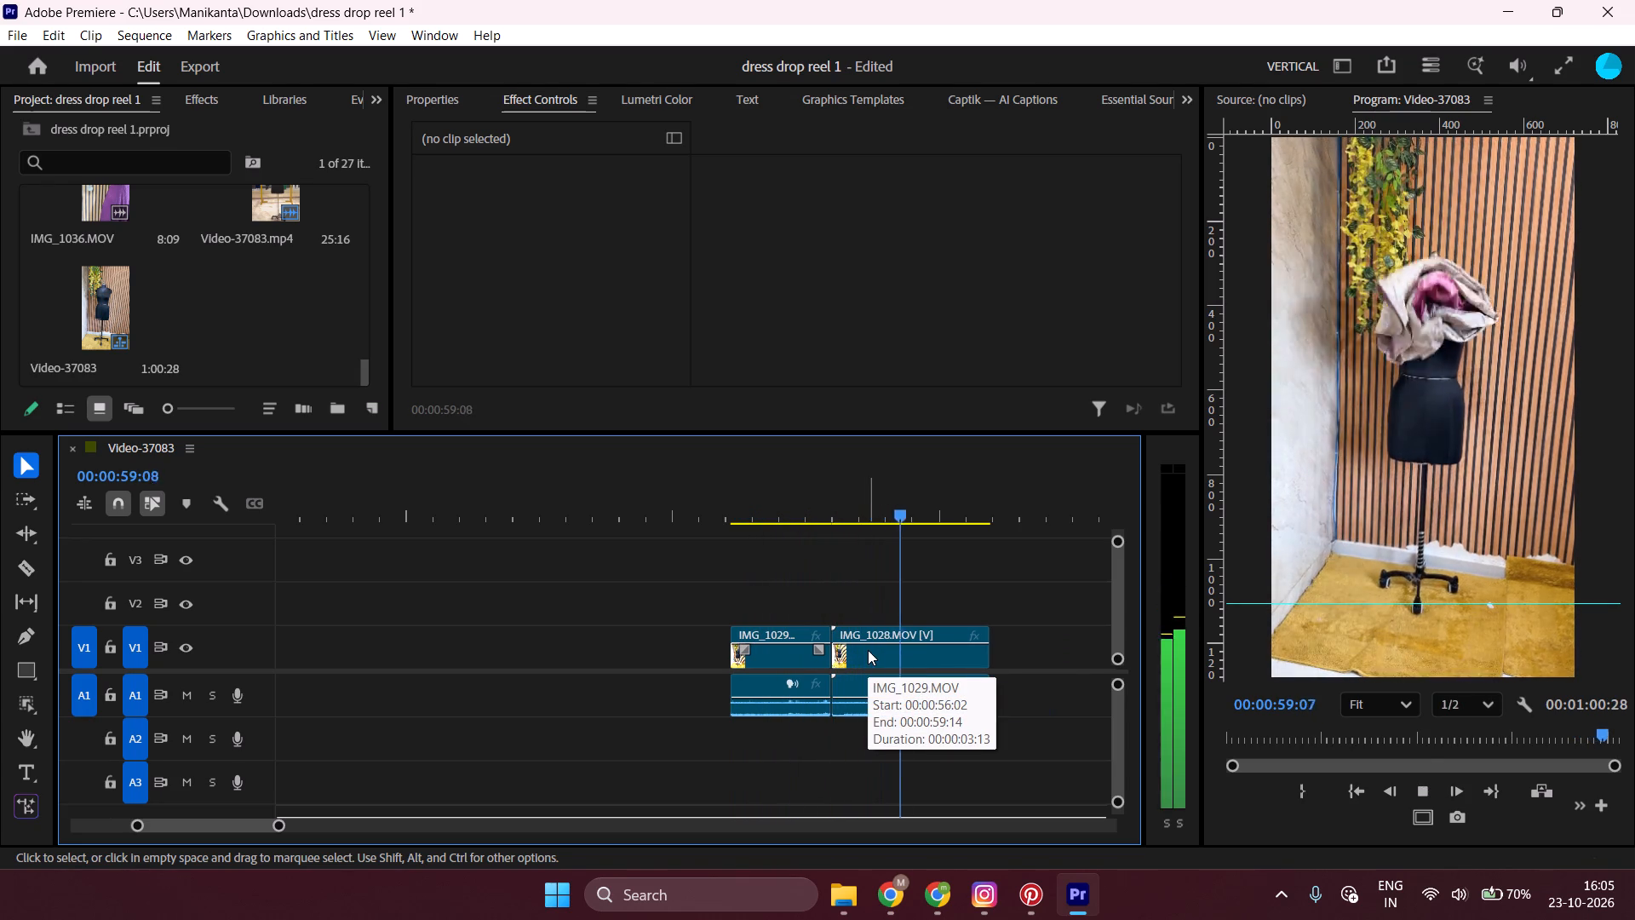
key("space")
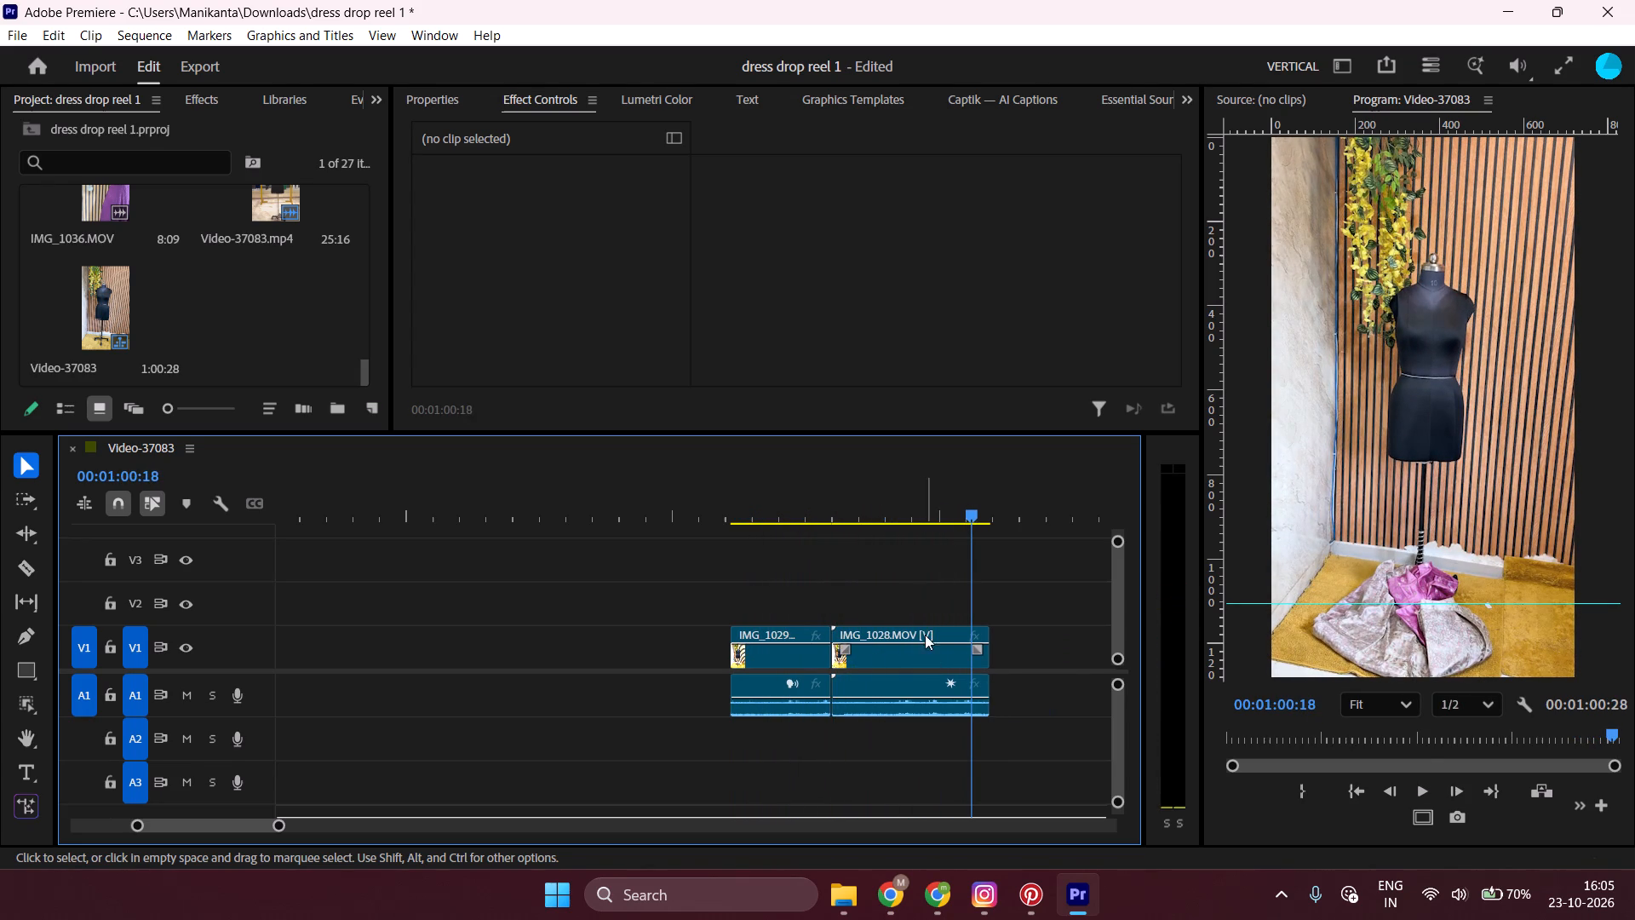
left_click(884, 492)
key("space")
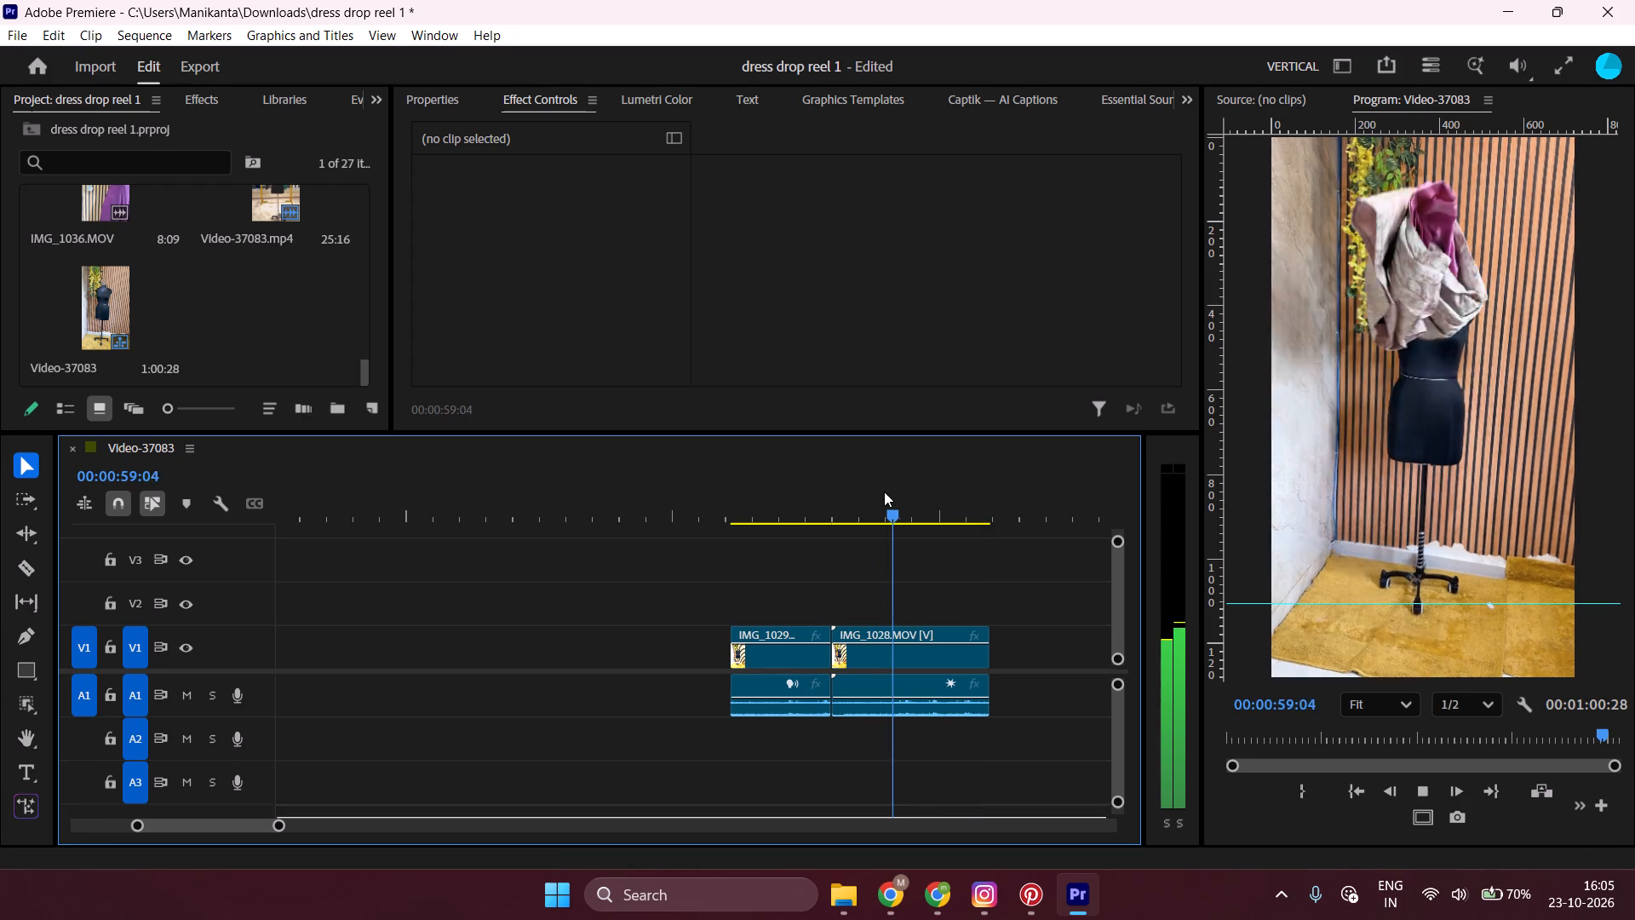
key("space")
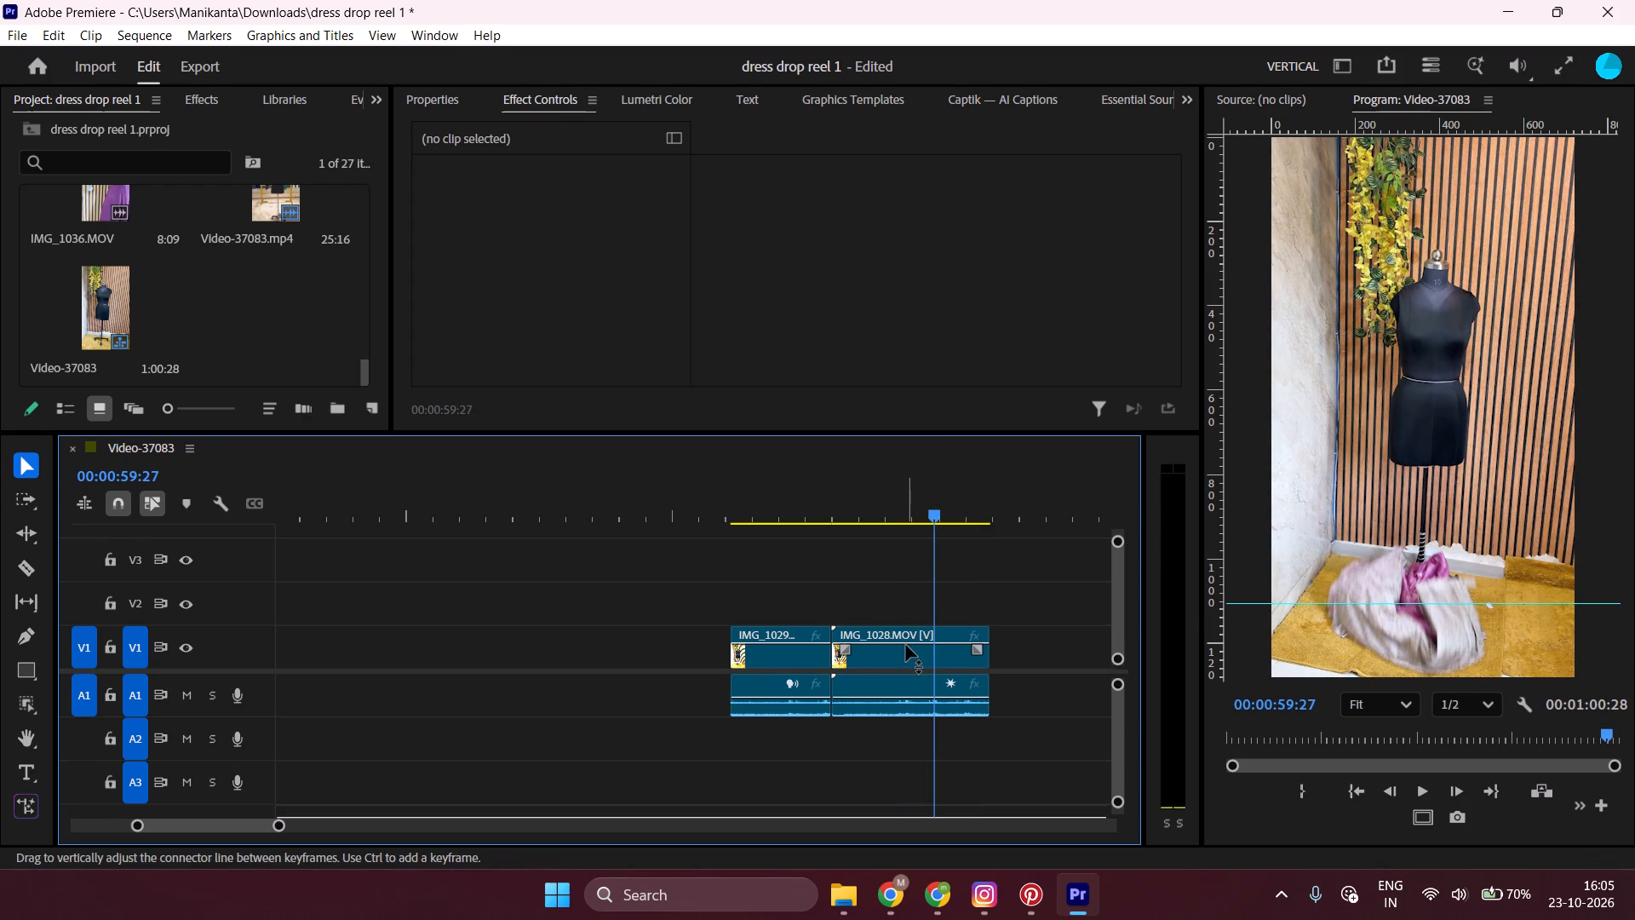
left_click(855, 500)
left_click(835, 489)
key("space")
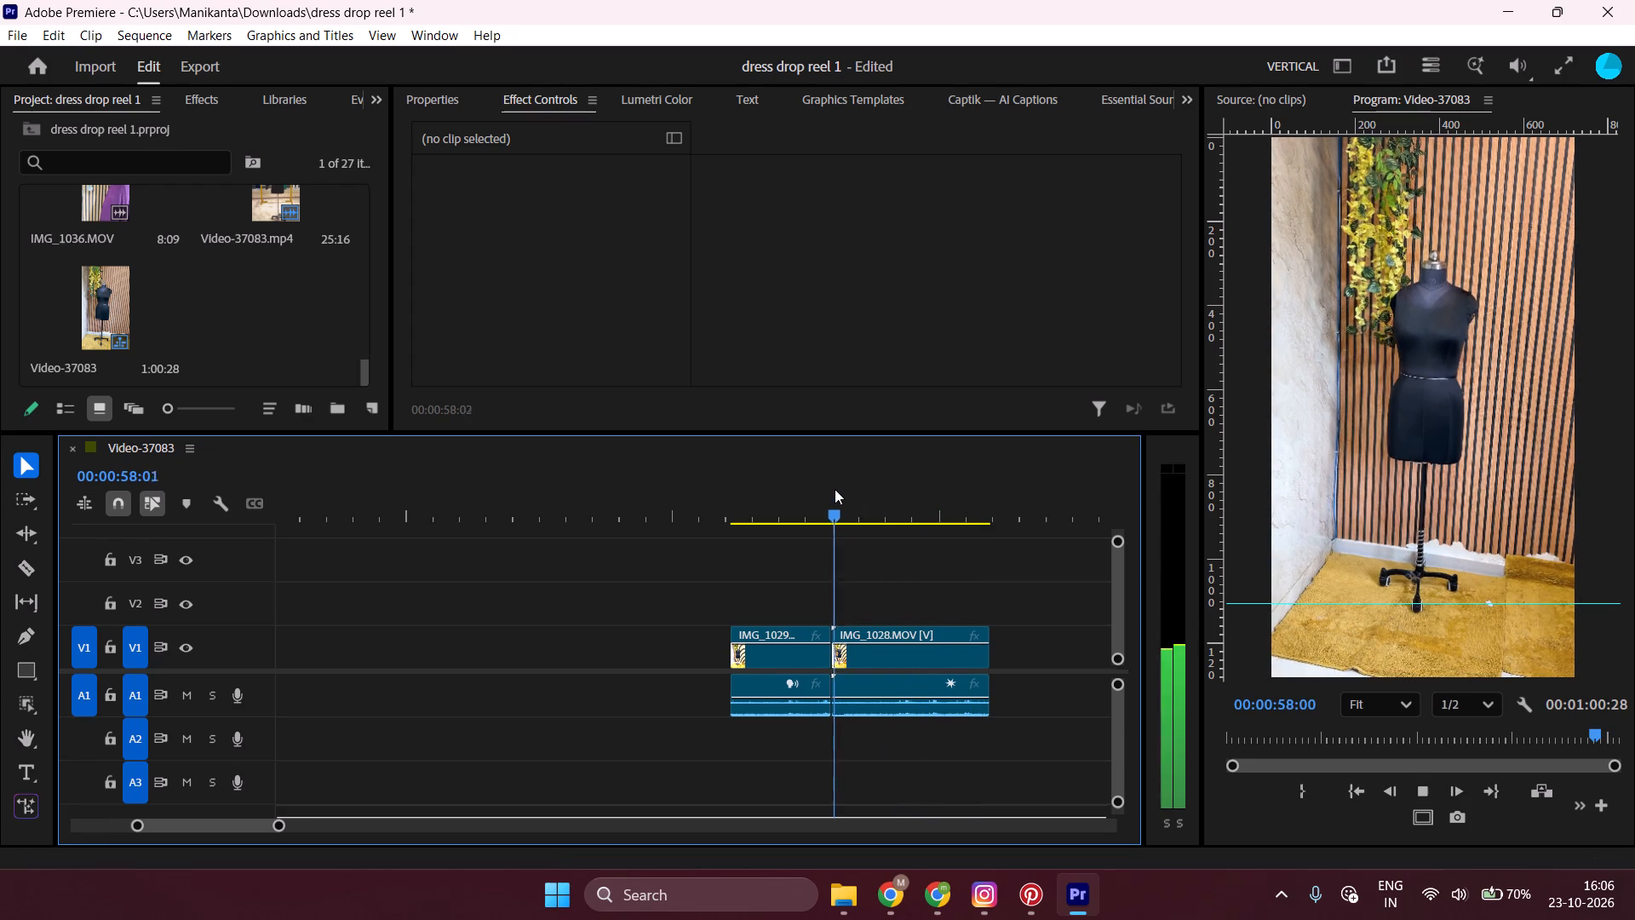
key("space")
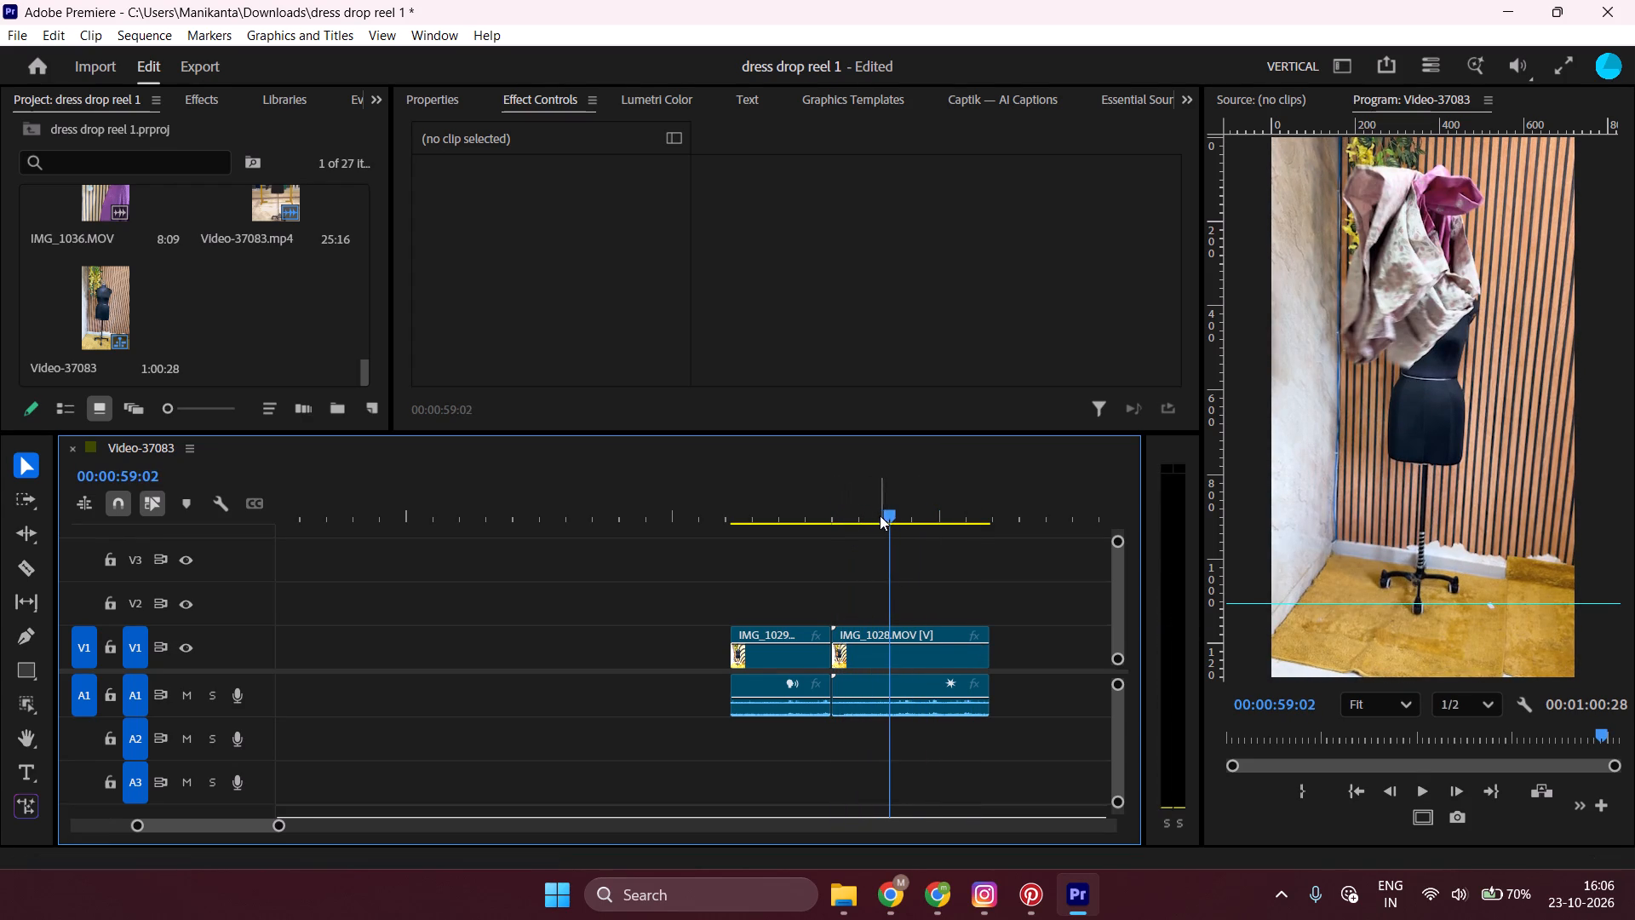
left_click(876, 512)
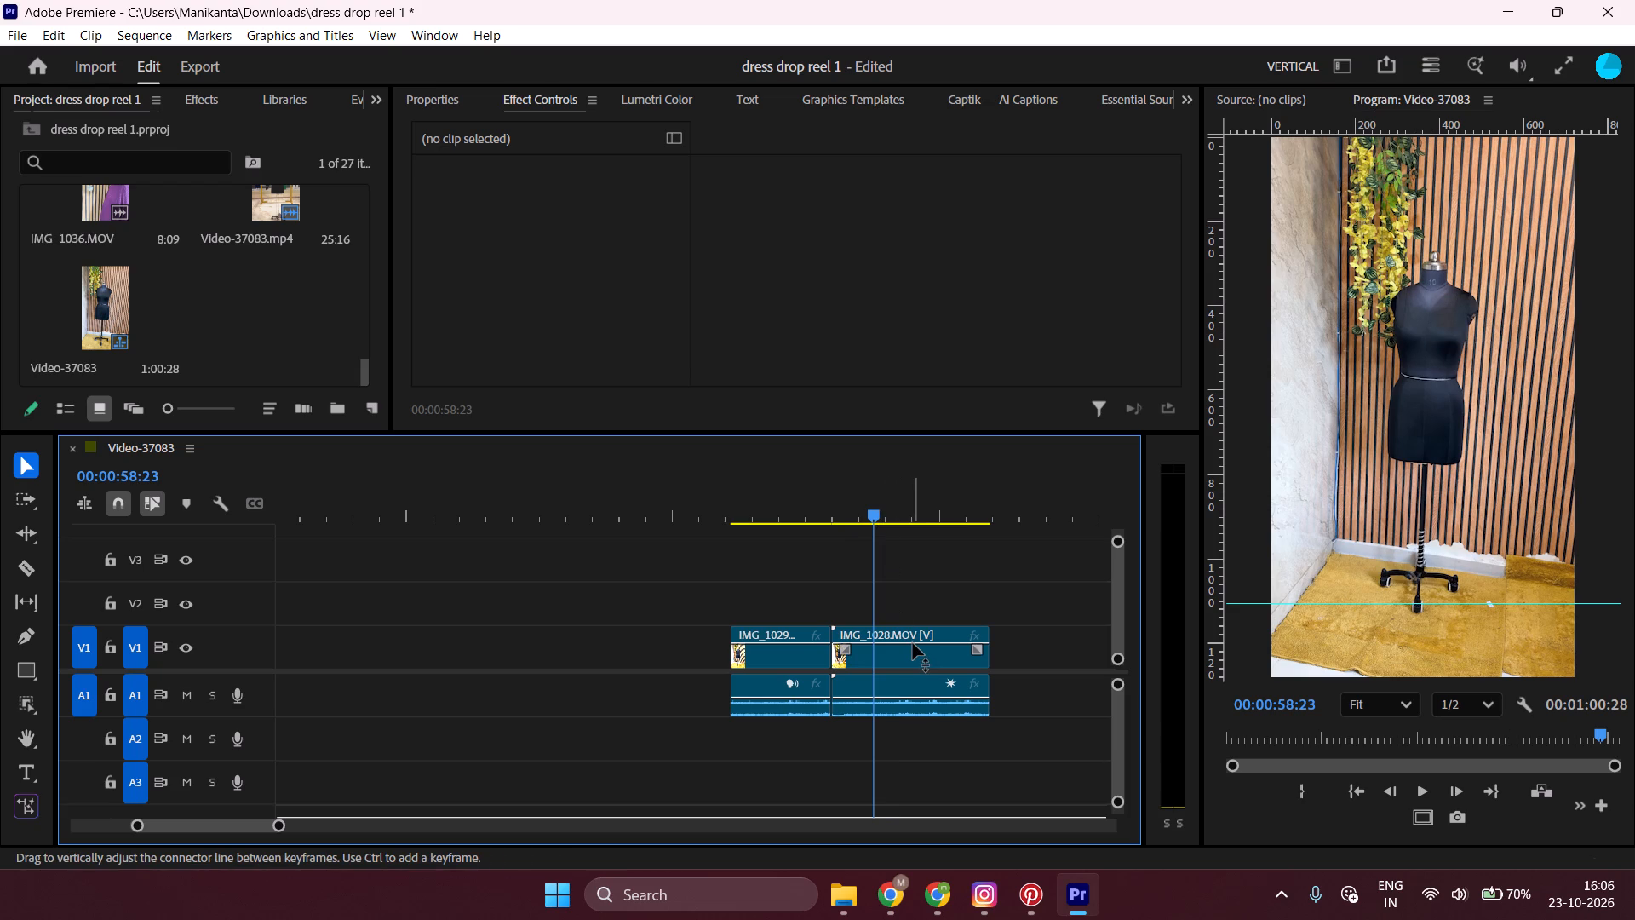
left_click(913, 643)
type("q")
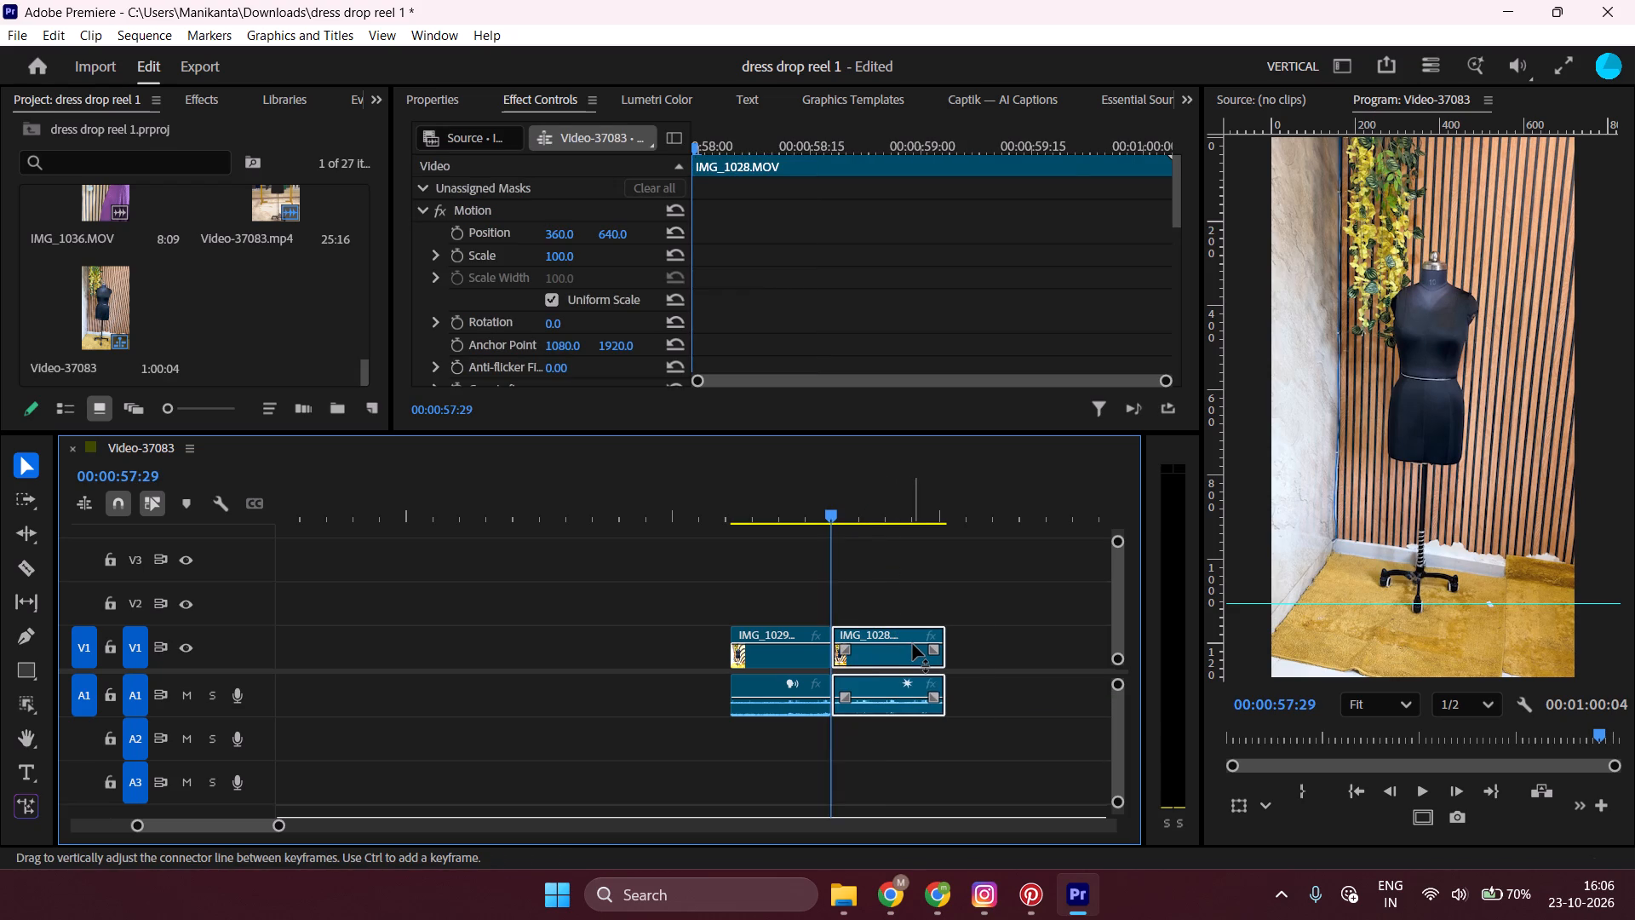
Play the shortened IMG_1028 until the garment lands and ripple-trim its end at 00:00:59:08.
key("space")
key("space")
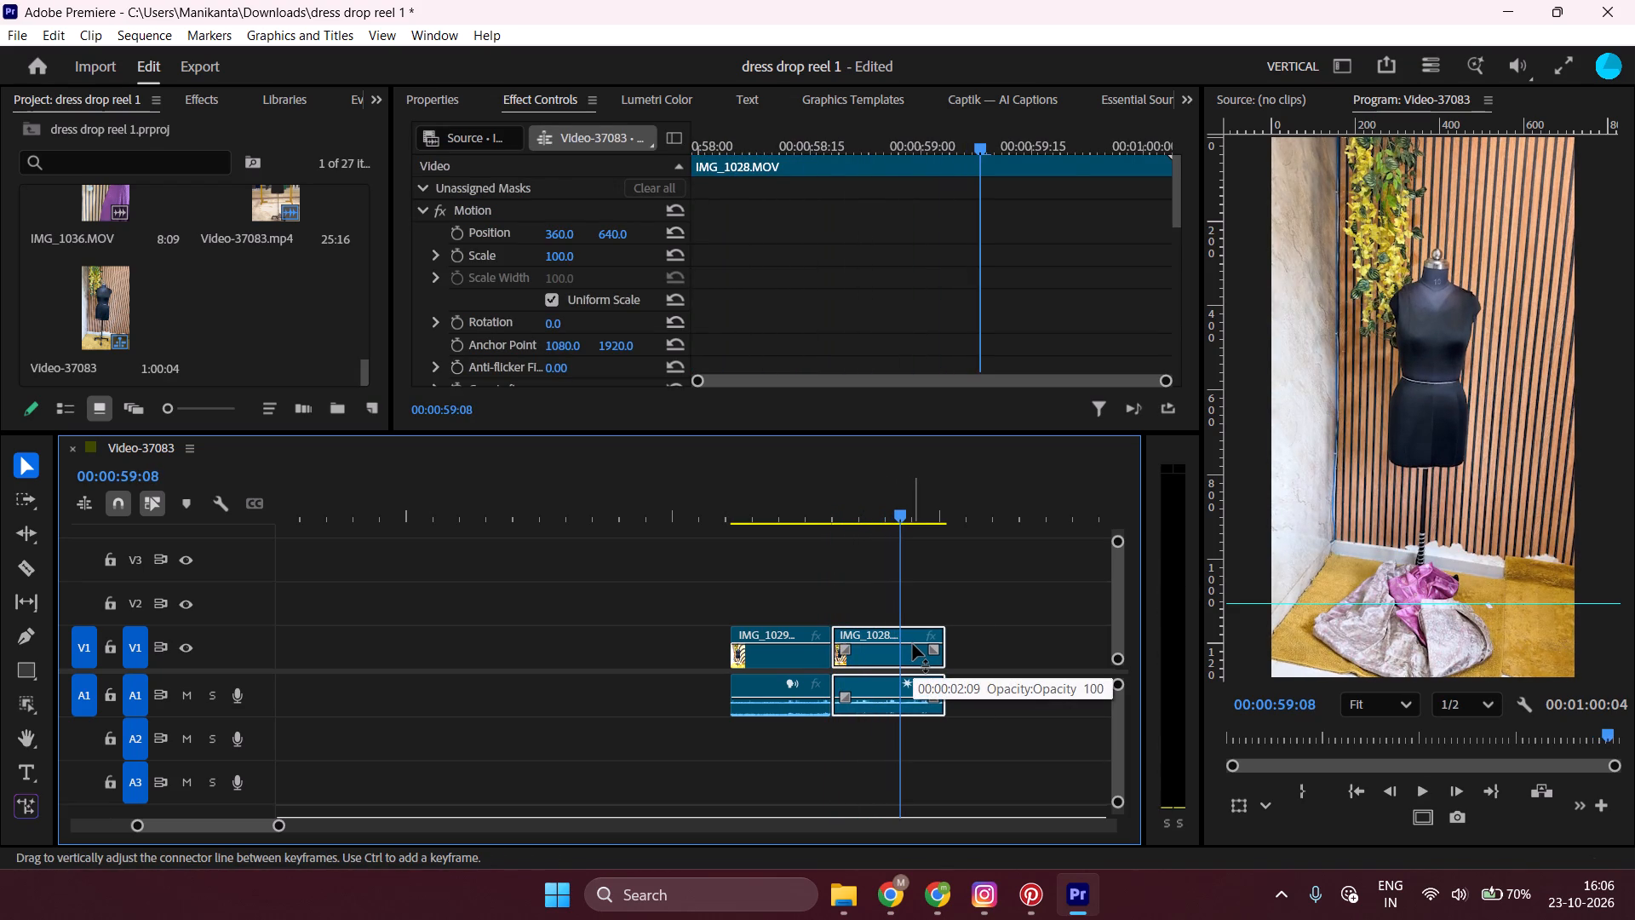
key("w")
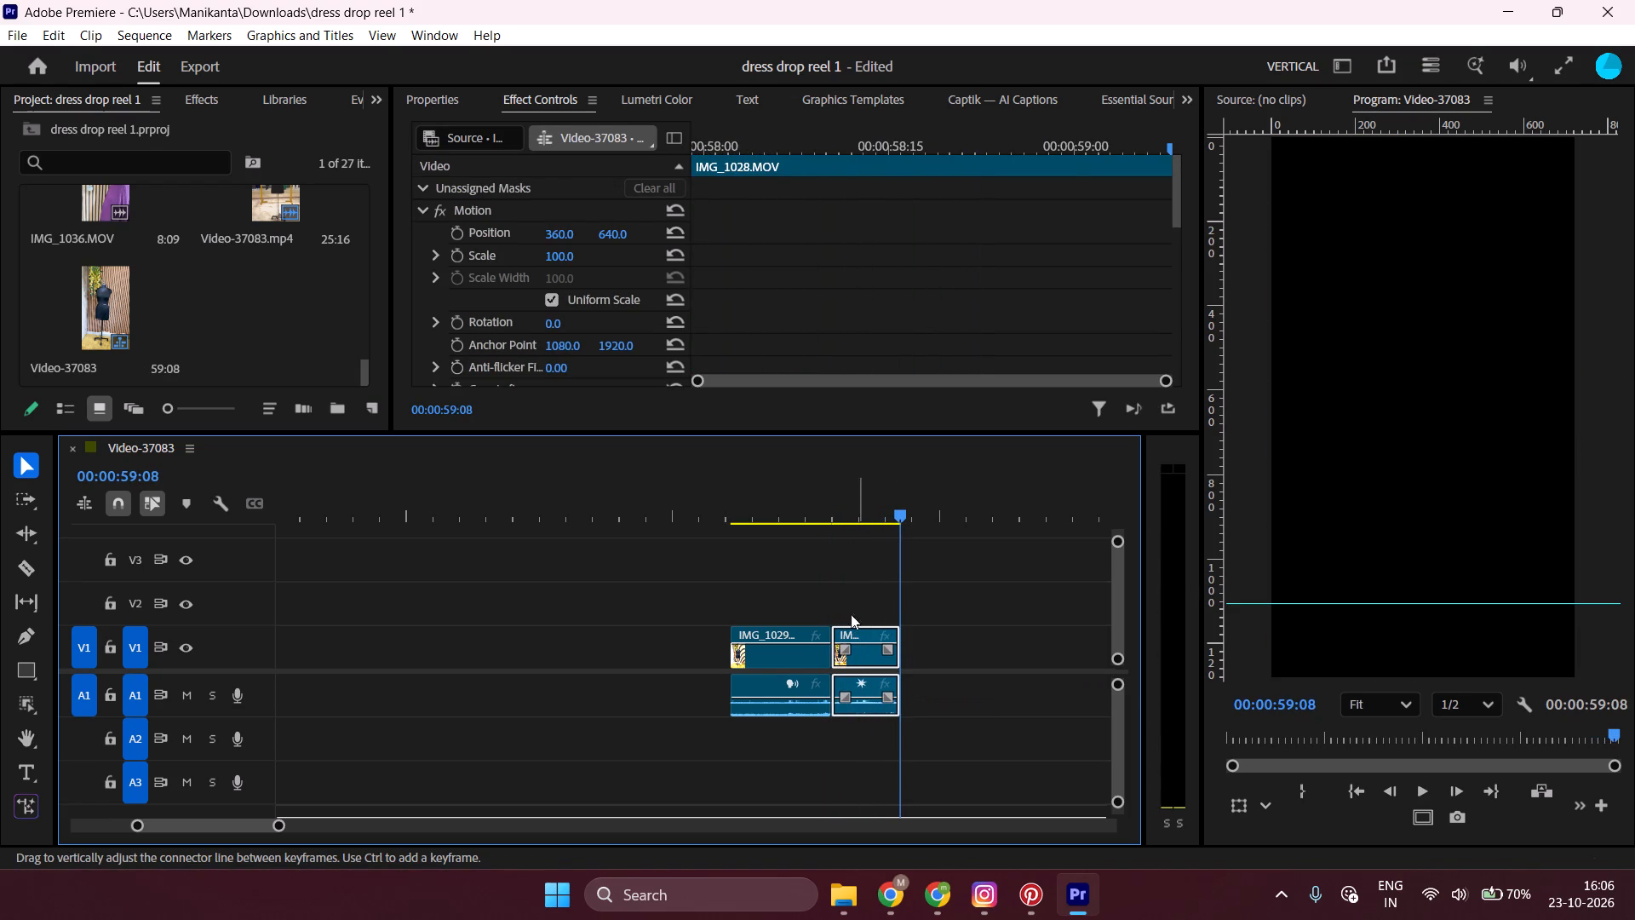
Close the large gap in the sequence before IMG_1029.
scroll(797, 584, "up", 5)
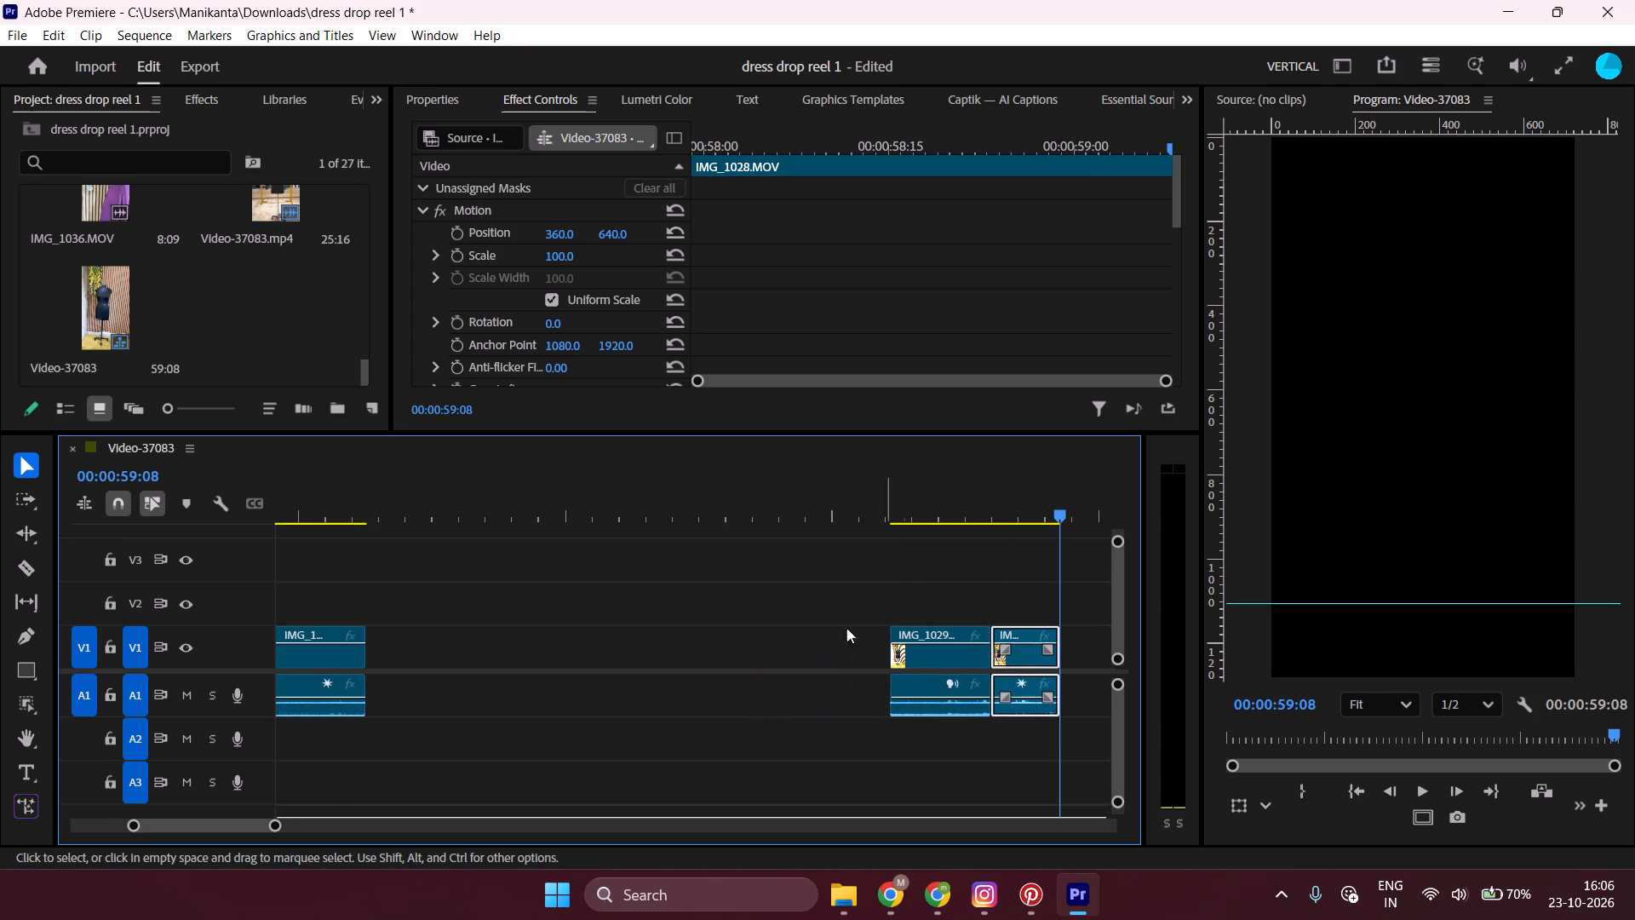
left_click(789, 638)
key("BackSpace")
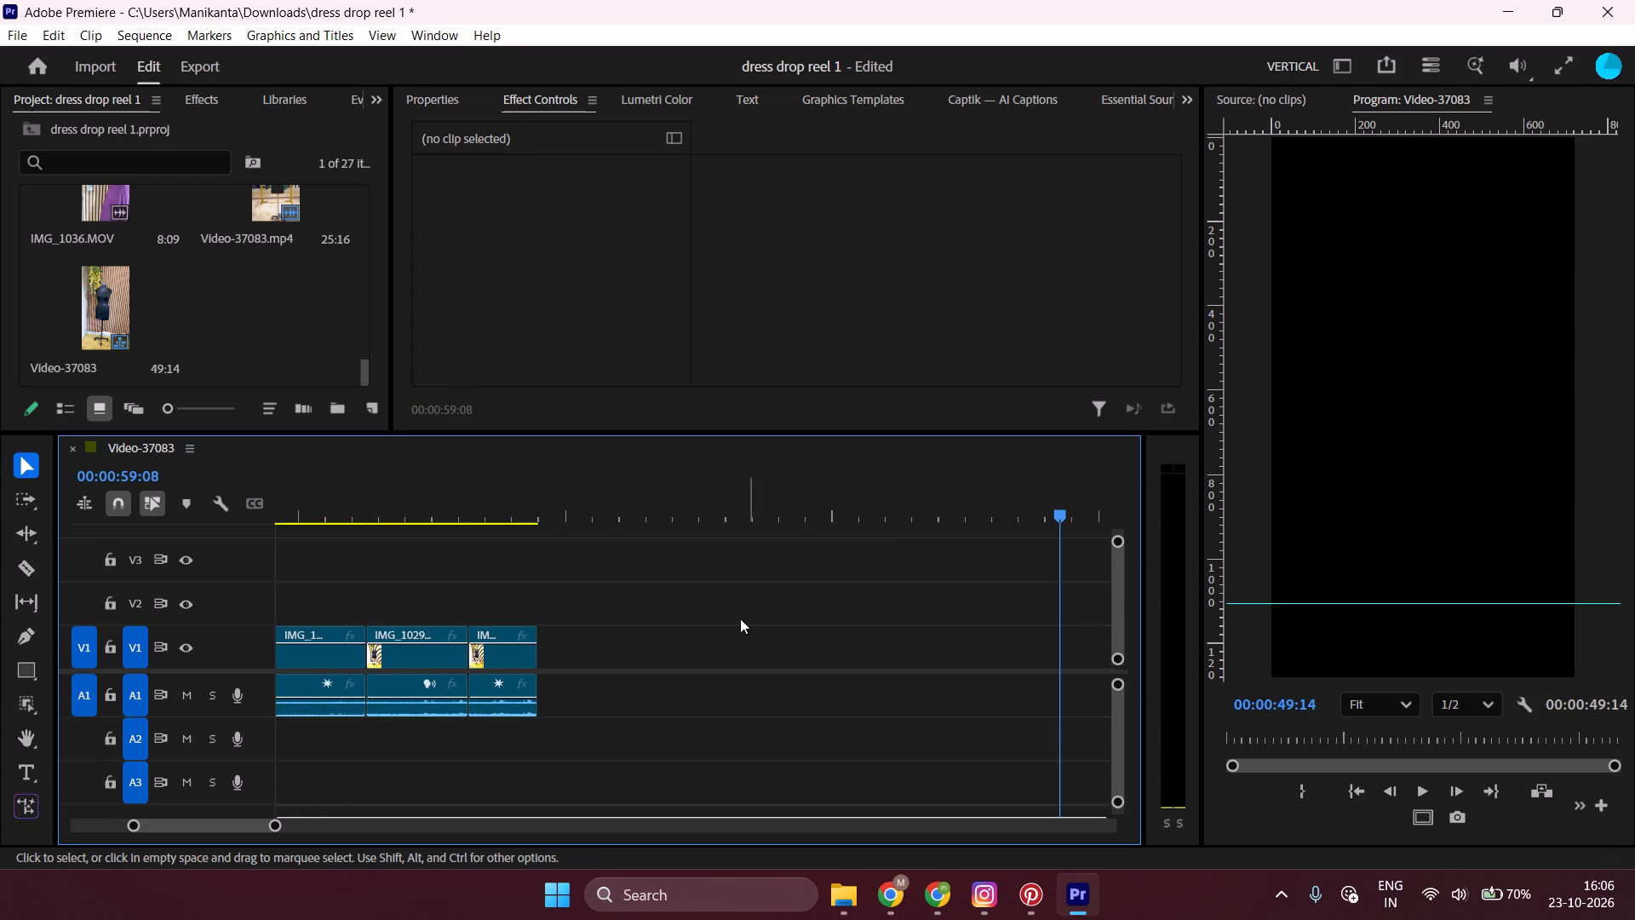
Review the cut from IMG_1024 onward, delete the black garment clip directly before IMG_1022 and close its gap.
scroll(740, 618, "up", 20)
scroll(740, 618, "up", 2)
scroll(740, 618, "down", 2)
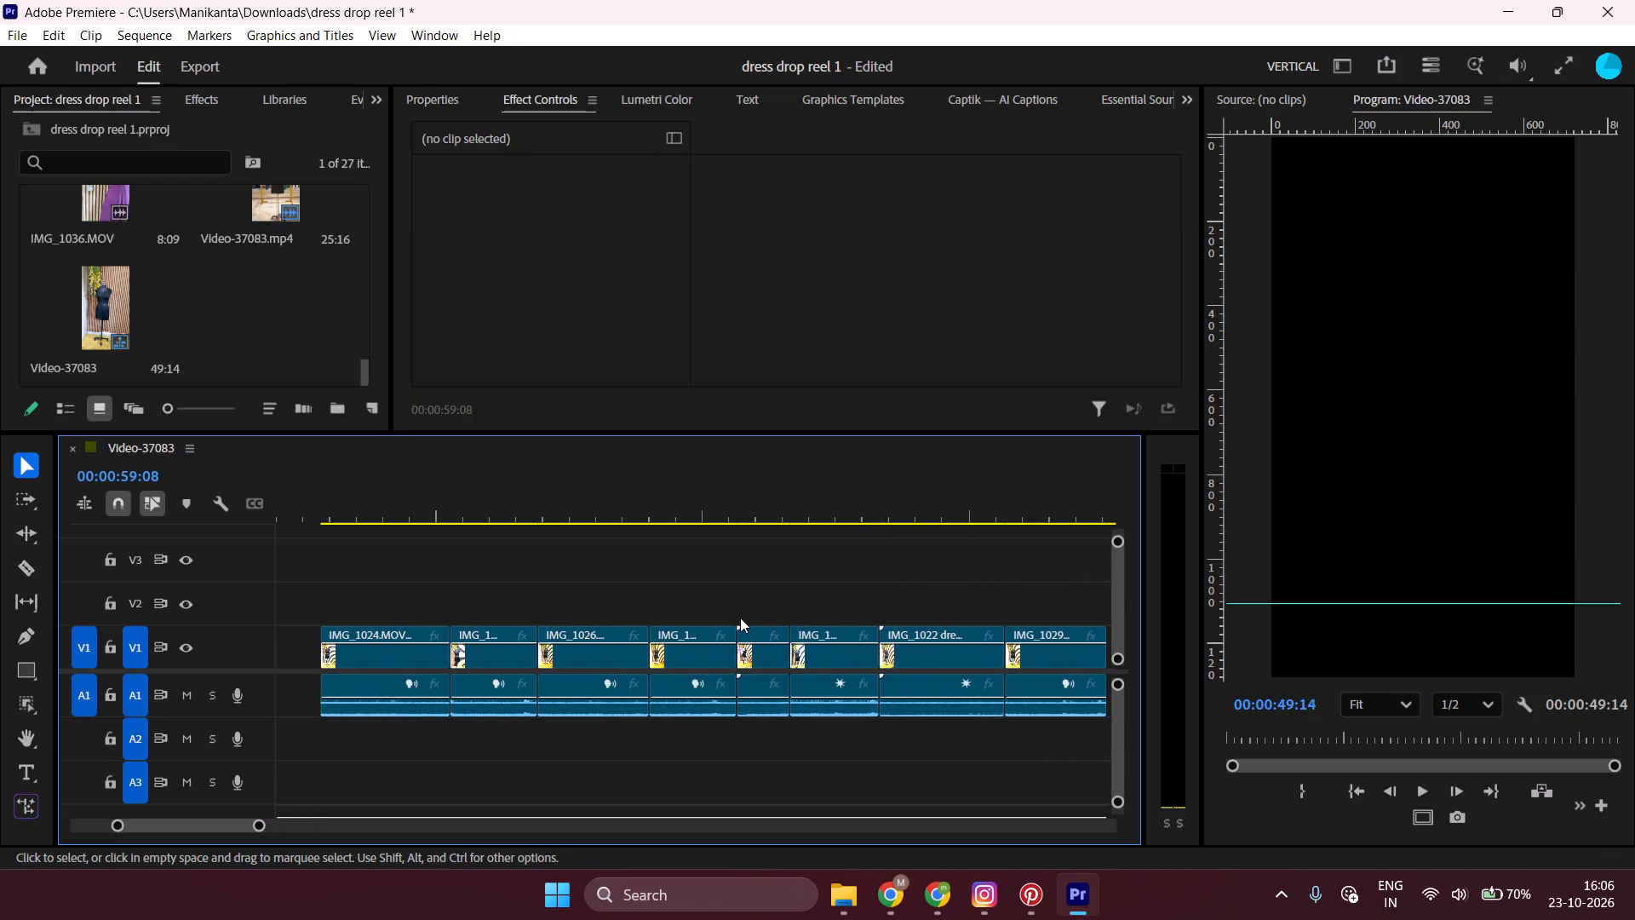
left_click(316, 495)
key("space")
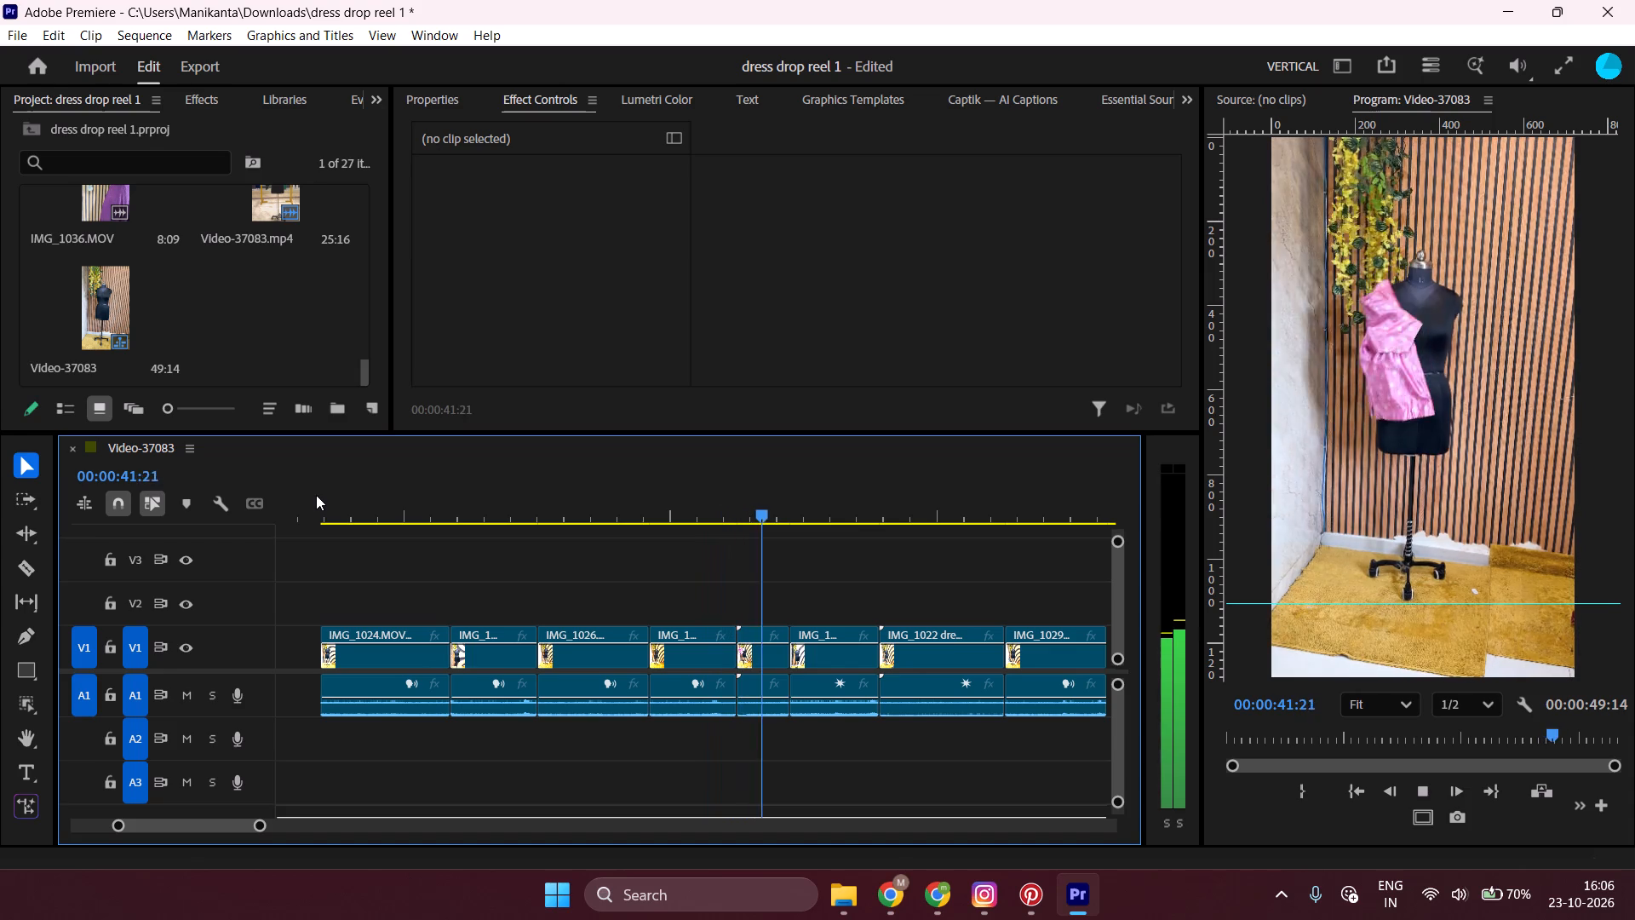
key("space")
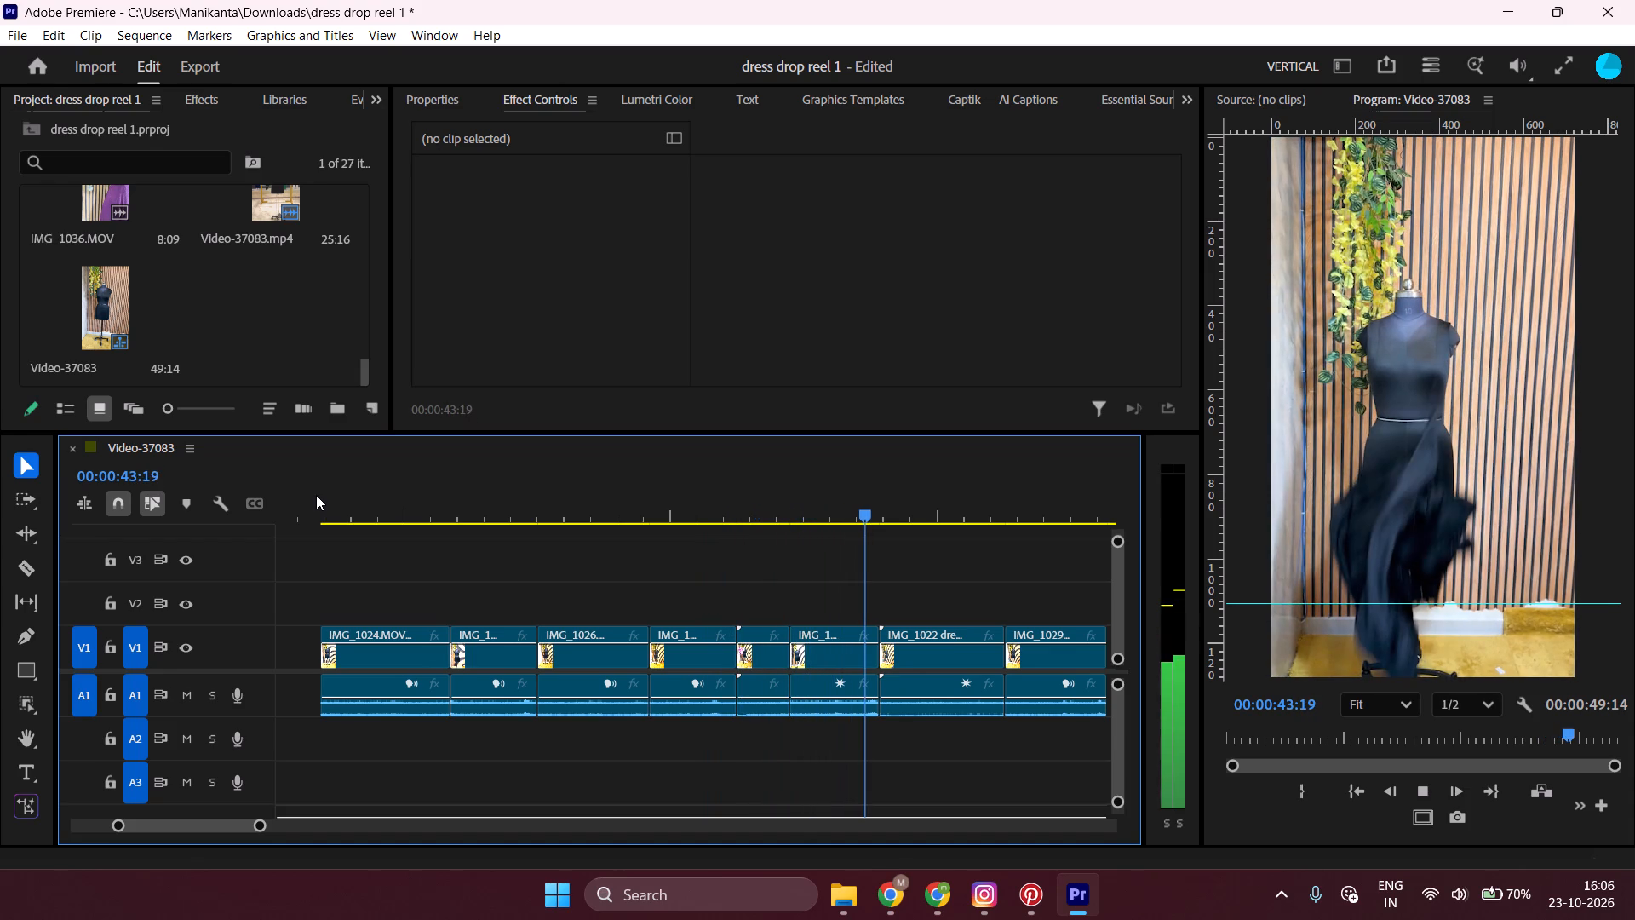
left_click(502, 501)
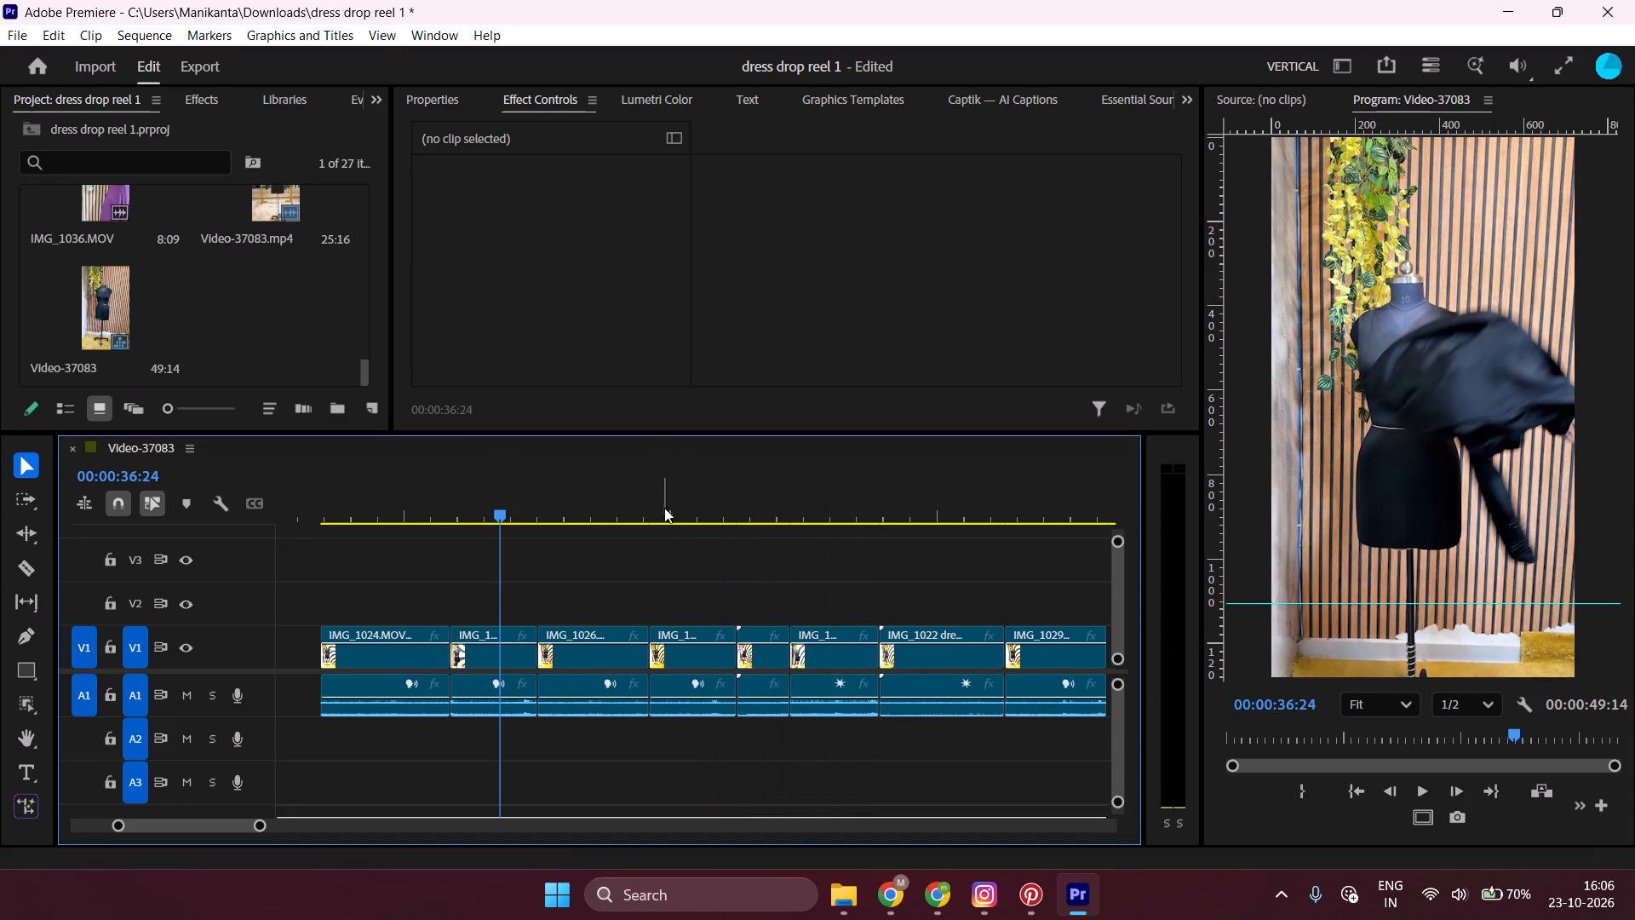
left_click_drag(496, 505, 498, 515)
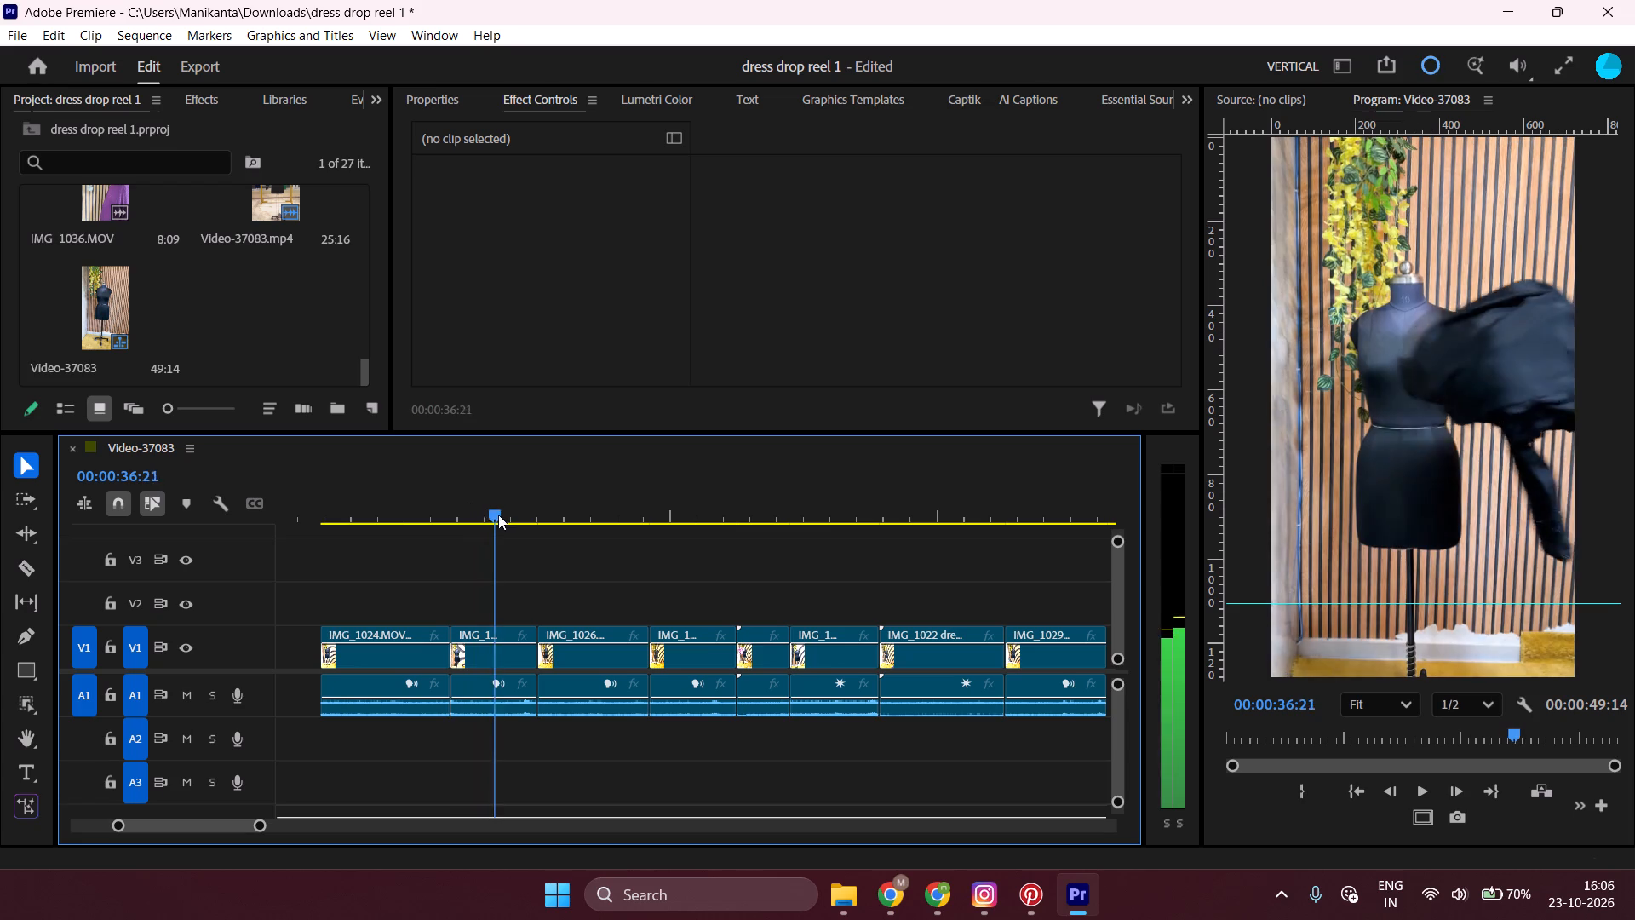
left_click_drag(498, 515, 684, 586)
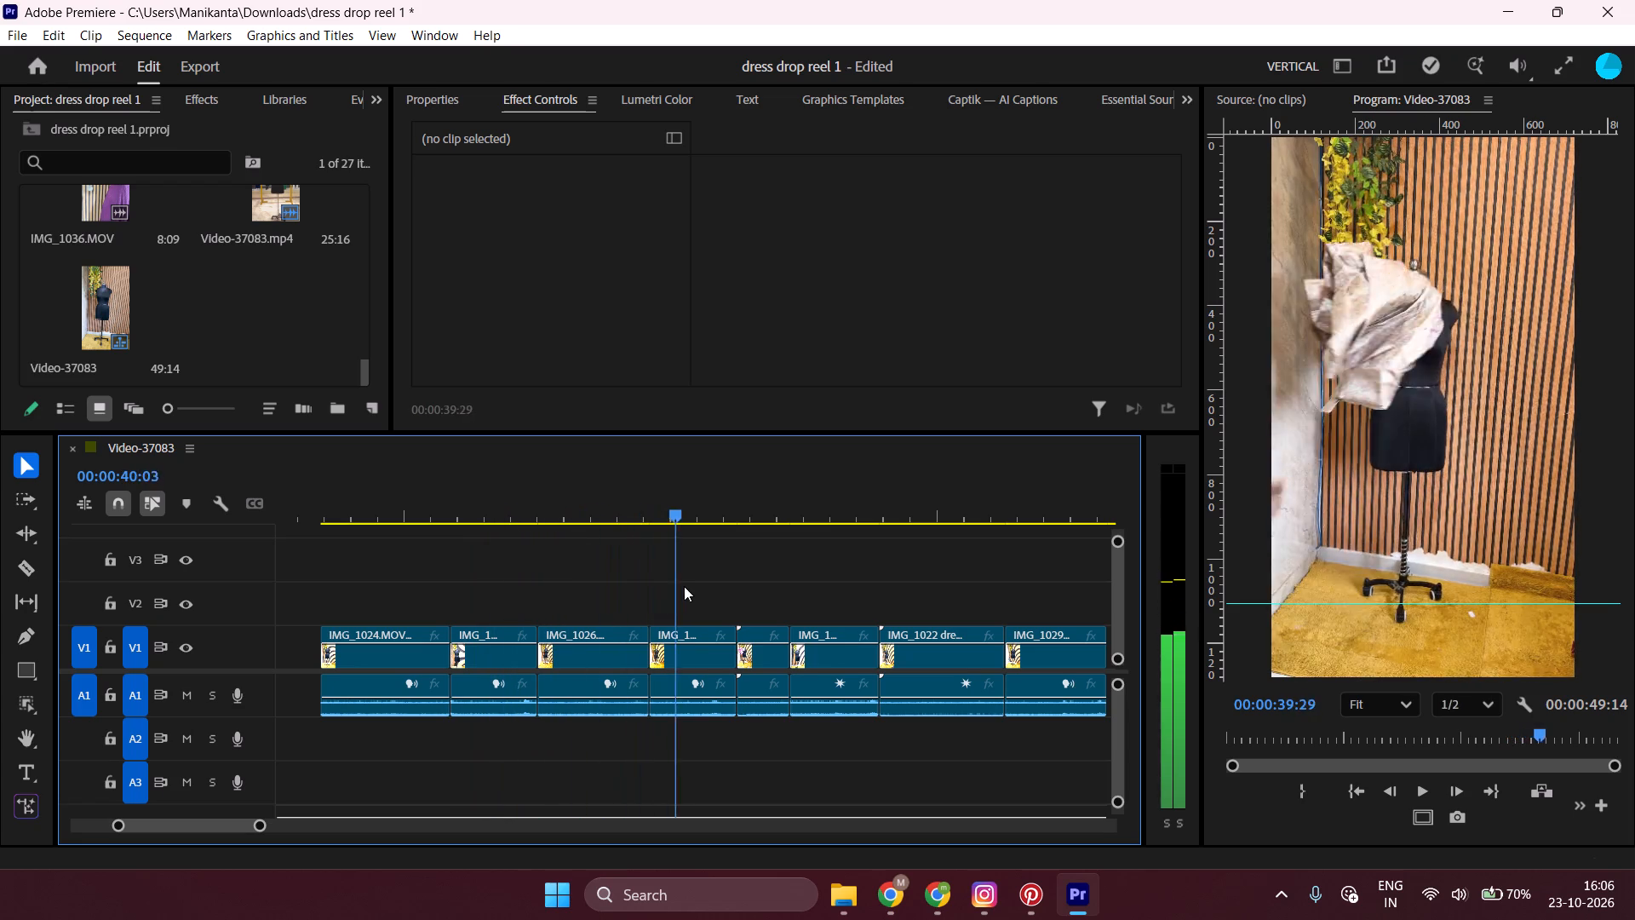
left_click_drag(684, 586, 807, 648)
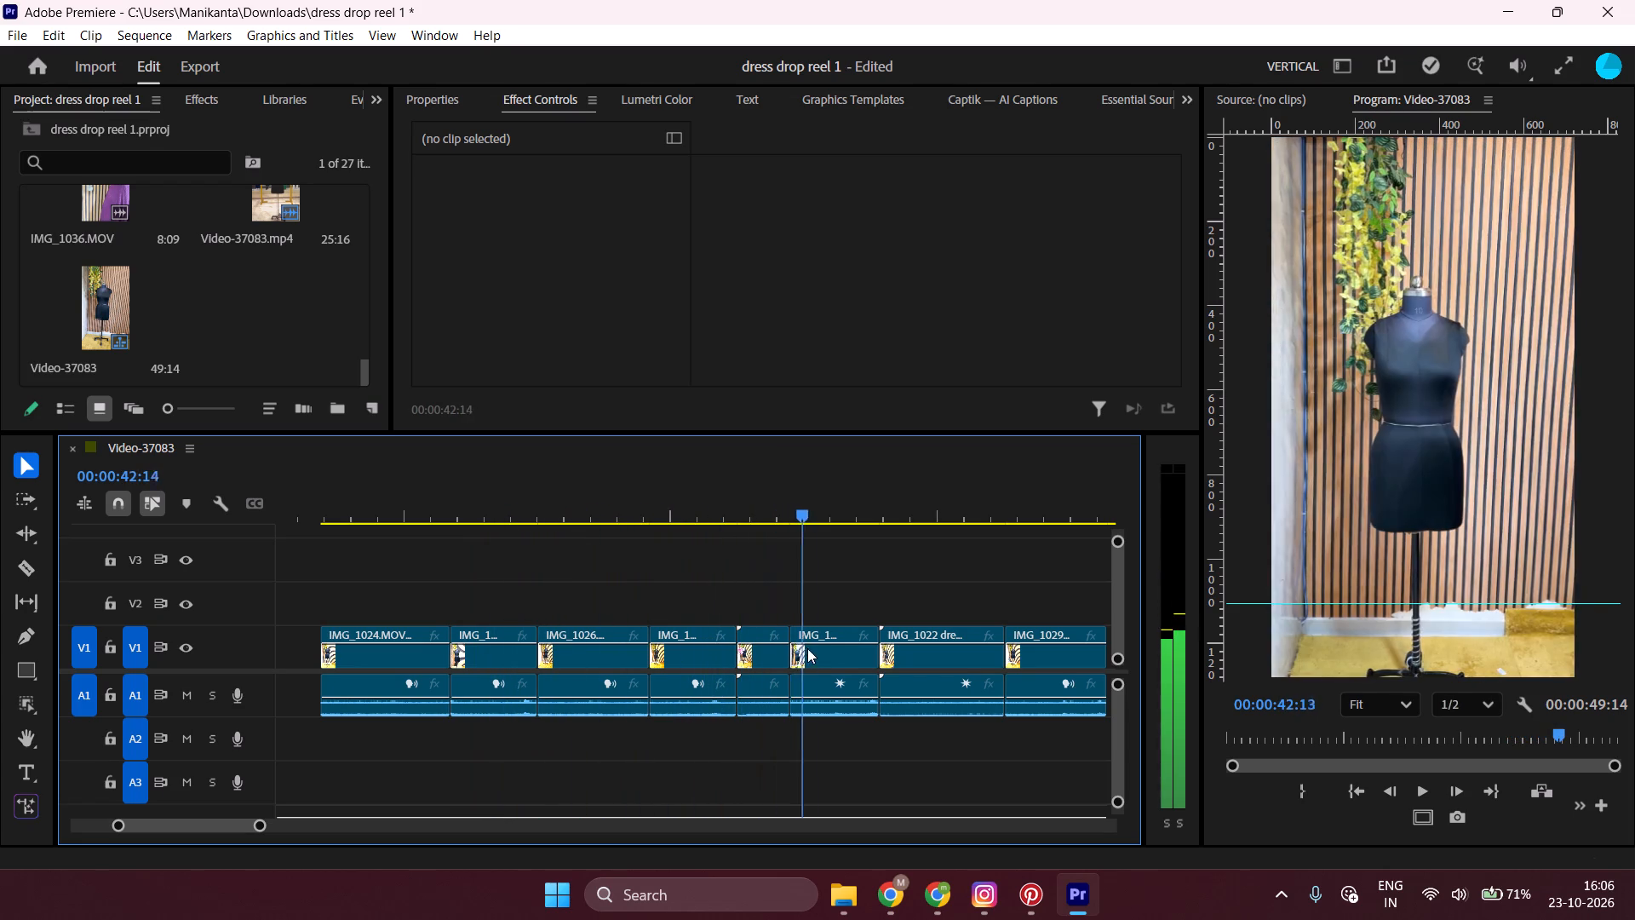
left_click_drag(807, 648, 839, 660)
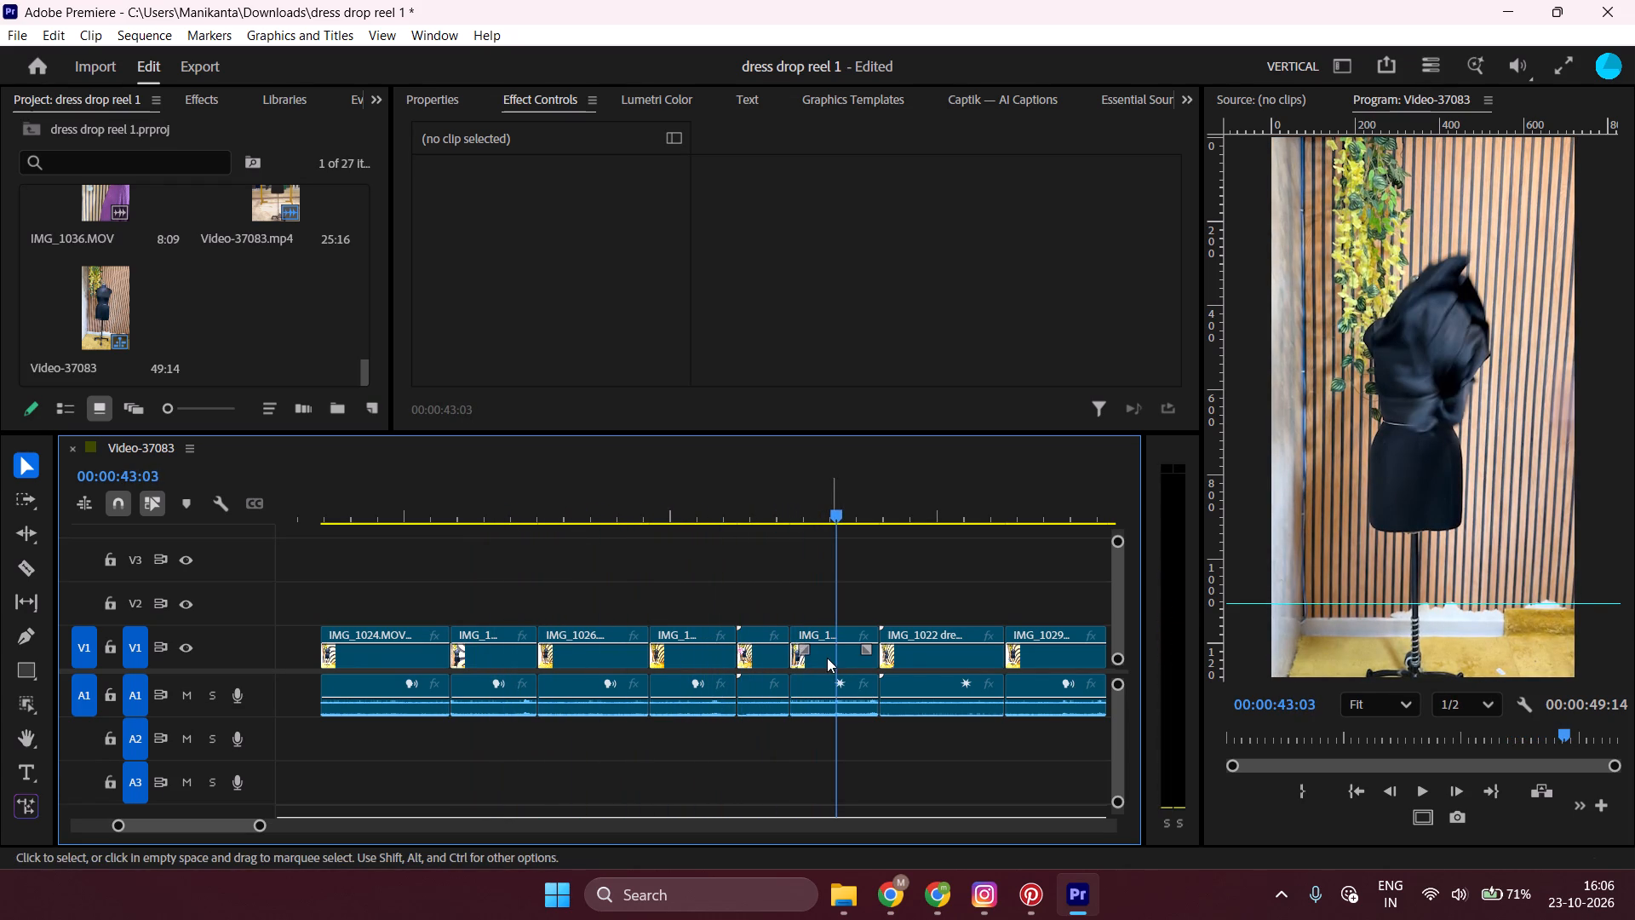
left_click(827, 658)
key("Delete")
left_click(809, 640)
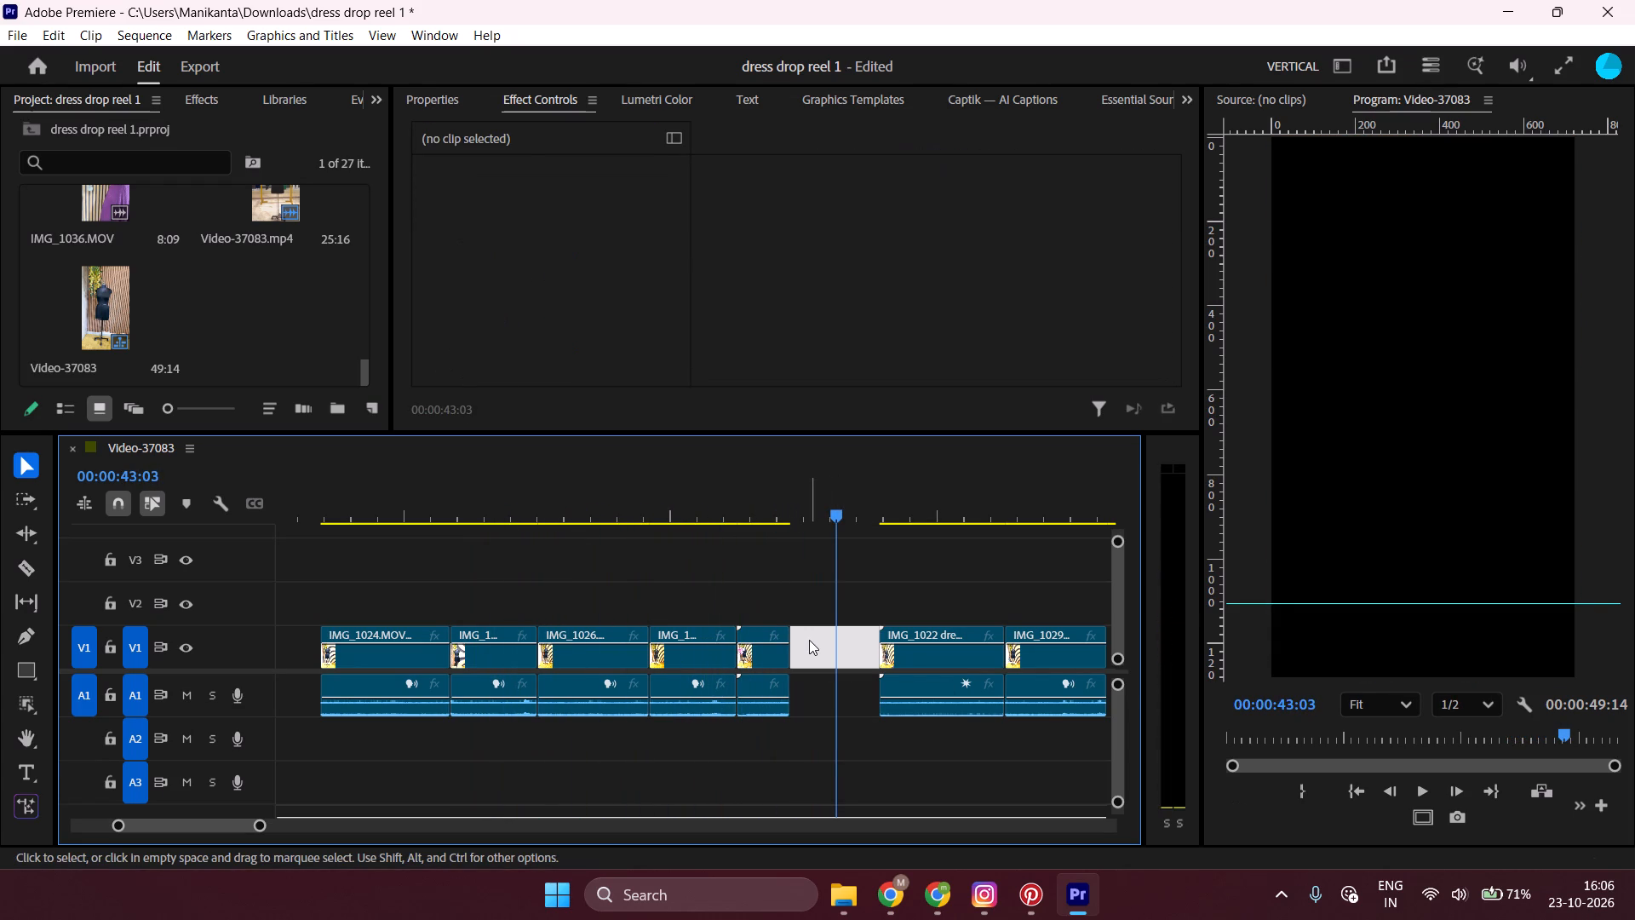
key("BackSpace")
Scrub through the cut from IMG_1024 to the start of IMG_1029, checking each garment drop.
left_click_drag(820, 508, 526, 544)
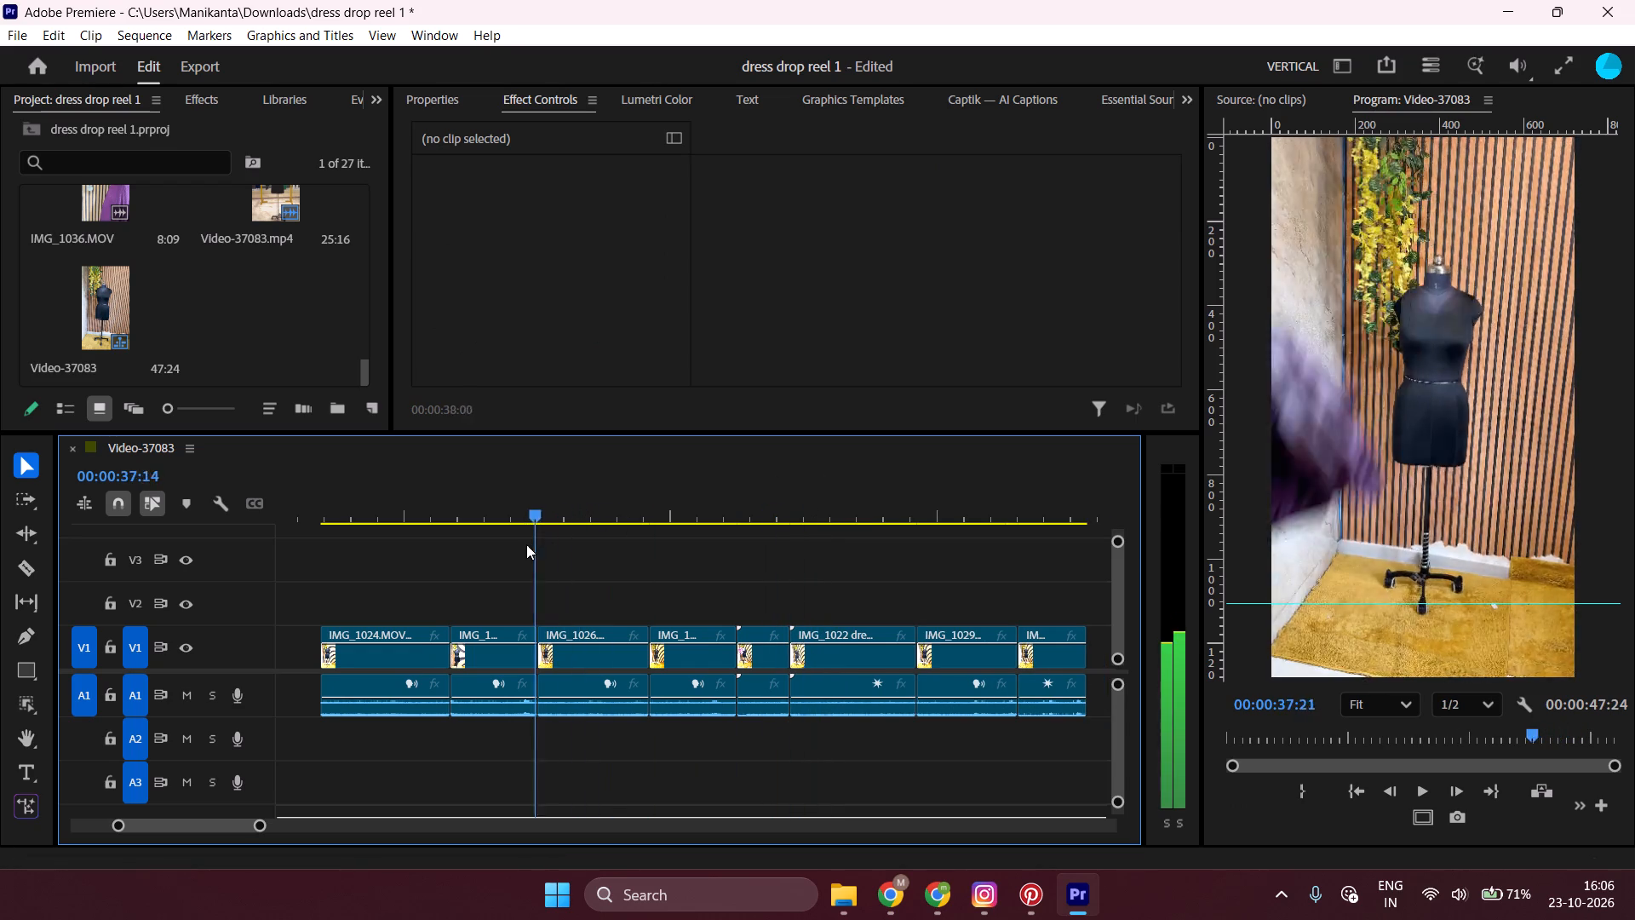
left_click_drag(526, 544, 413, 565)
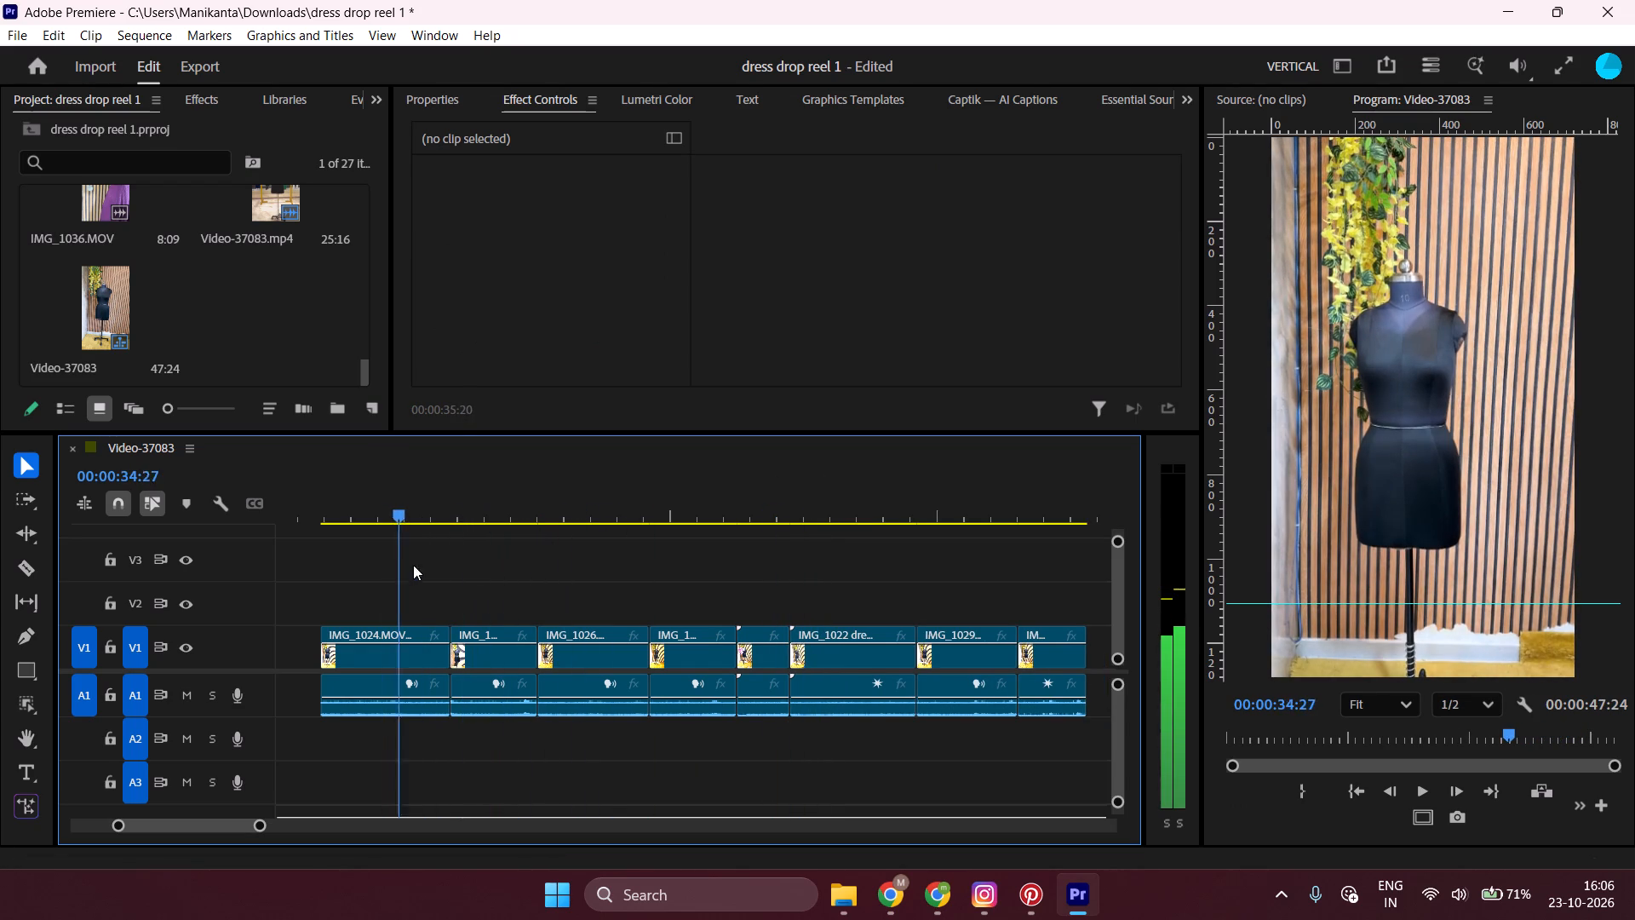
left_click_drag(413, 565, 600, 638)
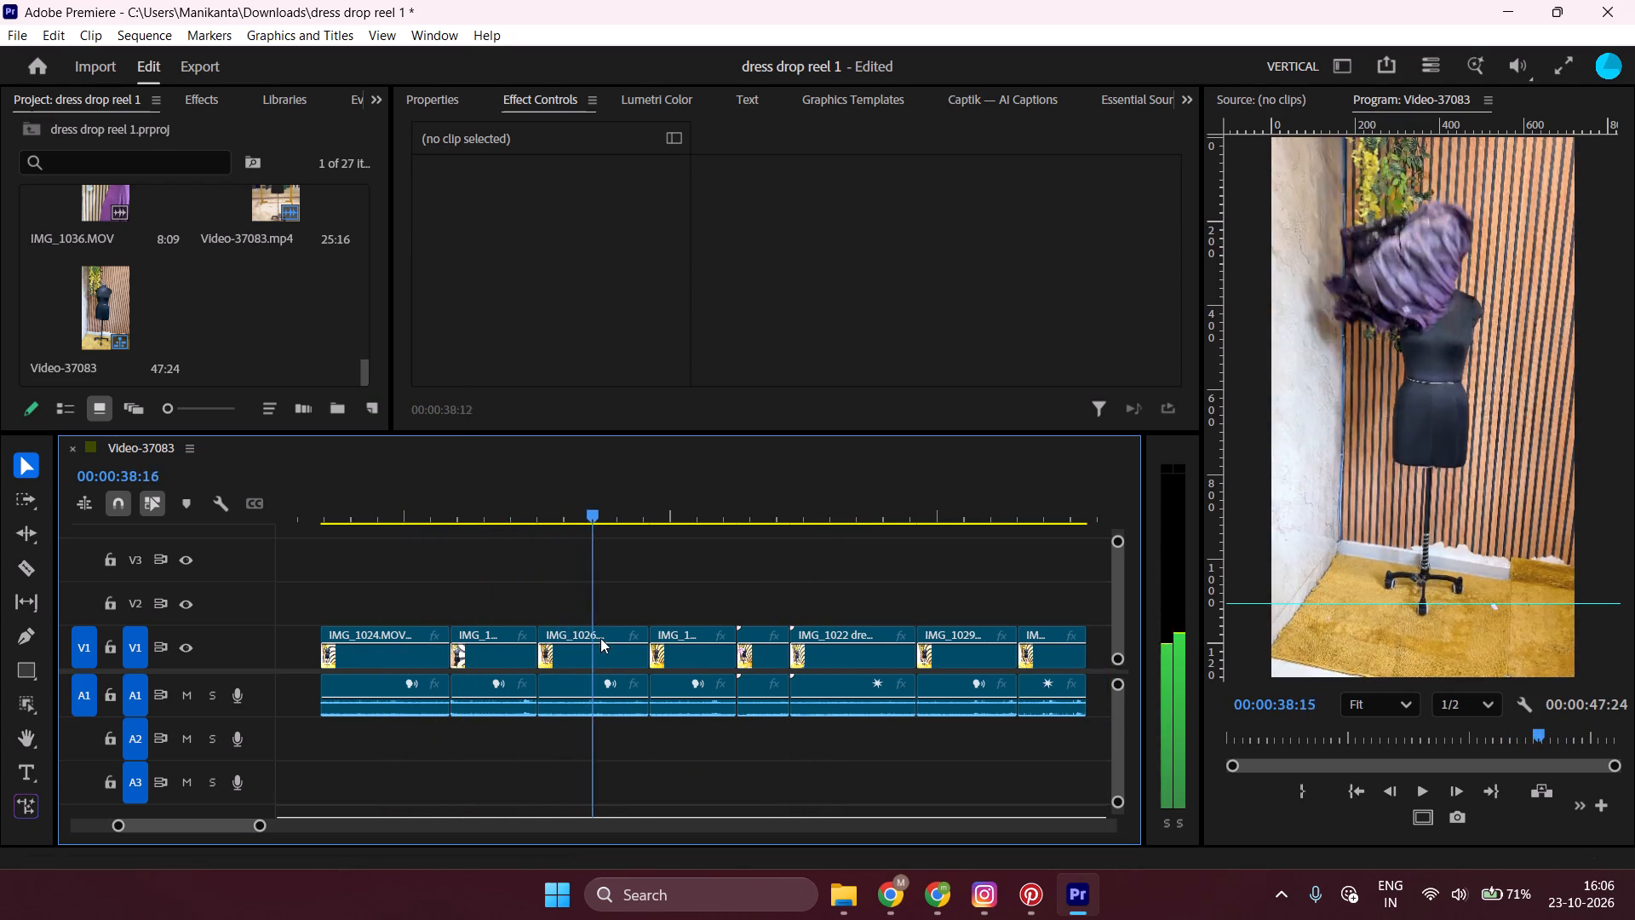
left_click_drag(600, 638, 758, 715)
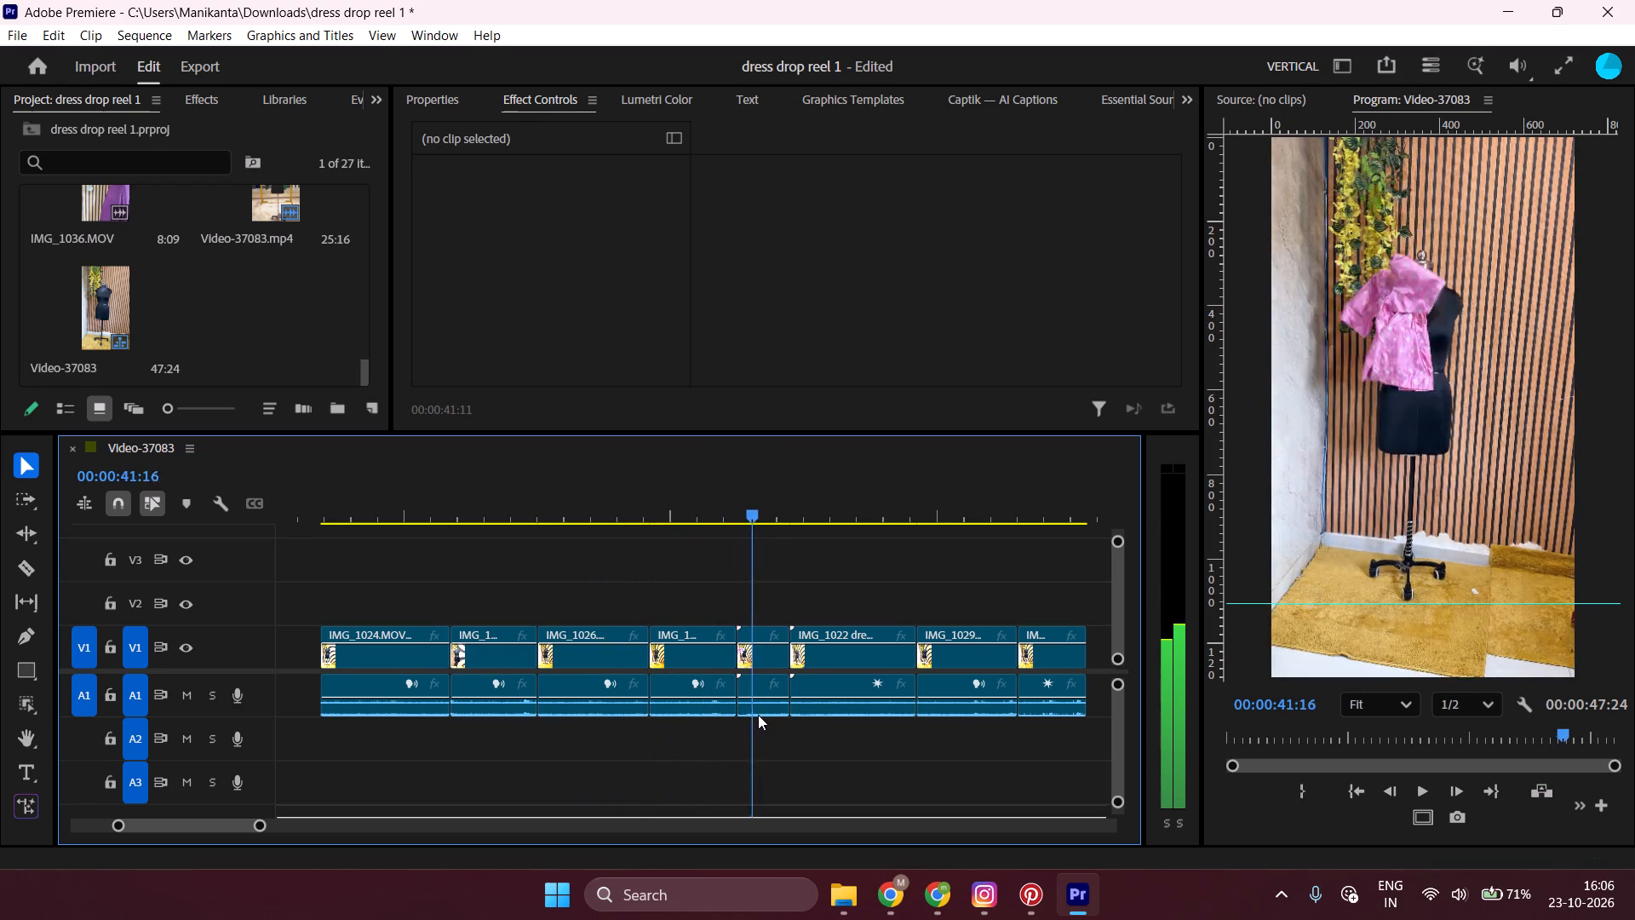
left_click_drag(758, 715, 869, 770)
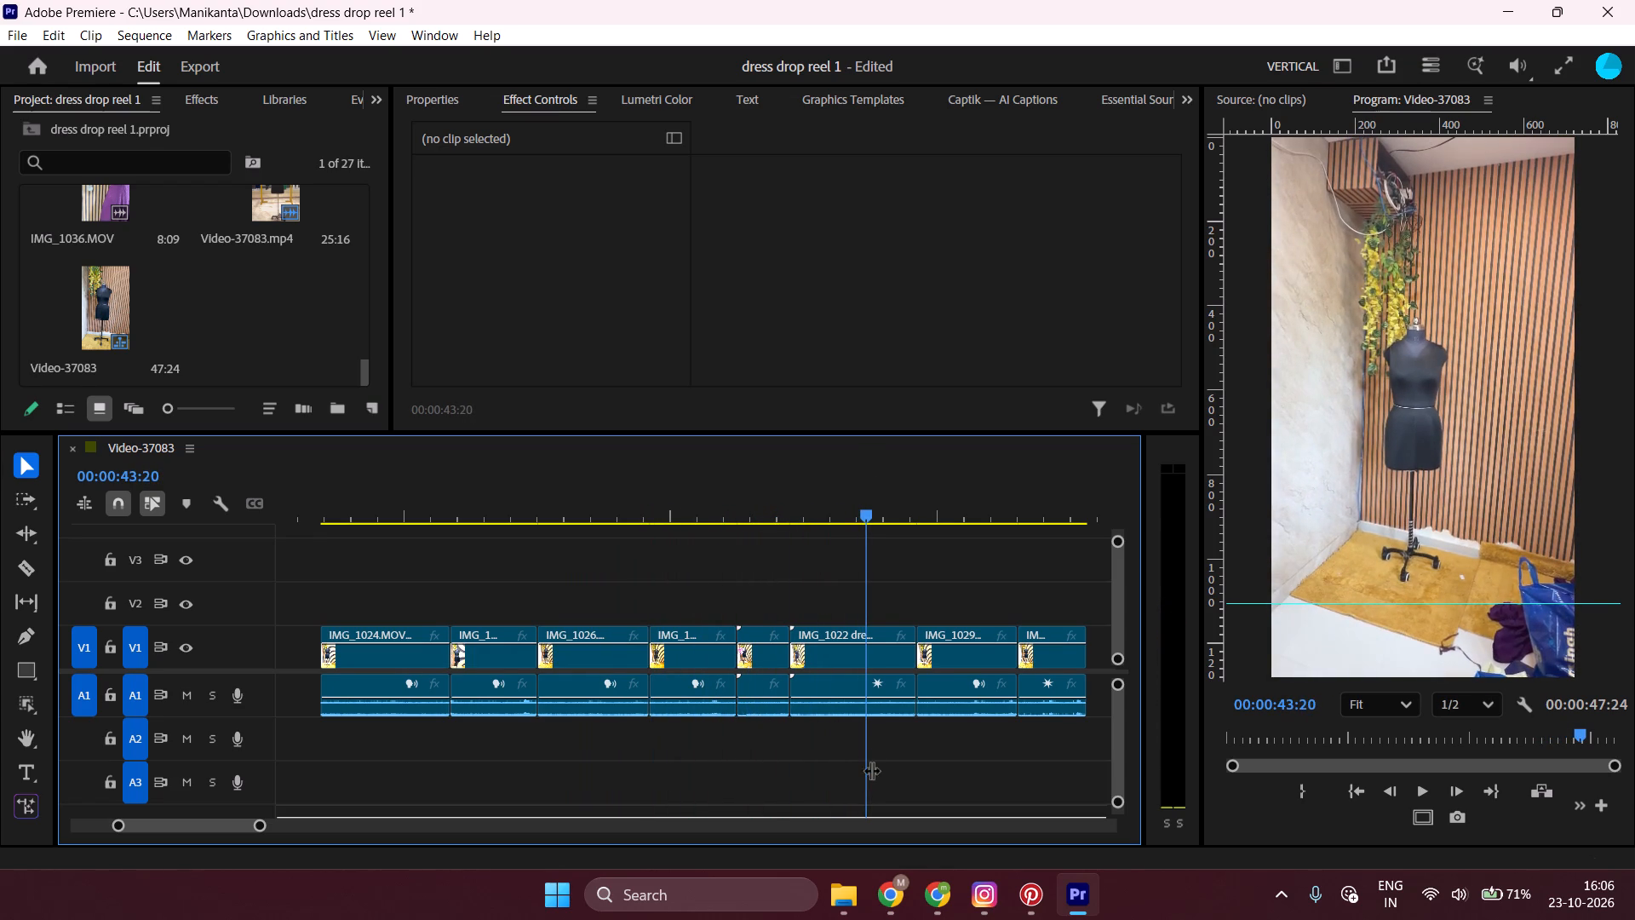
left_click(863, 635)
left_click_drag(851, 648, 982, 557)
left_click(966, 479)
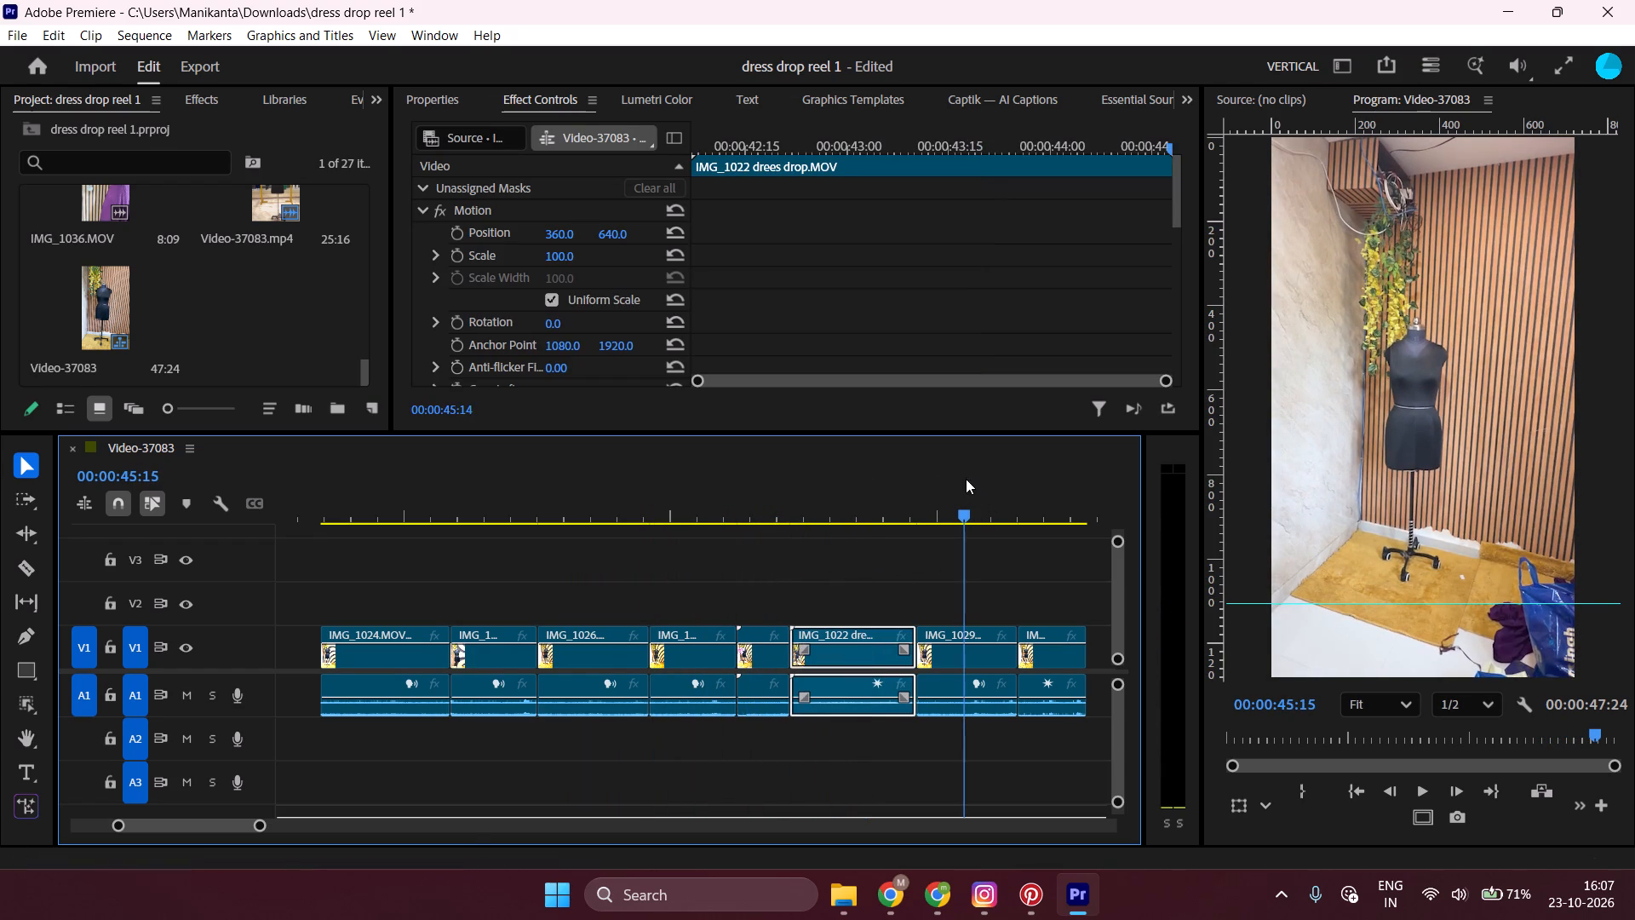
Compare the drops in IMG_1029 and the last clip, delete IMG_1029 and close the gap it leaves.
left_click_drag(958, 507, 984, 523)
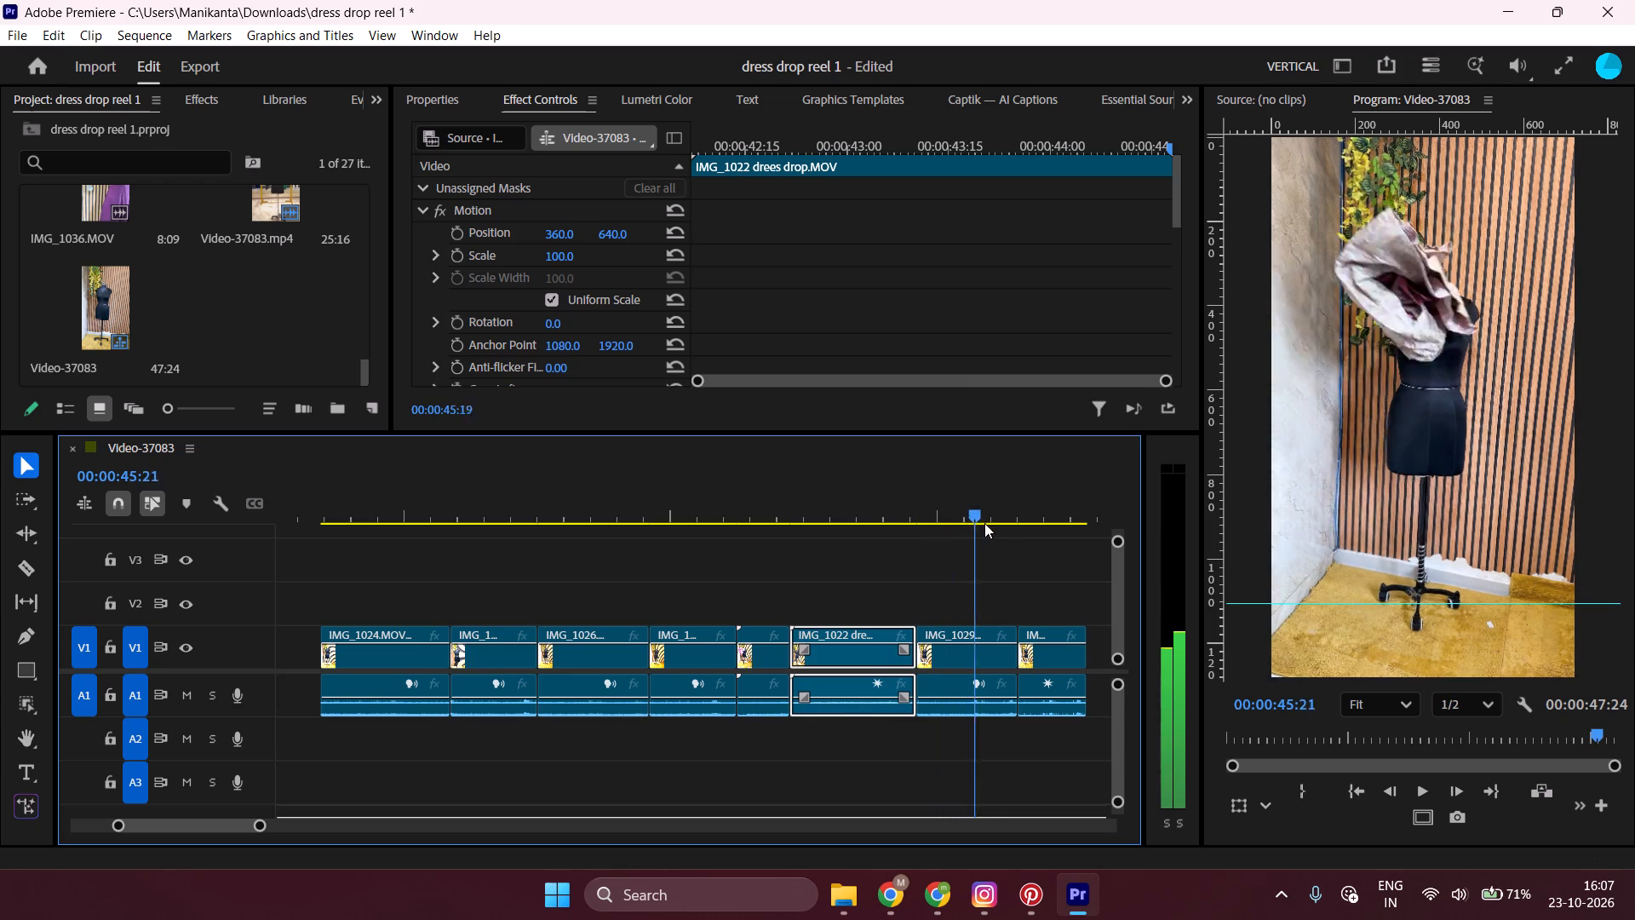
left_click_drag(984, 523, 1022, 535)
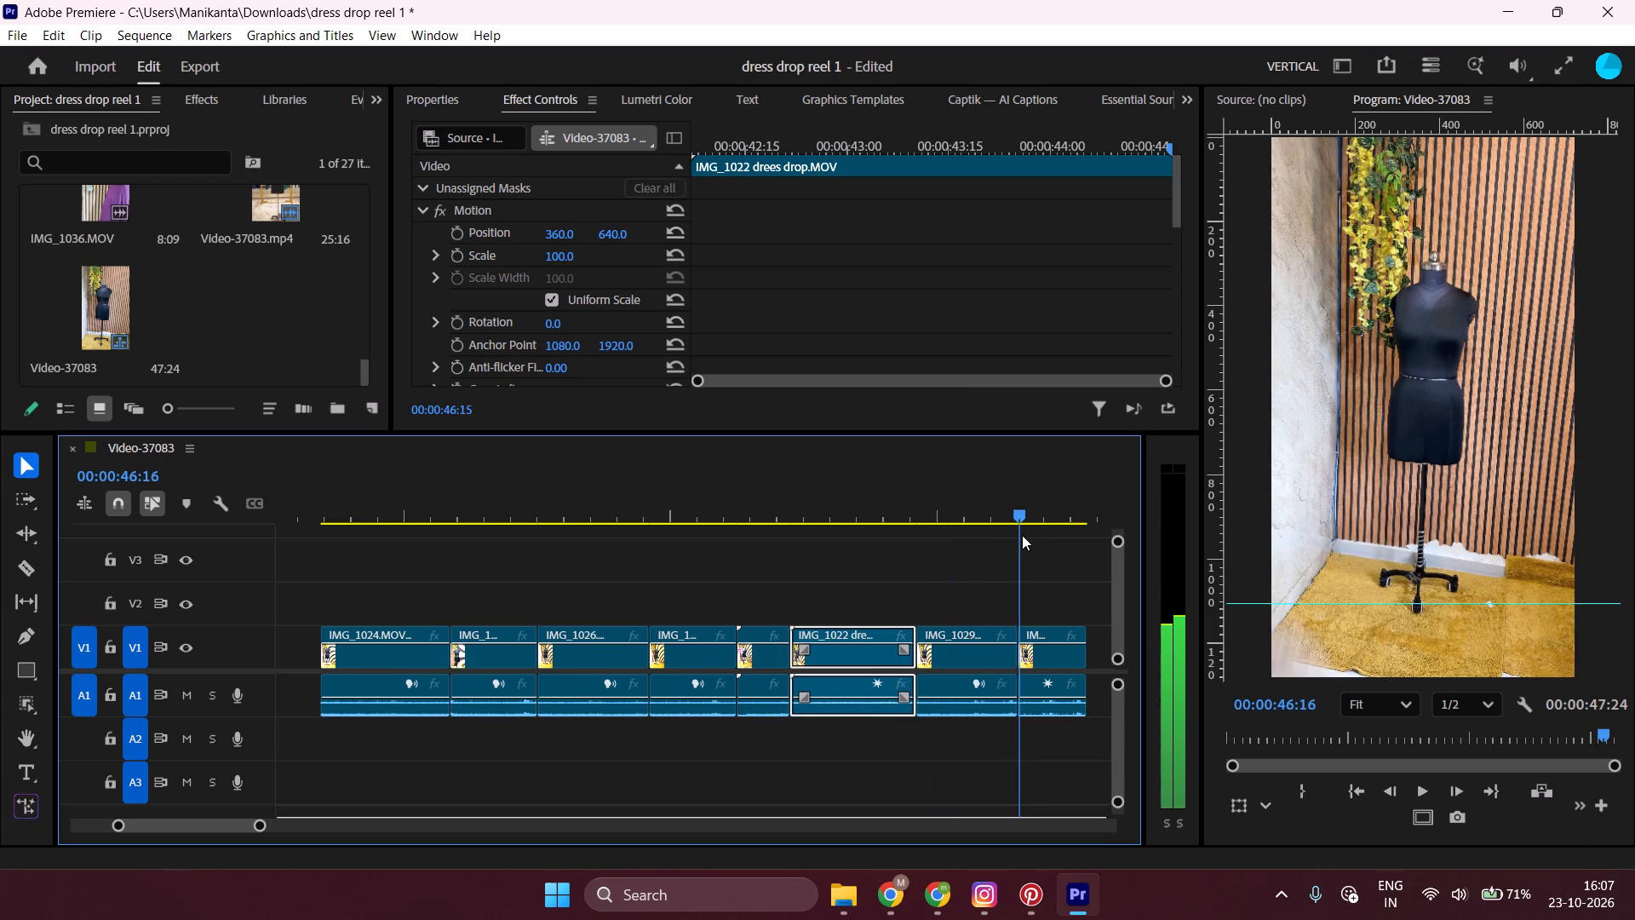
left_click_drag(1022, 535, 995, 549)
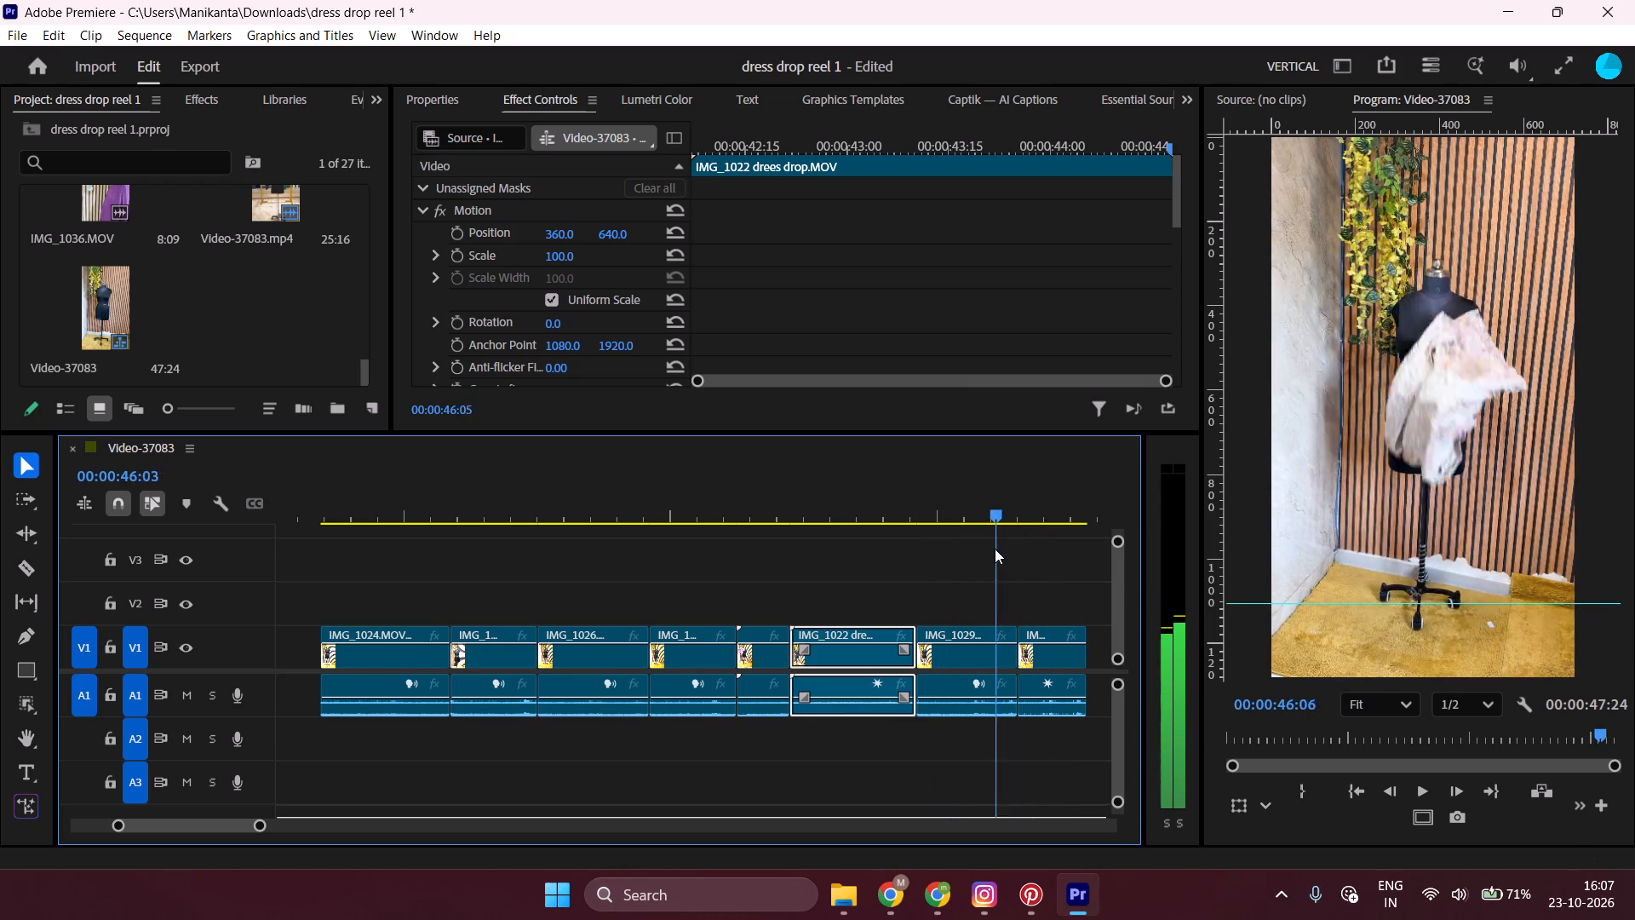
left_click_drag(995, 549, 1006, 559)
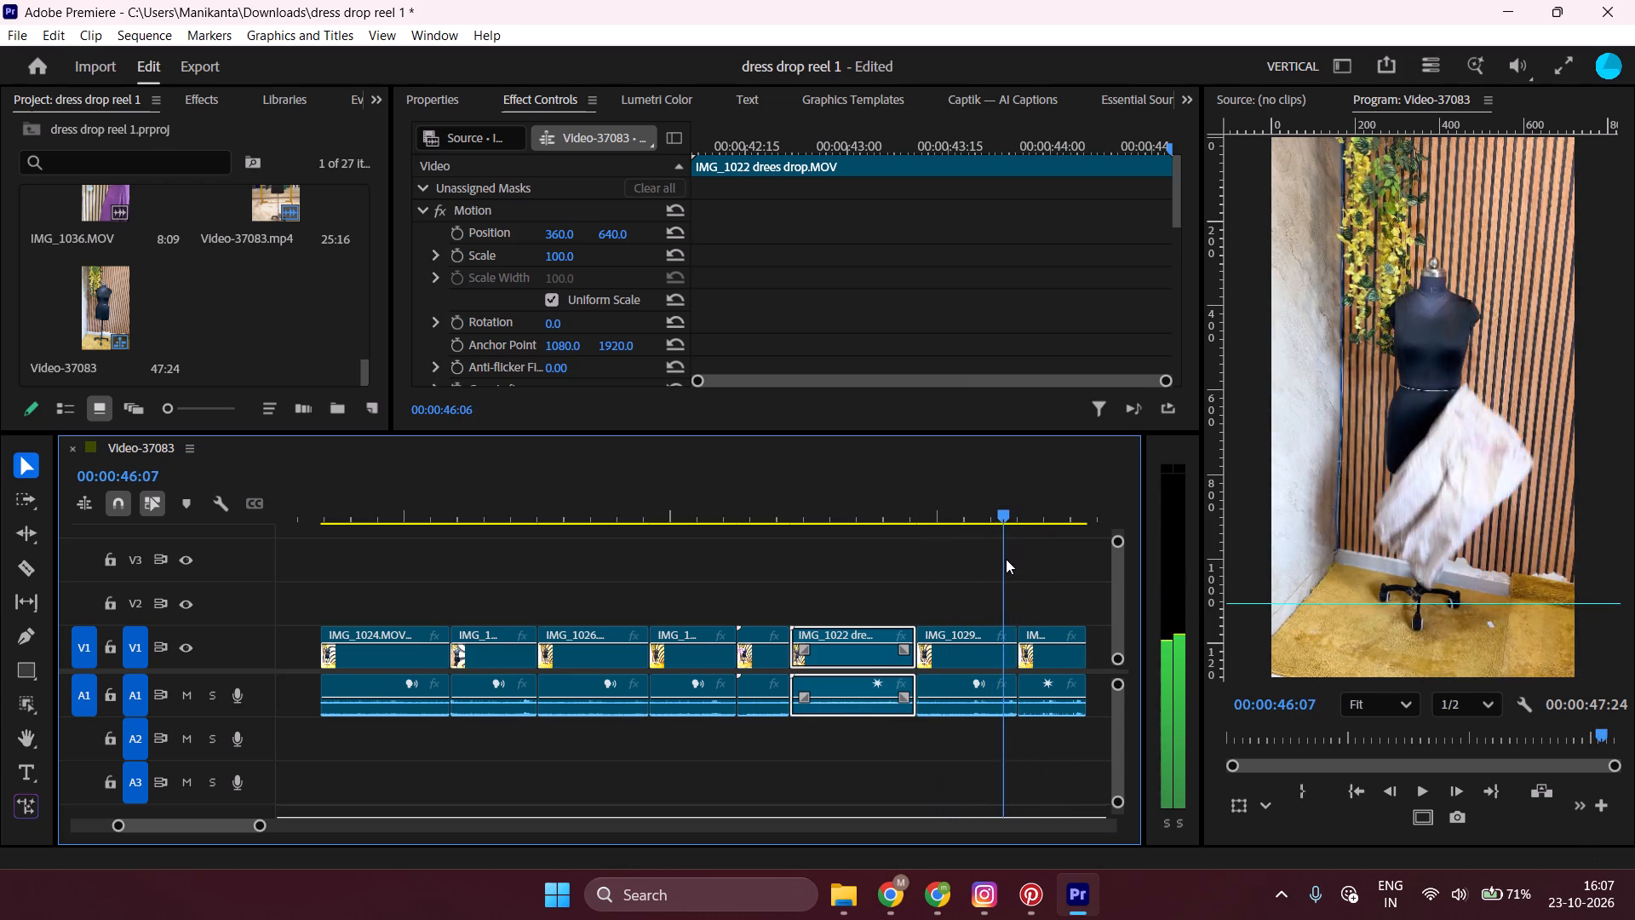
left_click_drag(1006, 559, 1032, 566)
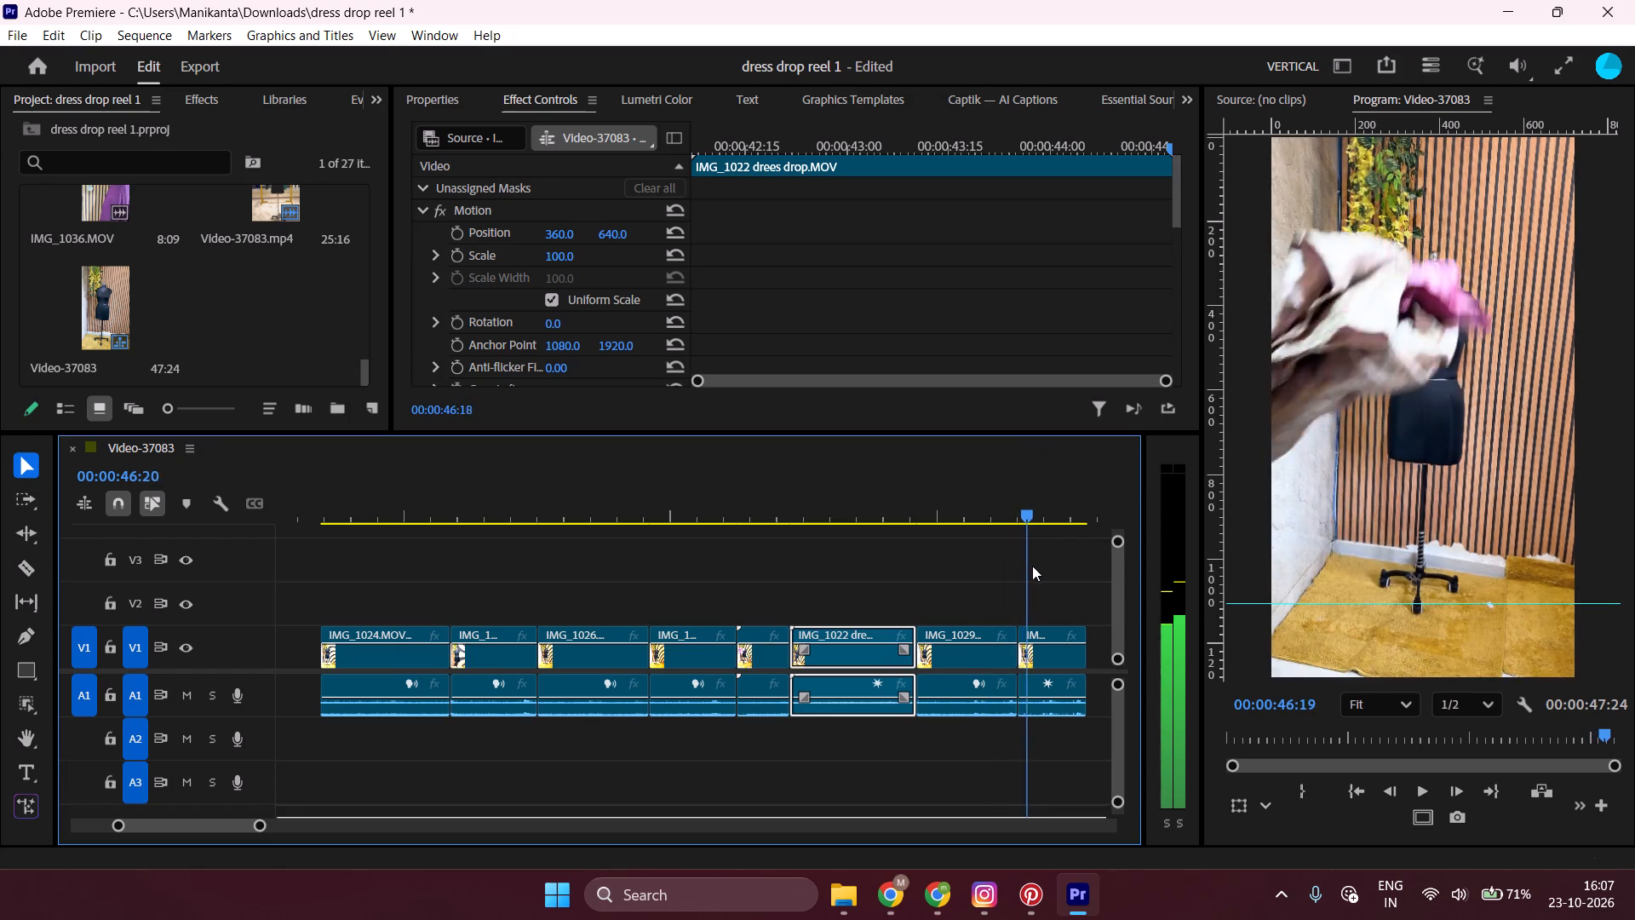
left_click_drag(1032, 566, 1043, 568)
left_click(986, 656)
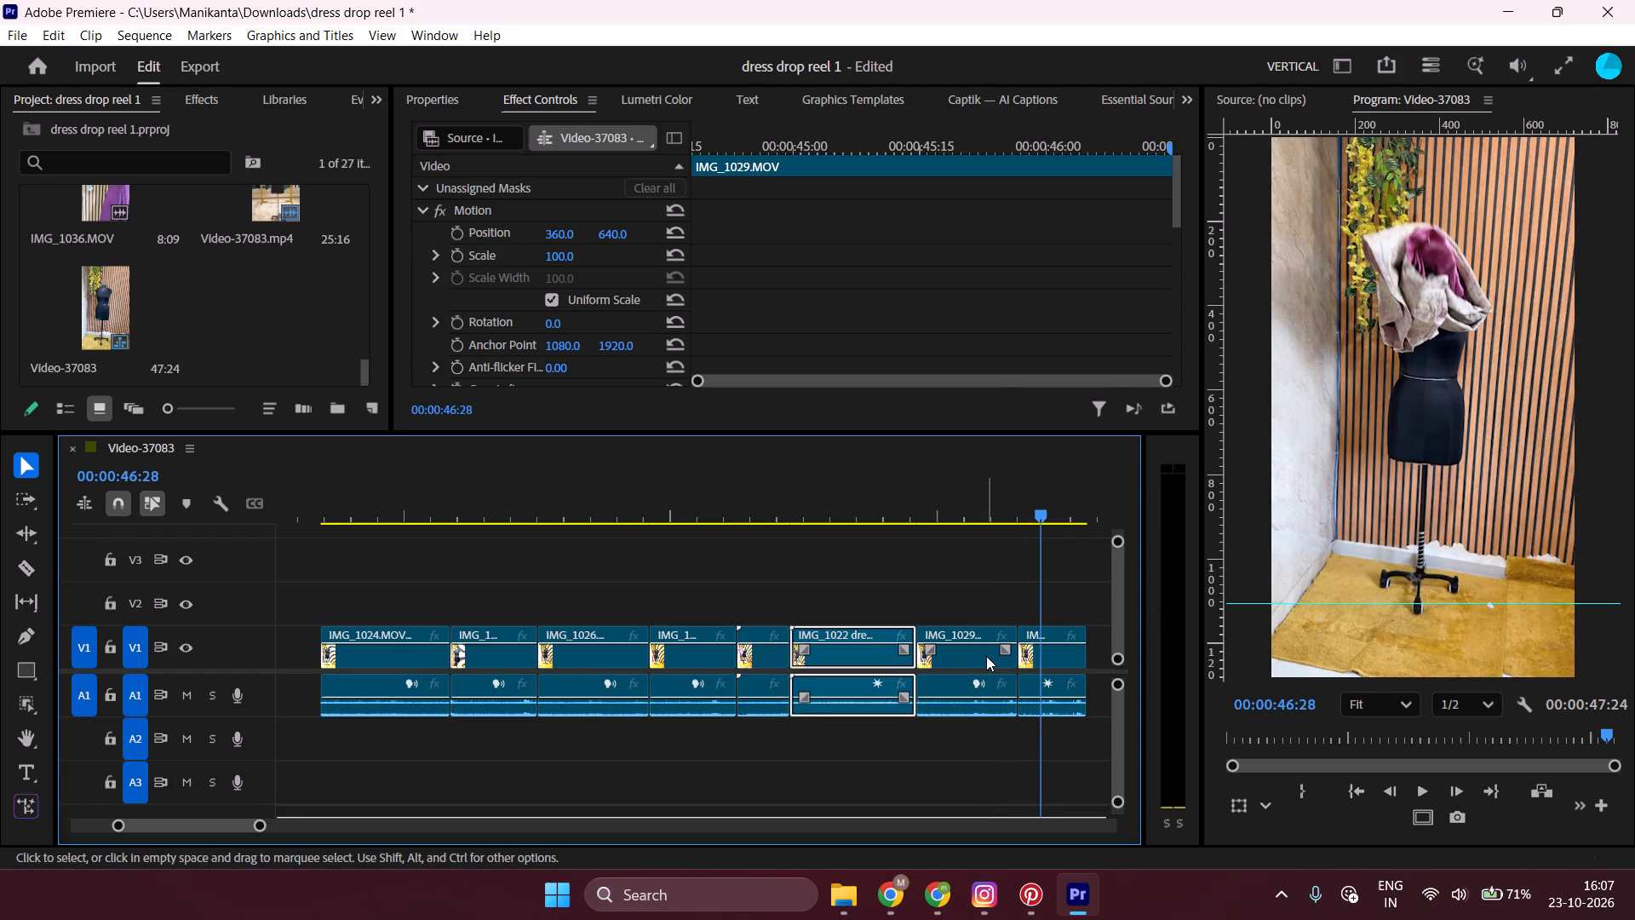
key("Delete")
left_click(972, 647)
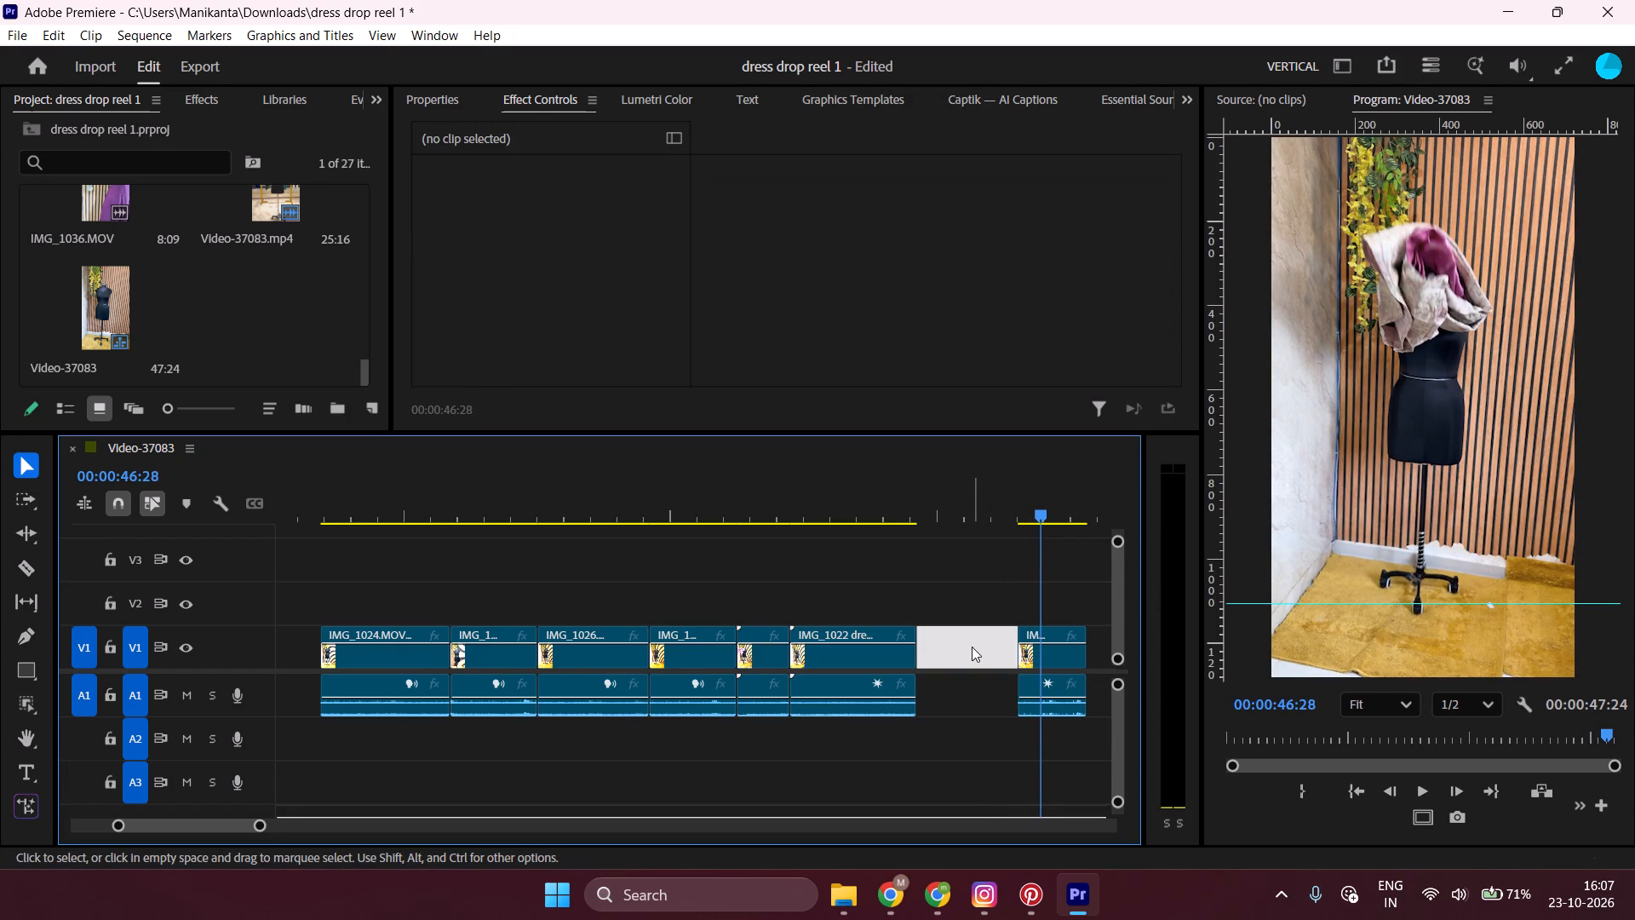
key("BackSpace")
Scrub back over the remaining drops and close the gap between the end of the music and IMG_1024.
left_click_drag(1024, 515, 779, 601)
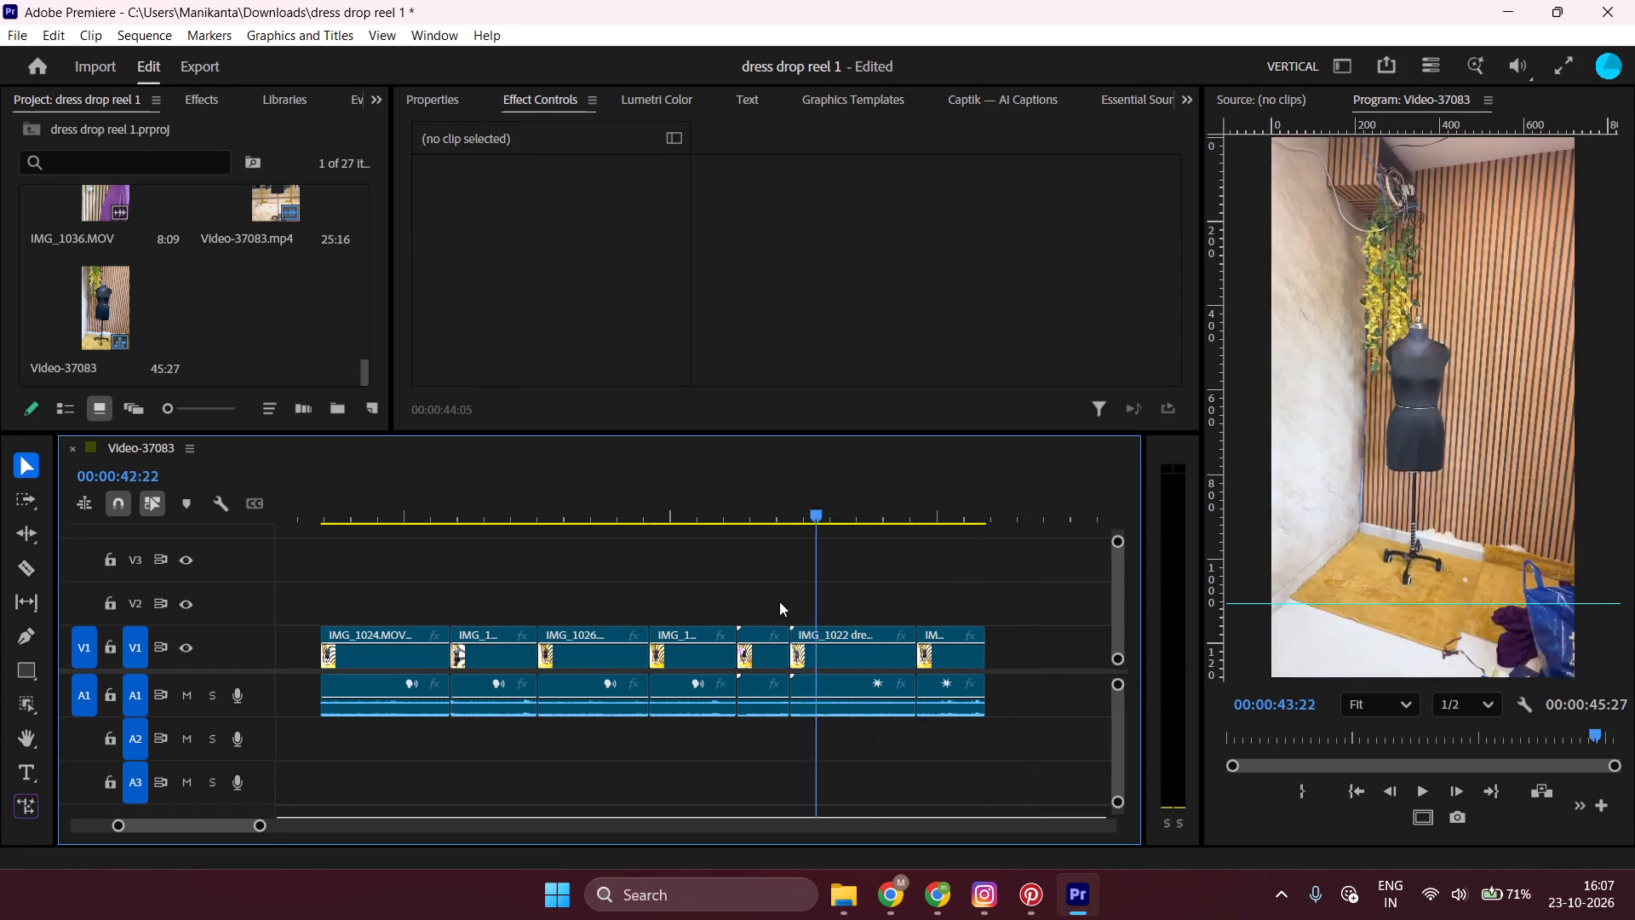
left_click_drag(779, 601, 769, 738)
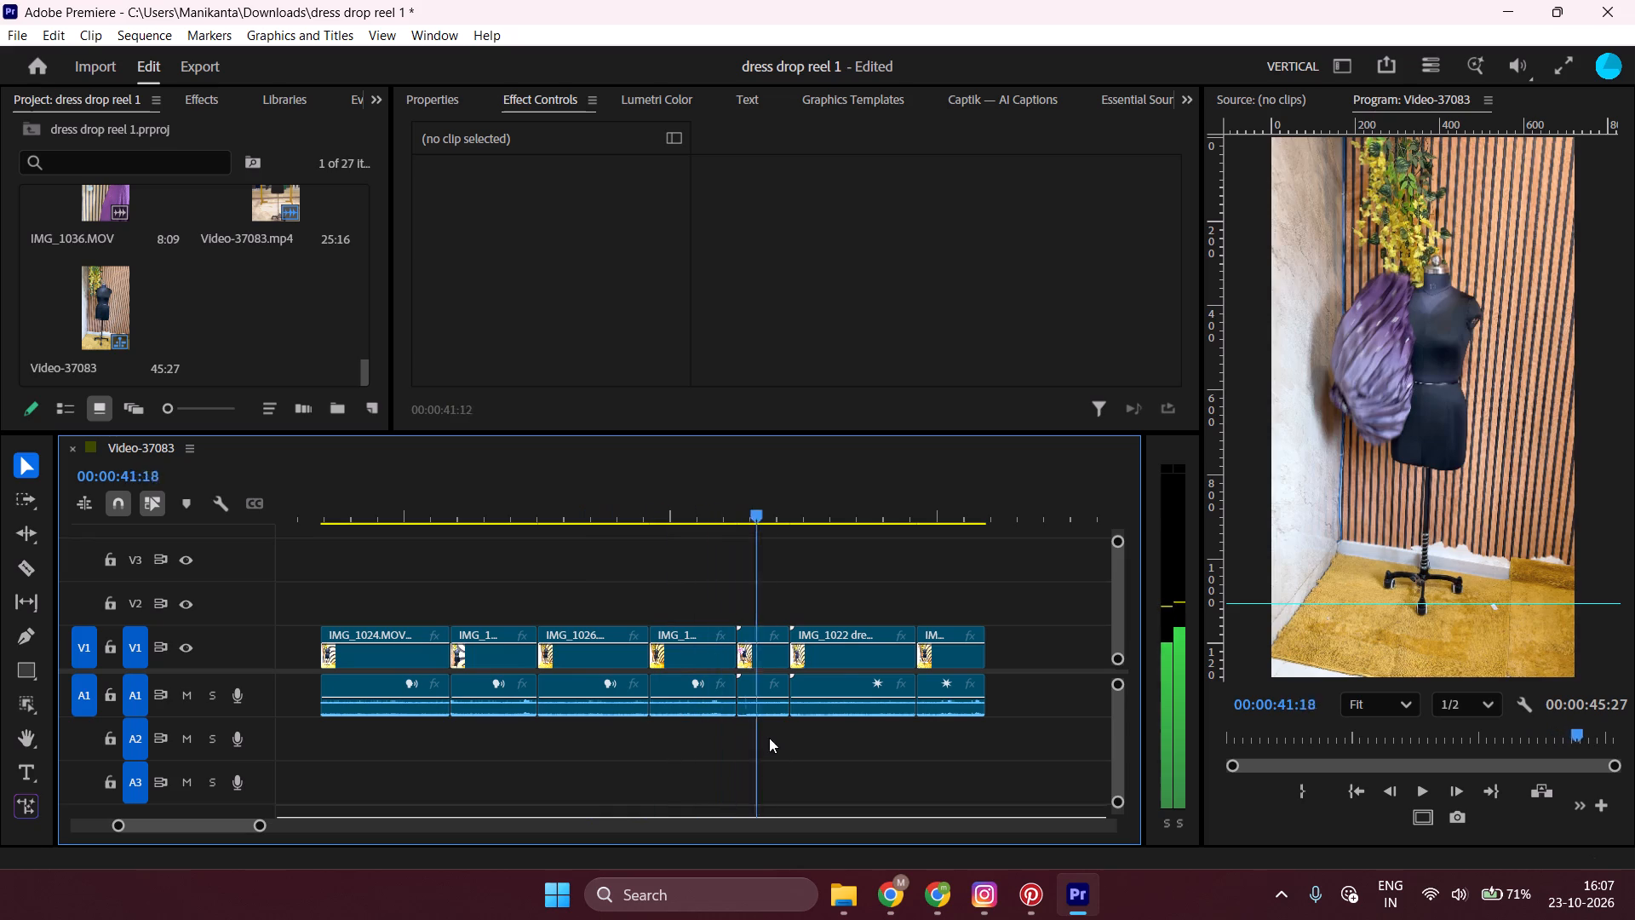
left_click_drag(769, 738, 875, 759)
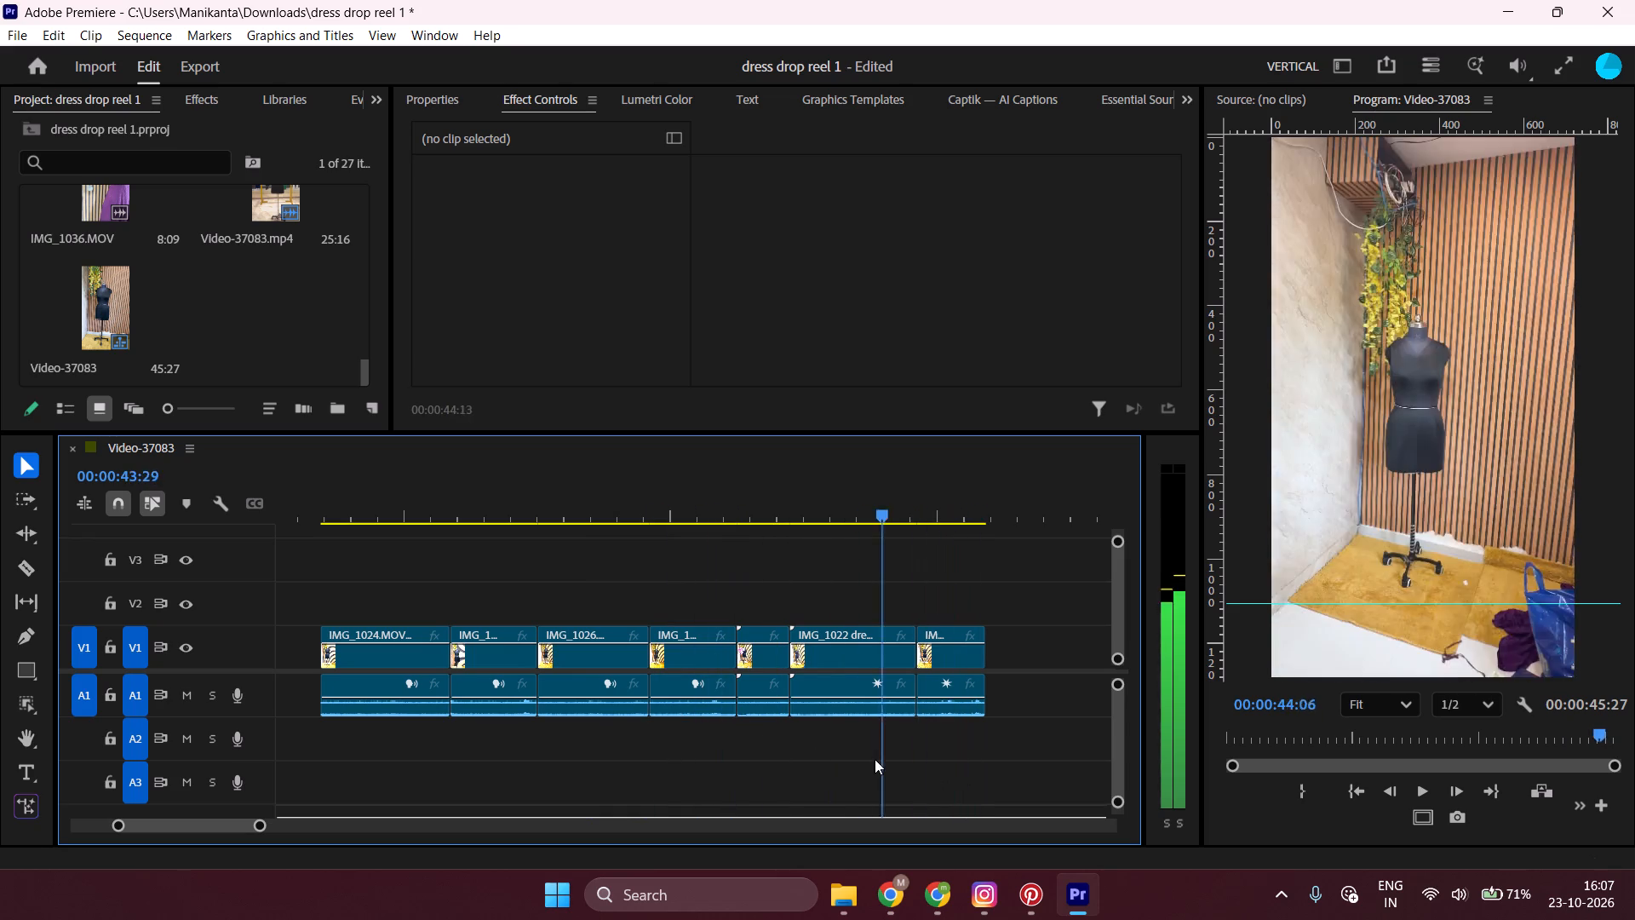
left_click_drag(875, 759, 424, 732)
left_click(292, 640)
key("BackSpace")
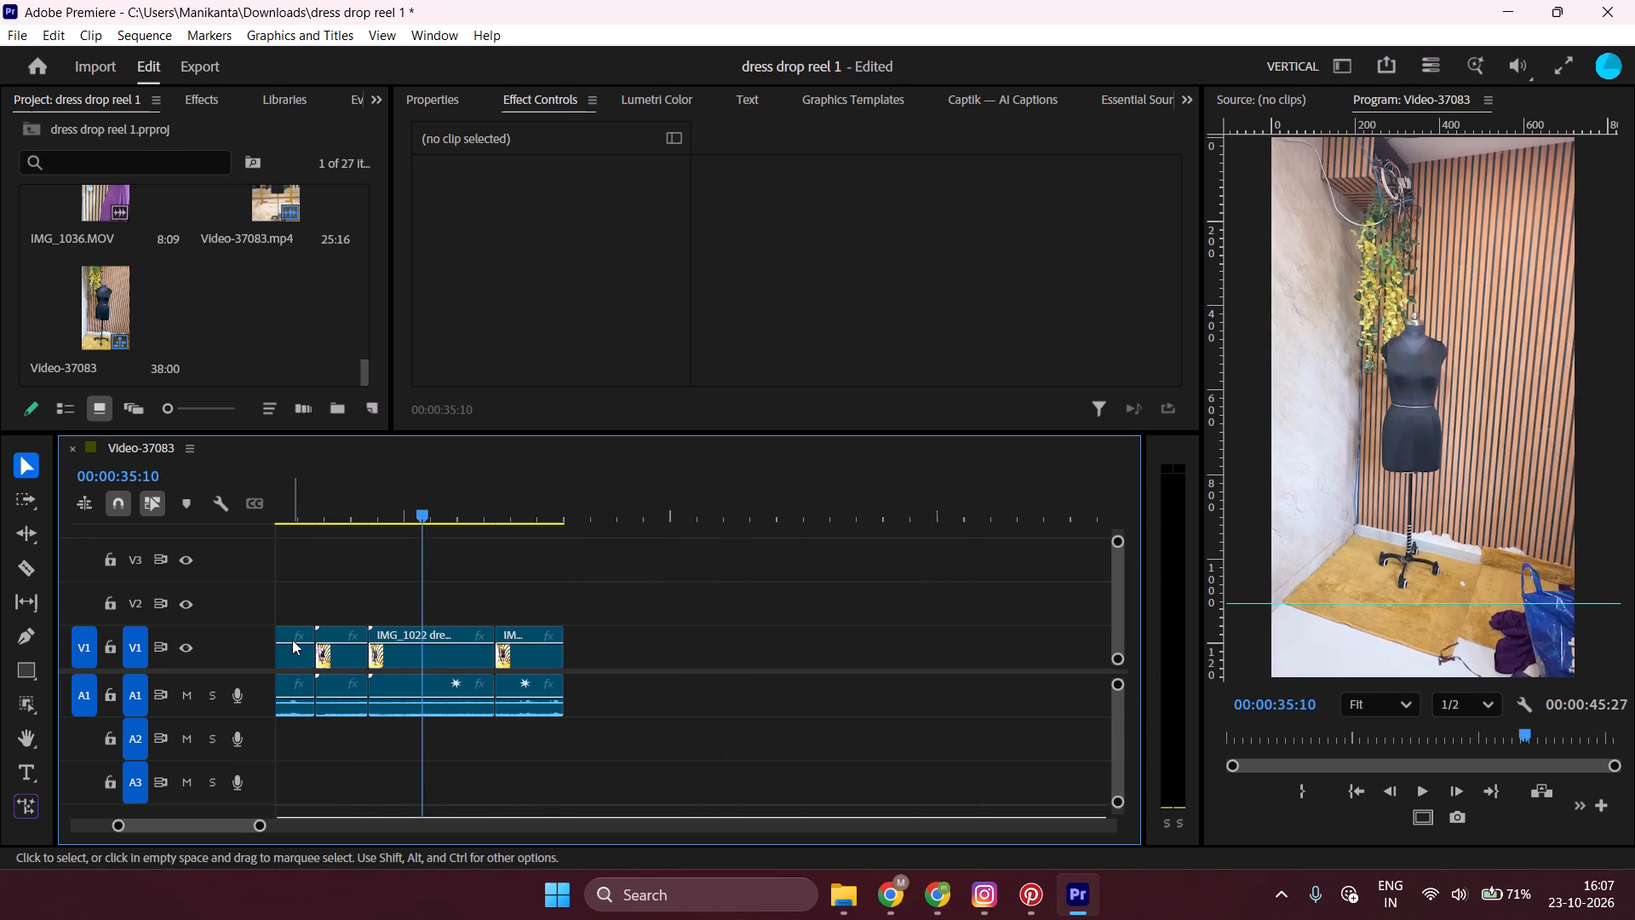
Unlink video and audio for all seven mannequin clips from IMG_1024 to the last one, excluding the music track.
scroll(799, 616, "up", 20)
scroll(799, 616, "up", 1)
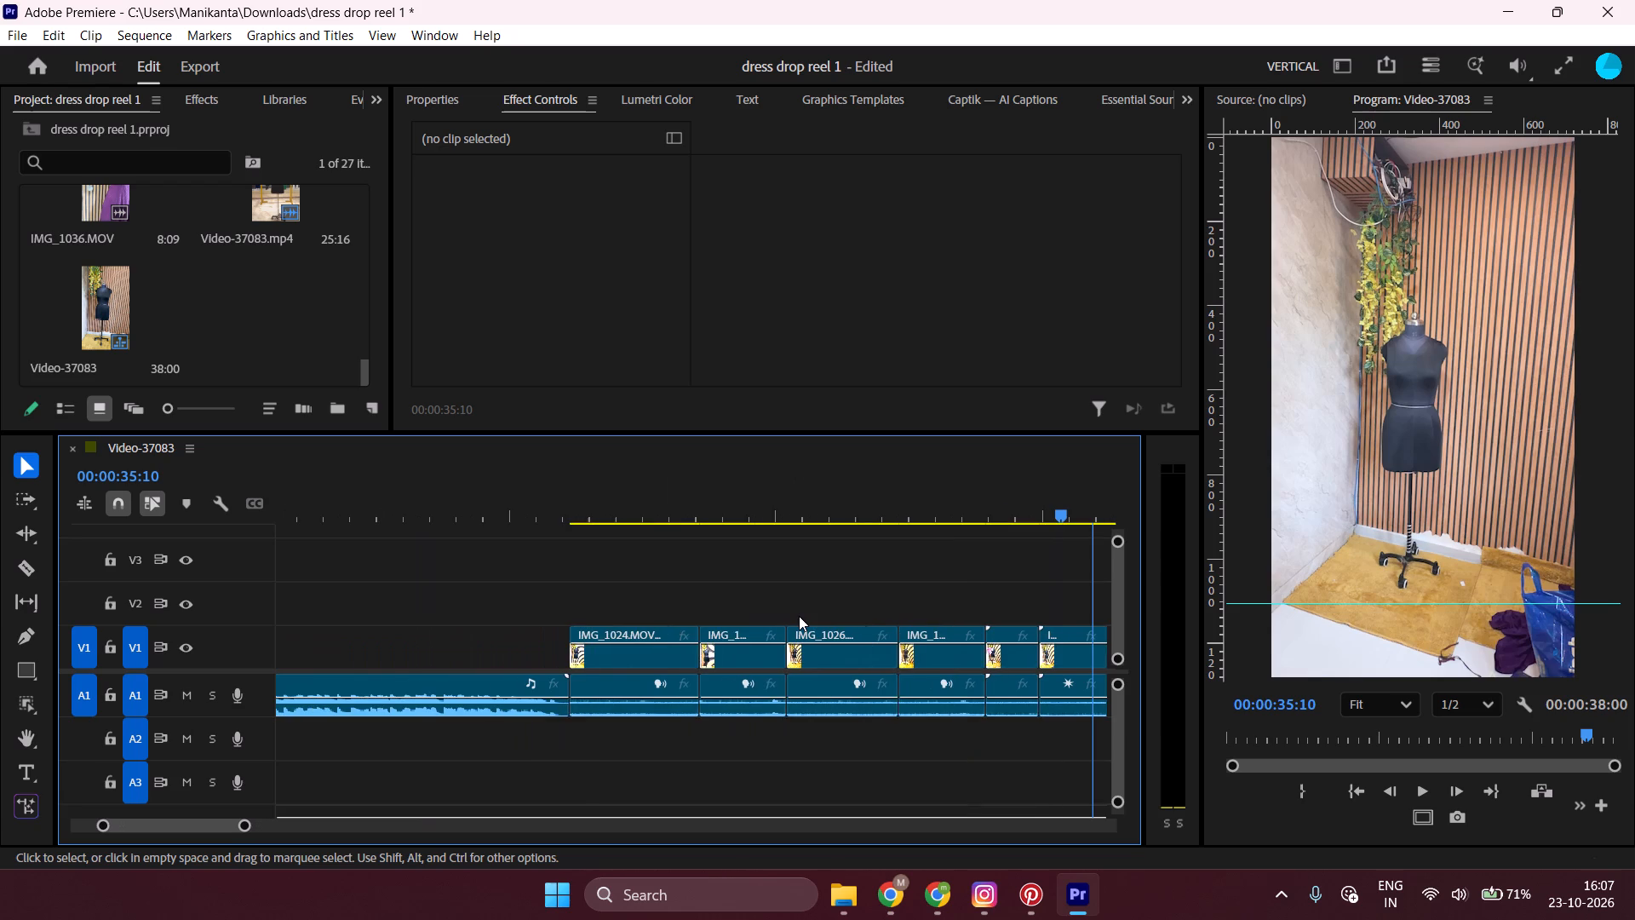
scroll(799, 616, "up", 3)
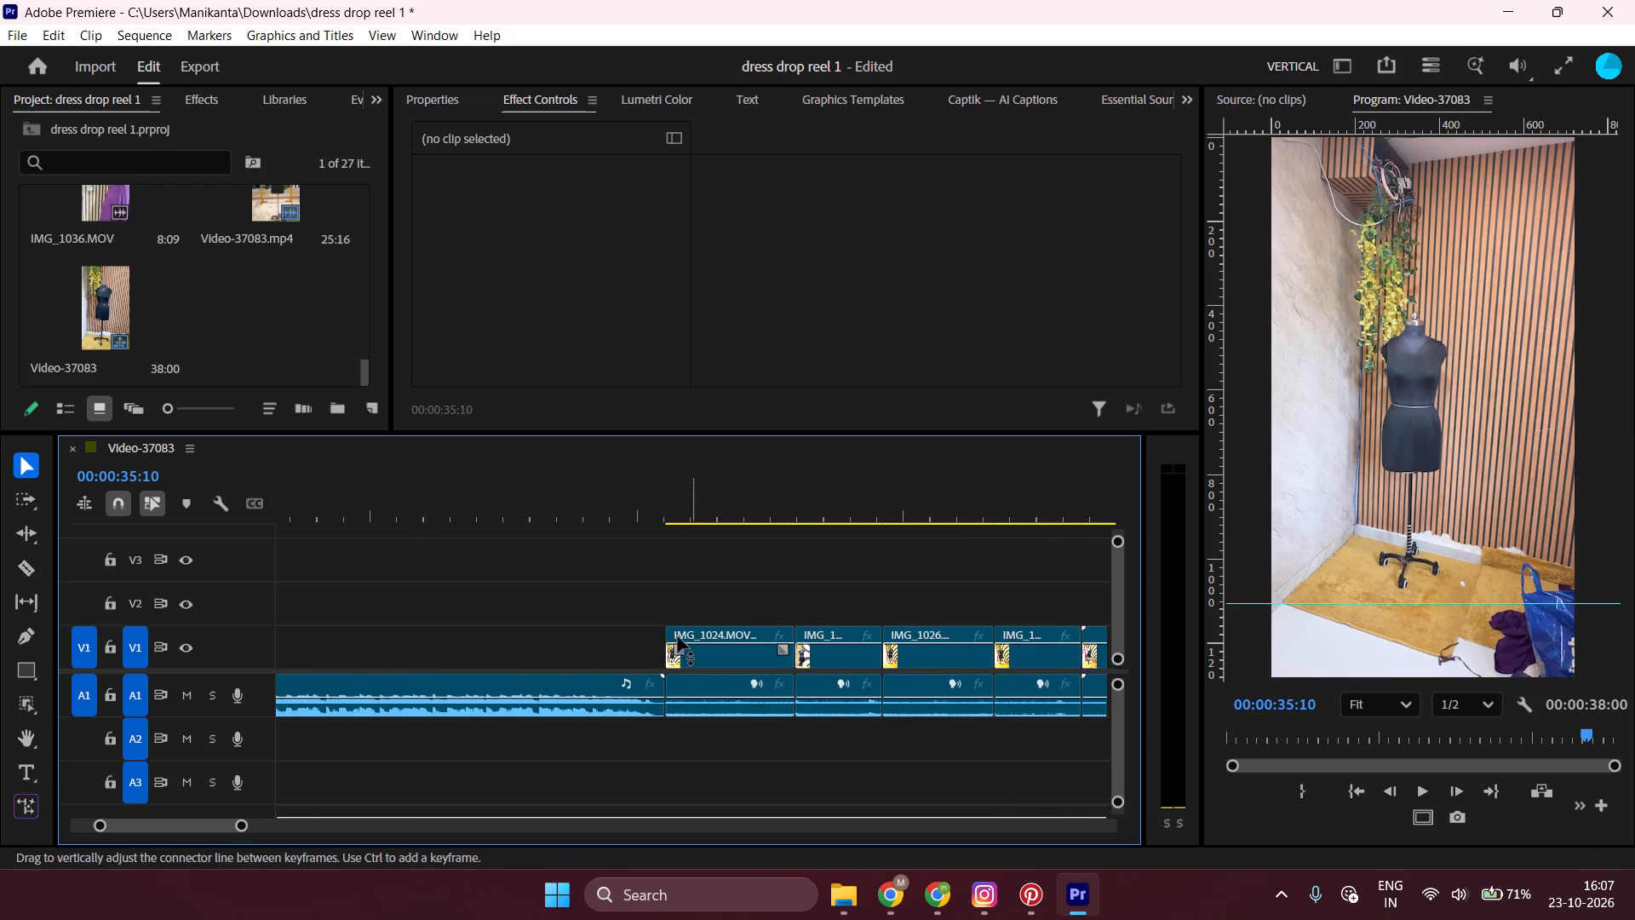
left_click(721, 653)
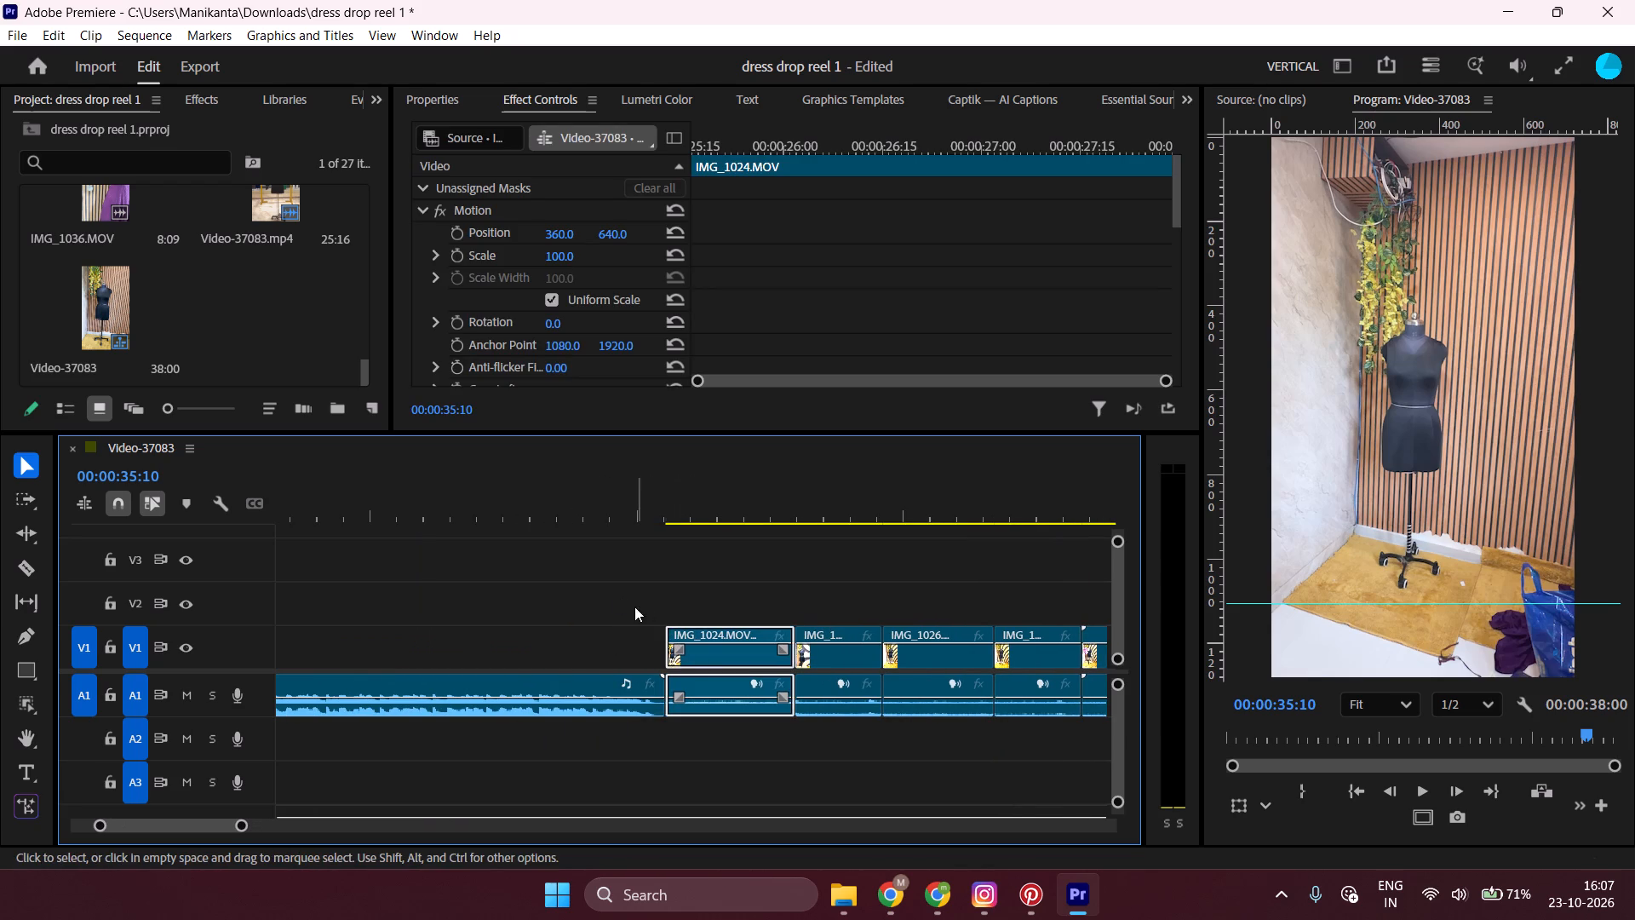
scroll(619, 607, "down", 4)
left_click_drag(491, 556, 1089, 674)
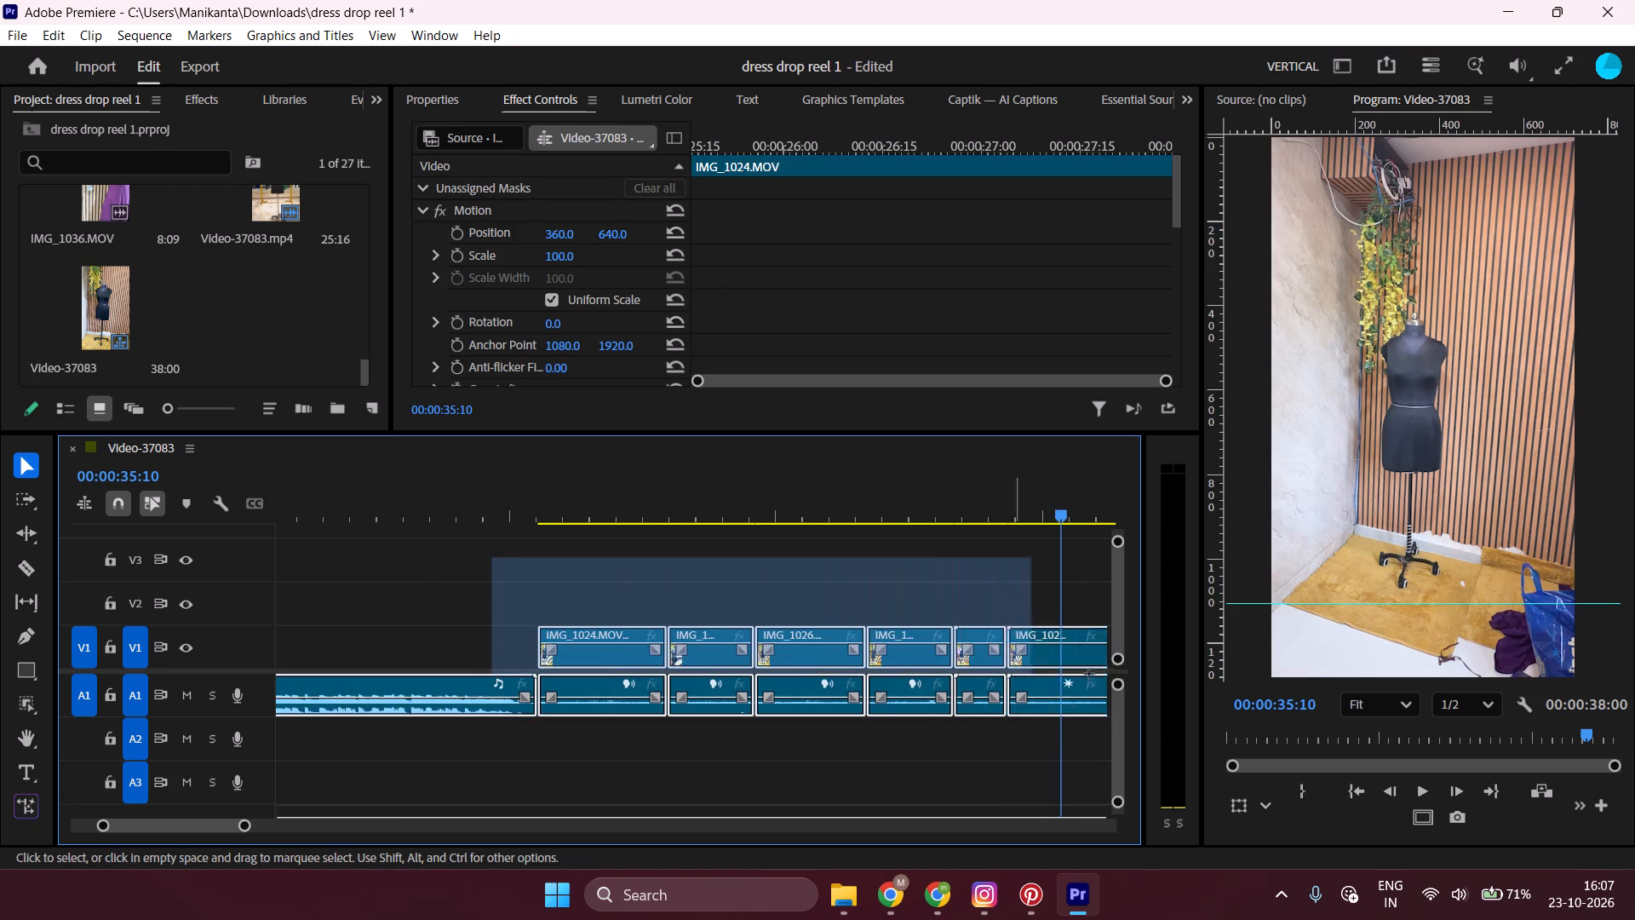
left_click_drag(1089, 674, 940, 650)
scroll(967, 685, "up", 6)
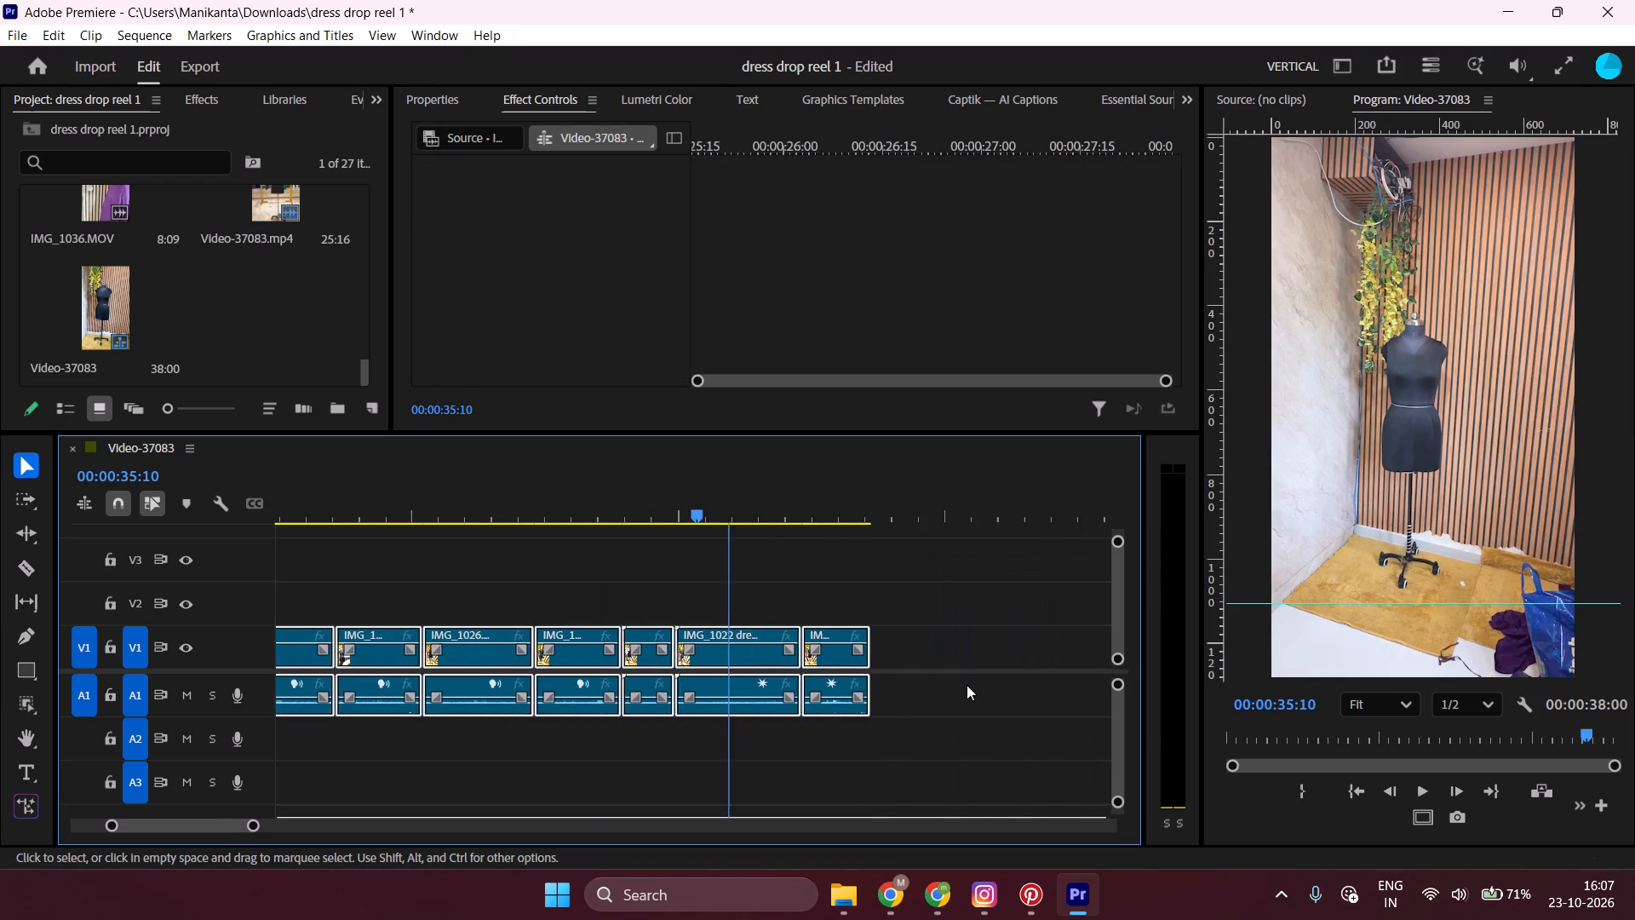
scroll(967, 685, "up", 3)
left_click(277, 569)
left_click_drag(326, 579, 466, 637)
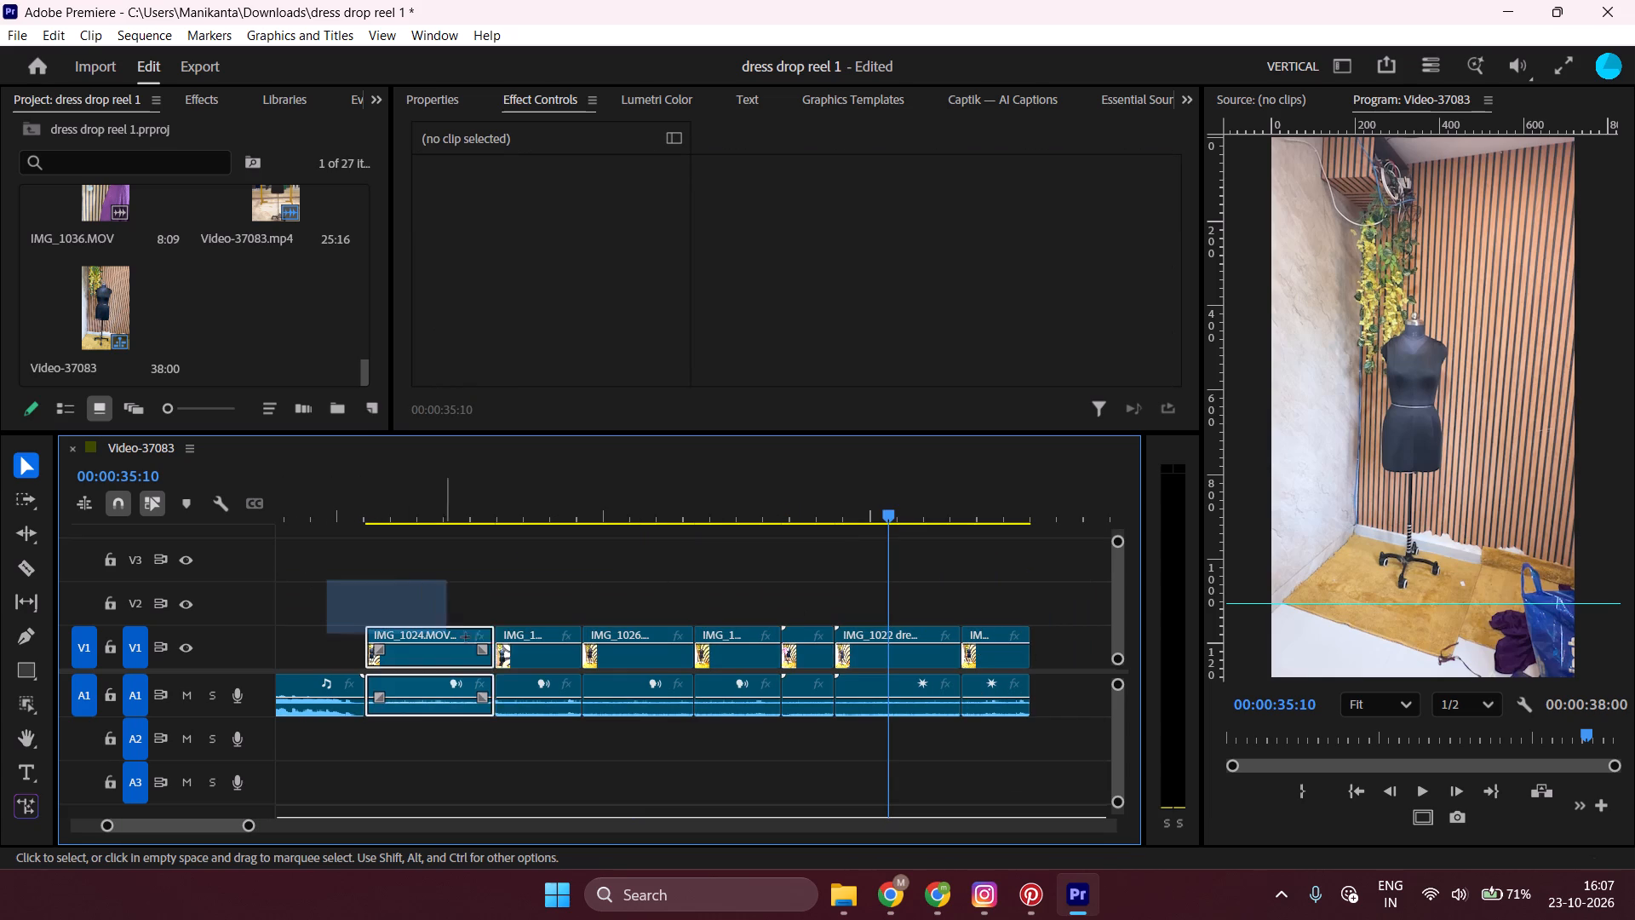
left_click_drag(466, 637, 1025, 627)
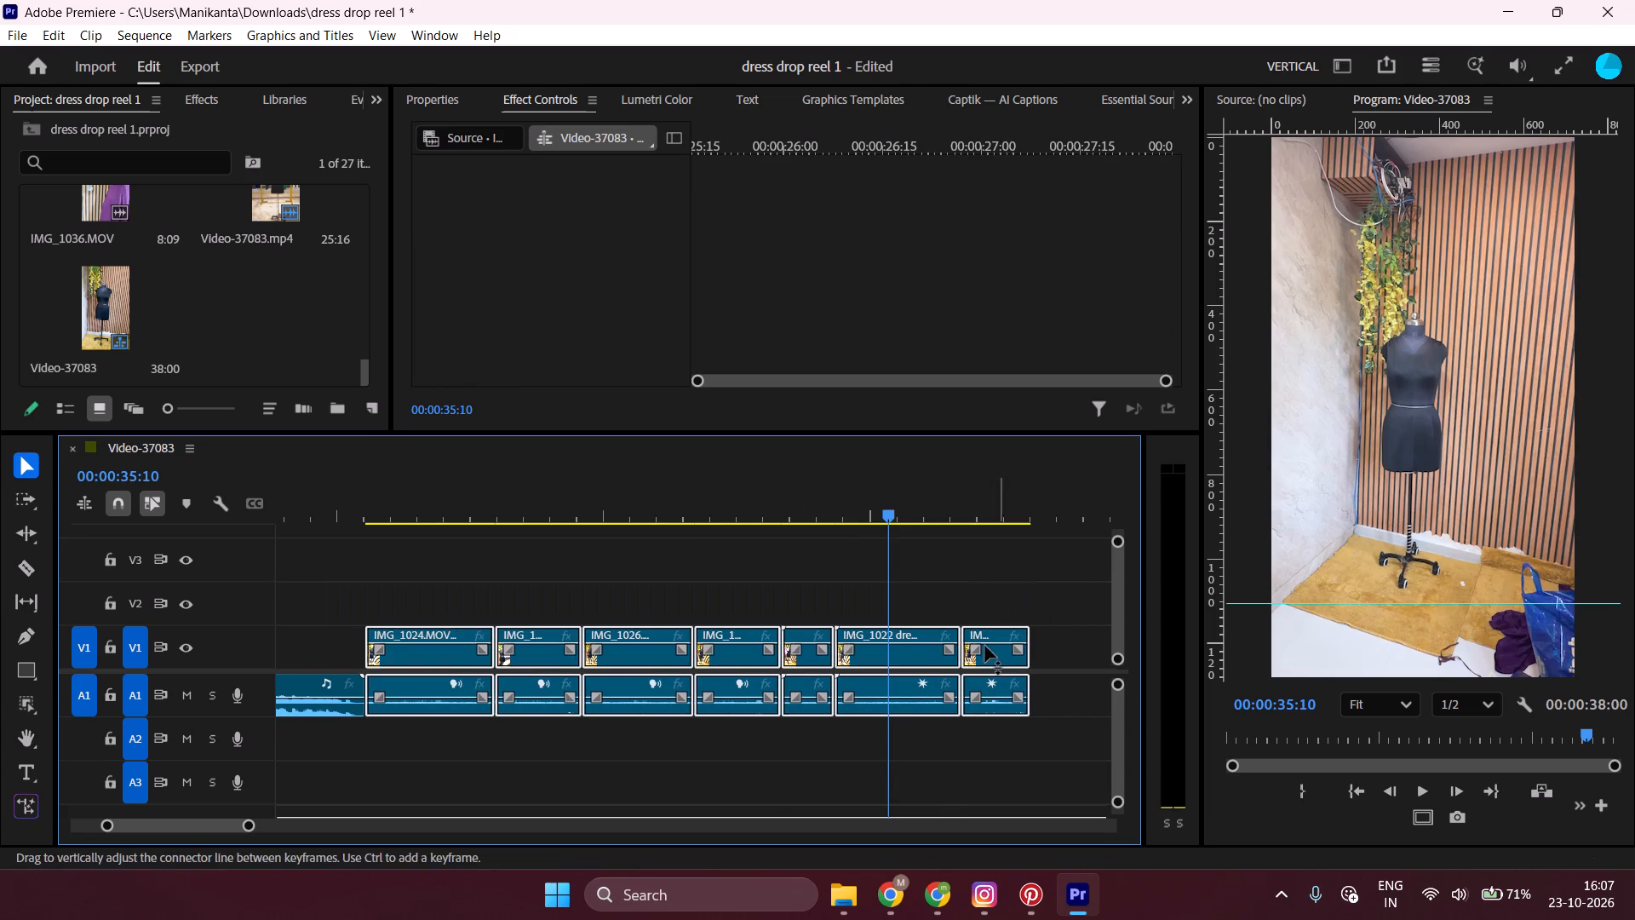
right_click(917, 663)
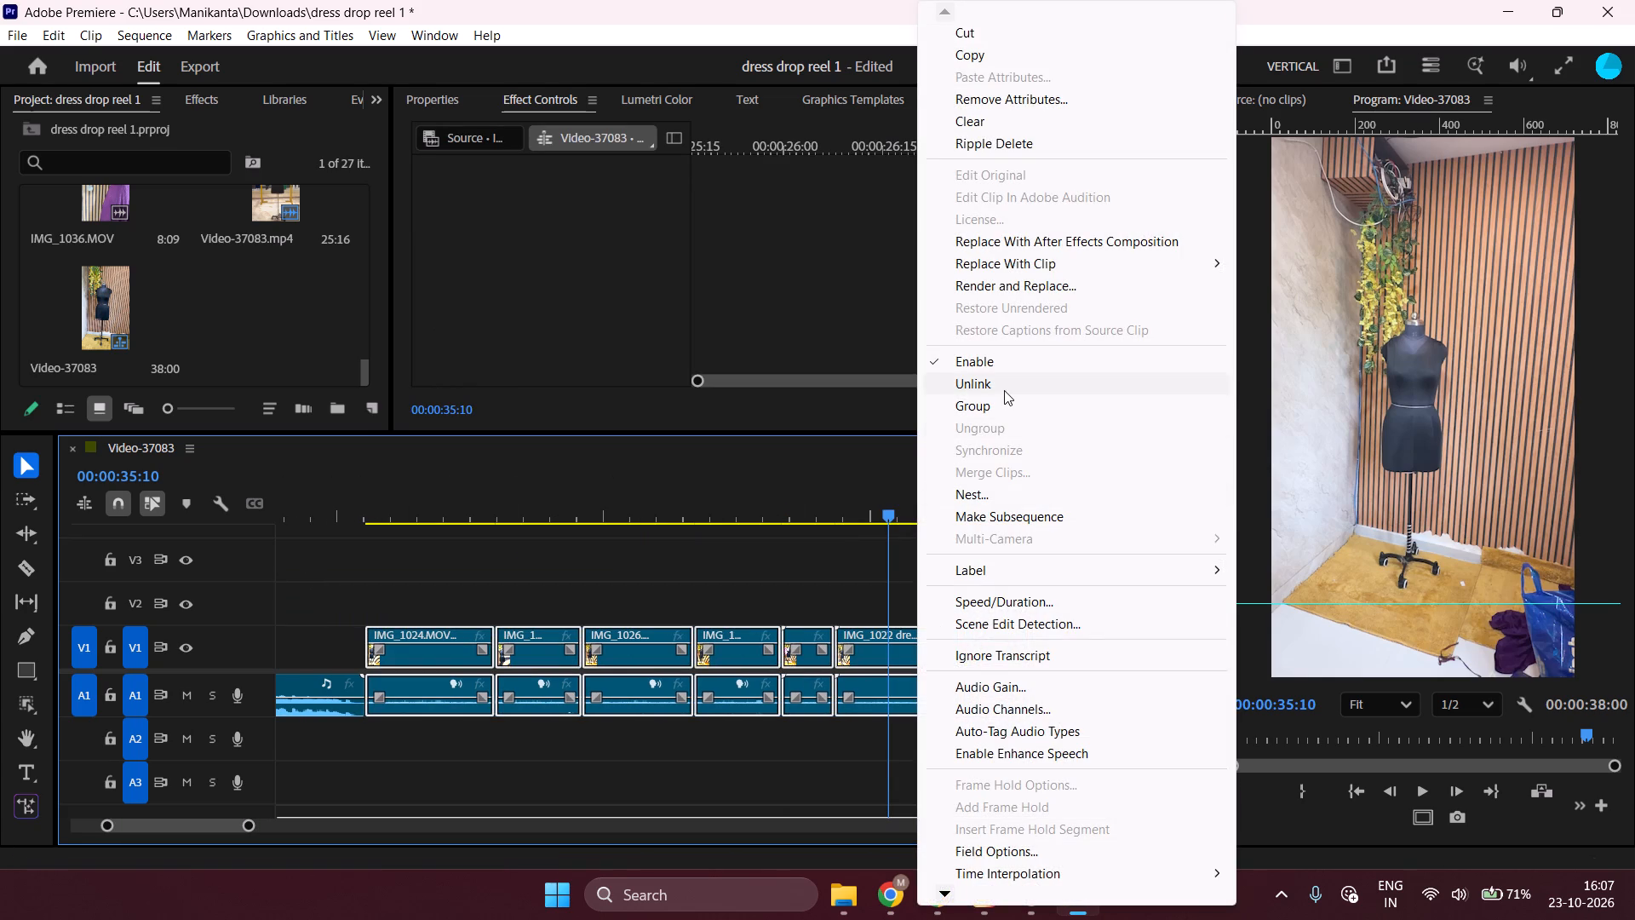
left_click(1004, 390)
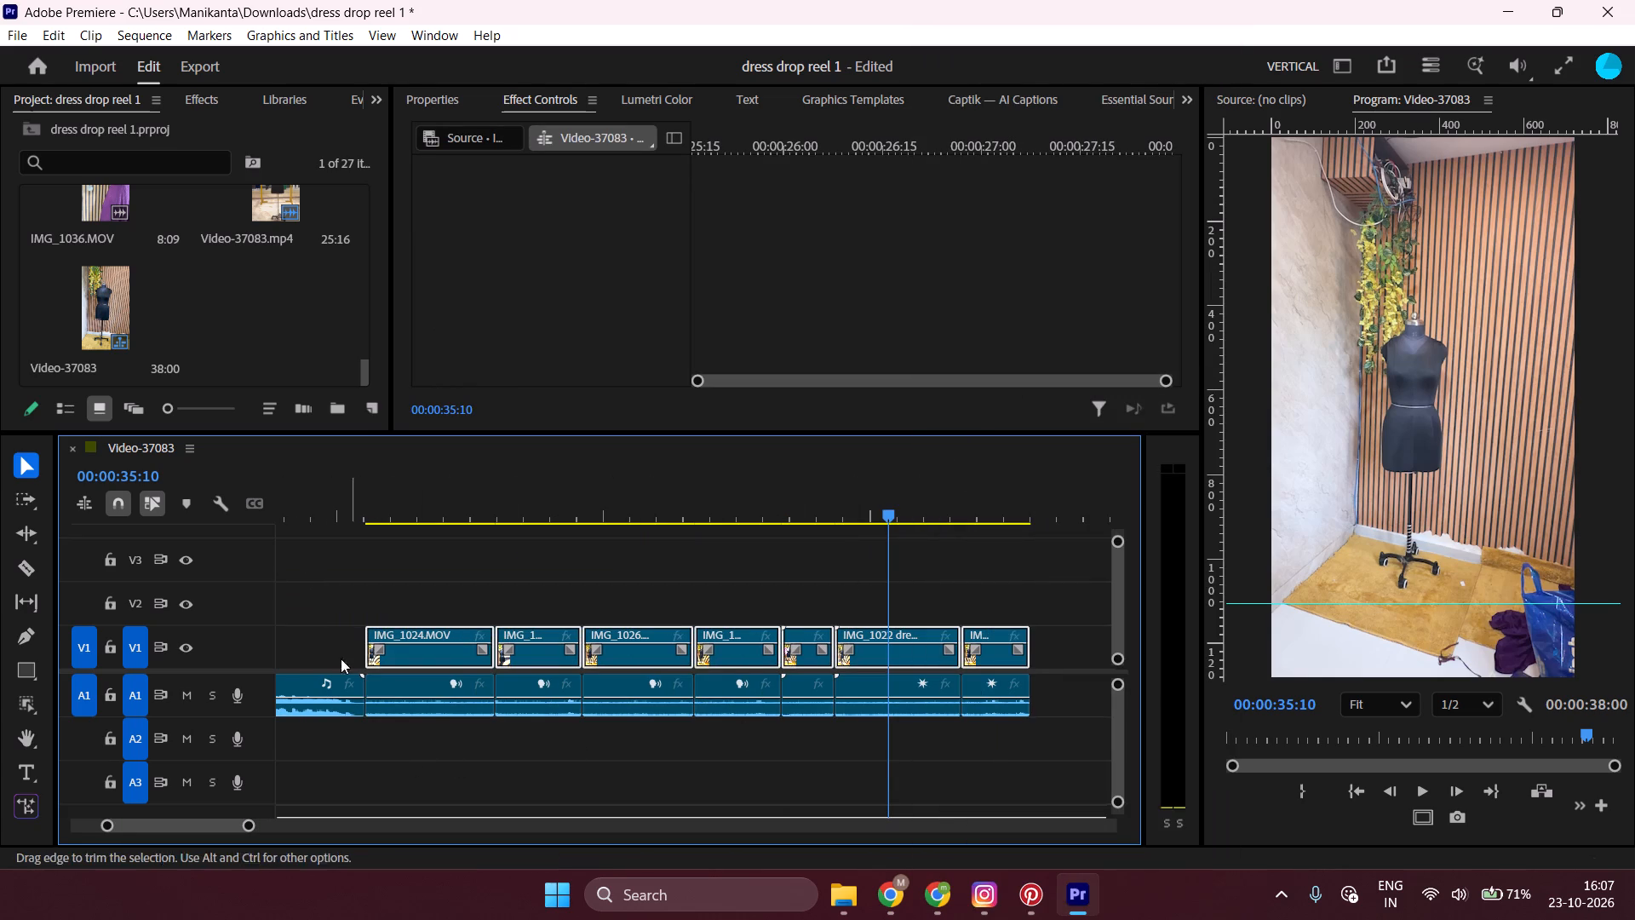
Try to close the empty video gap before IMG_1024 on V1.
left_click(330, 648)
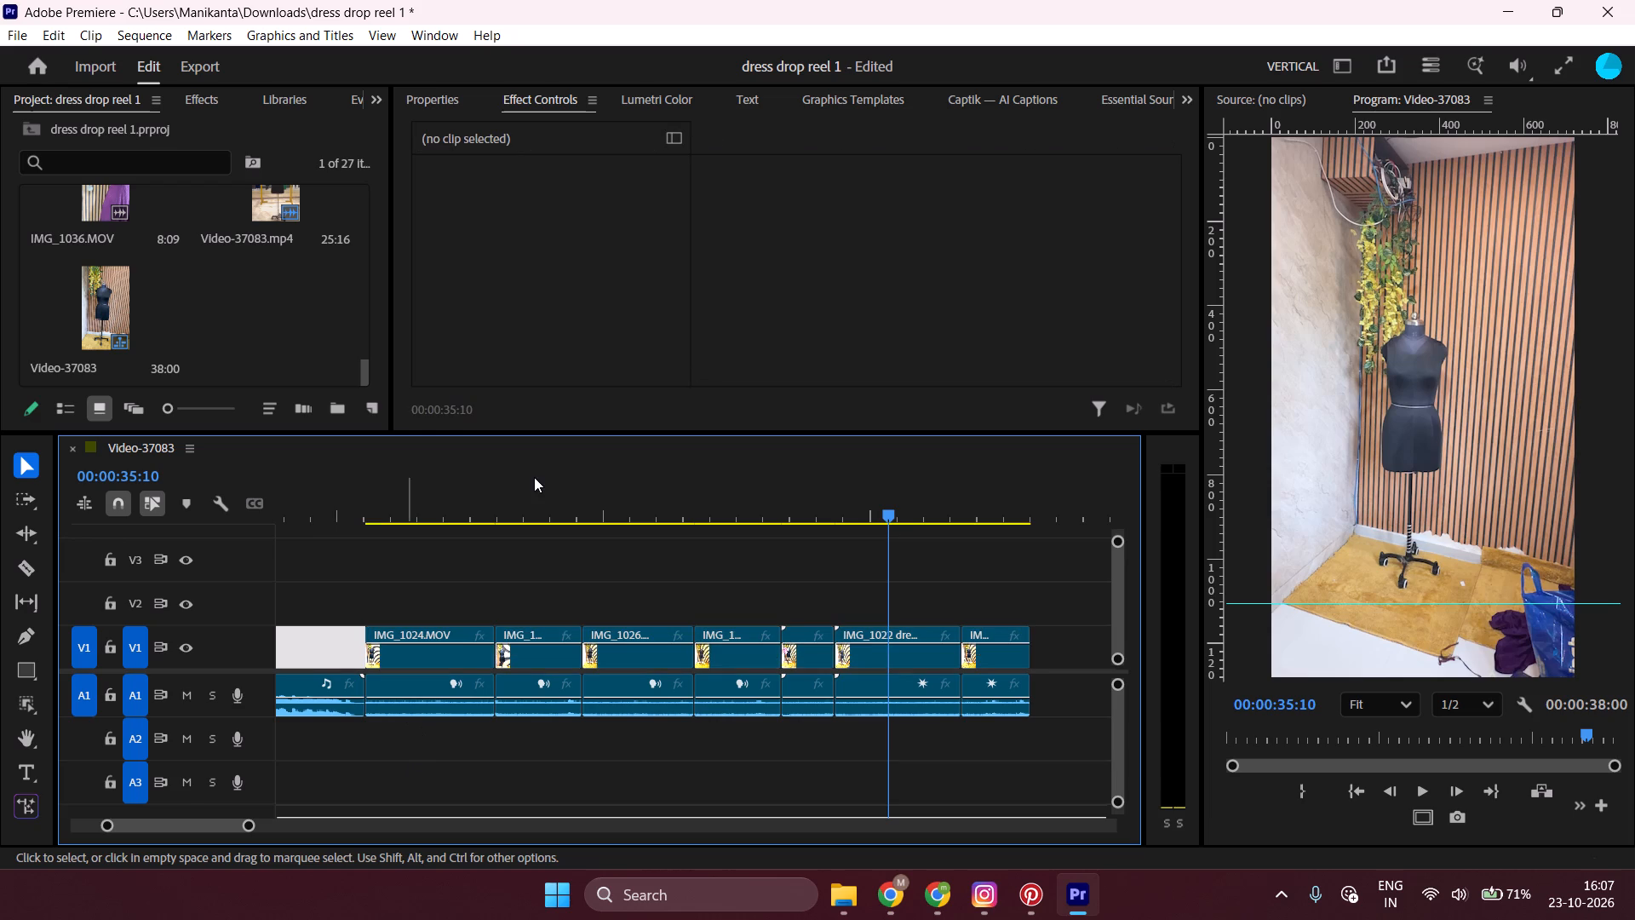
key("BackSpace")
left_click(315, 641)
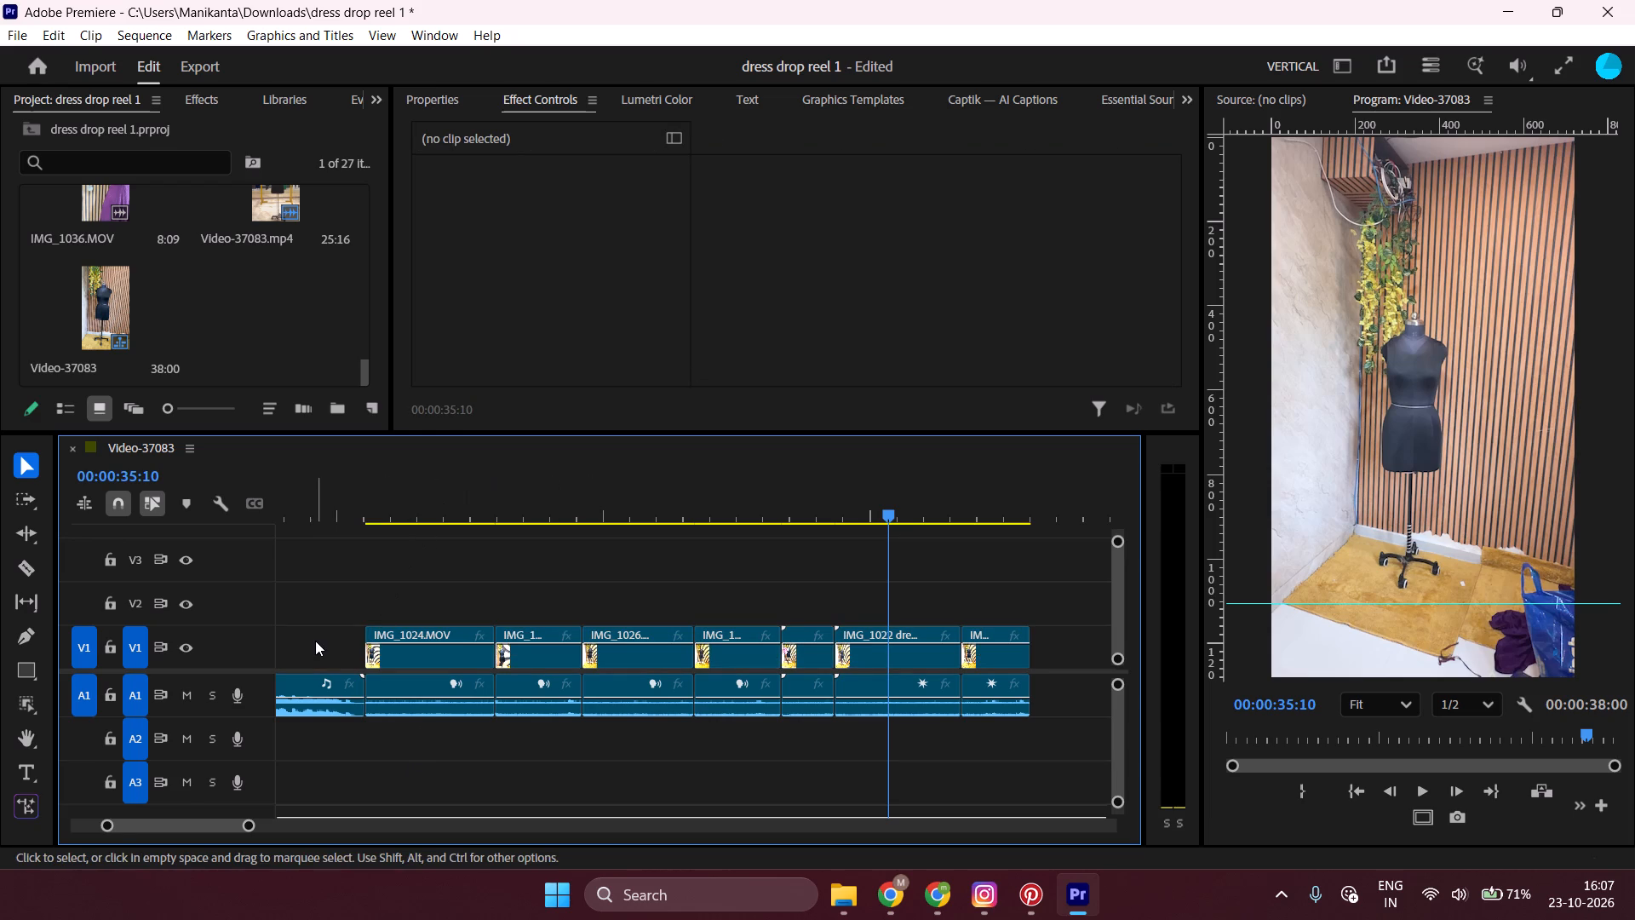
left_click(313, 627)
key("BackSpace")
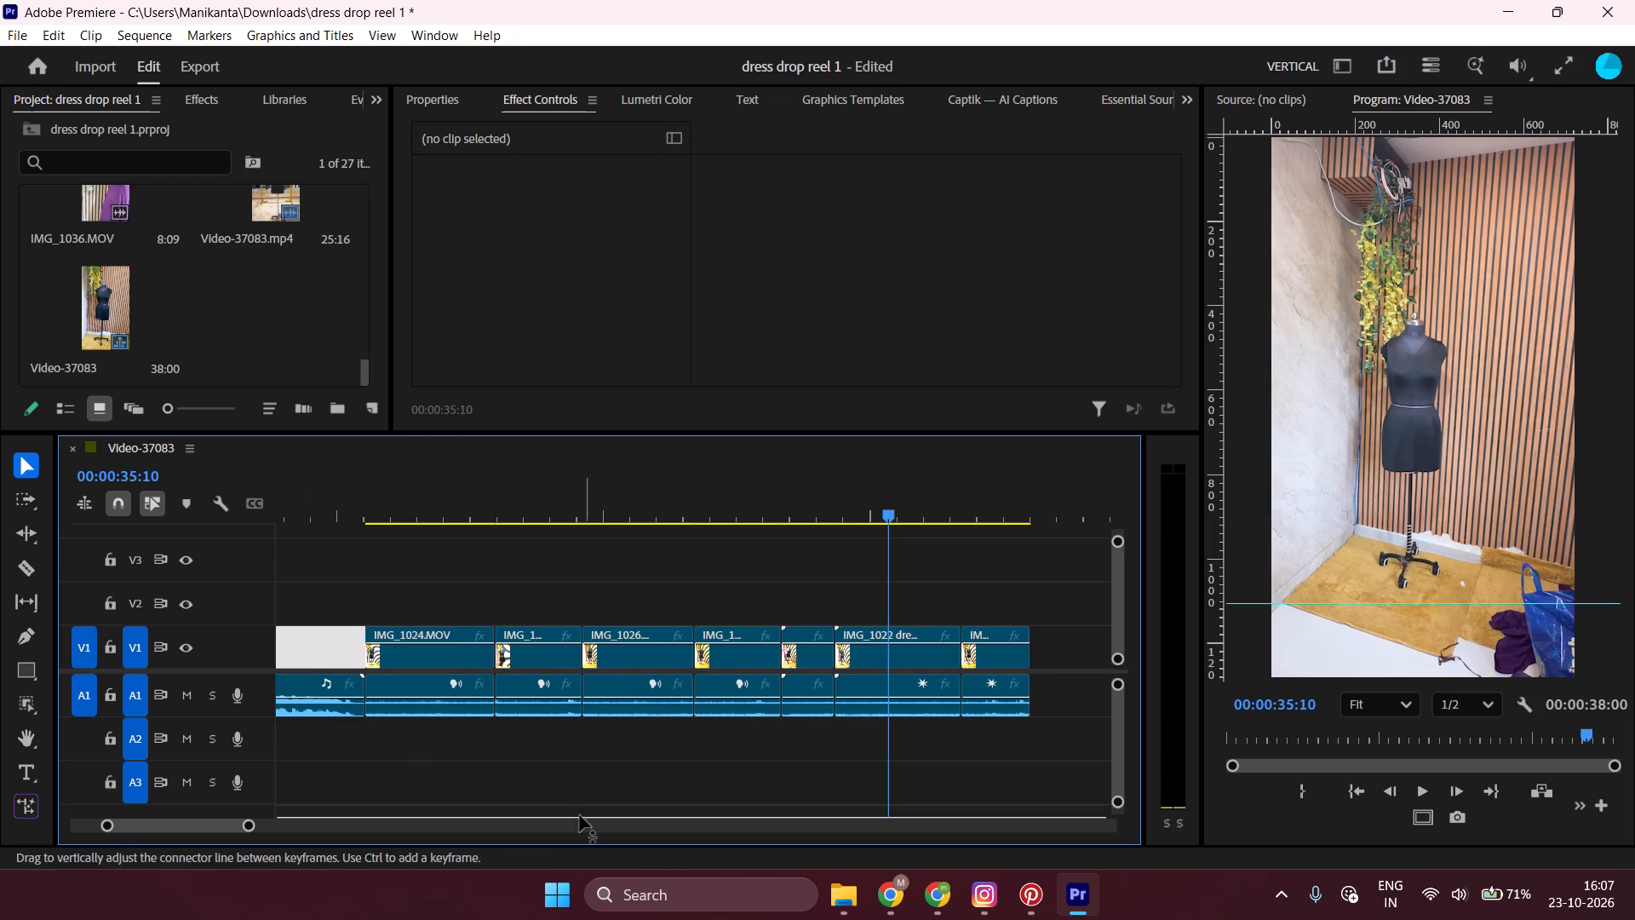
Delete the unlinked camera audio of all seven mannequin clips on A1, keeping the music.
left_click_drag(438, 769, 1003, 690)
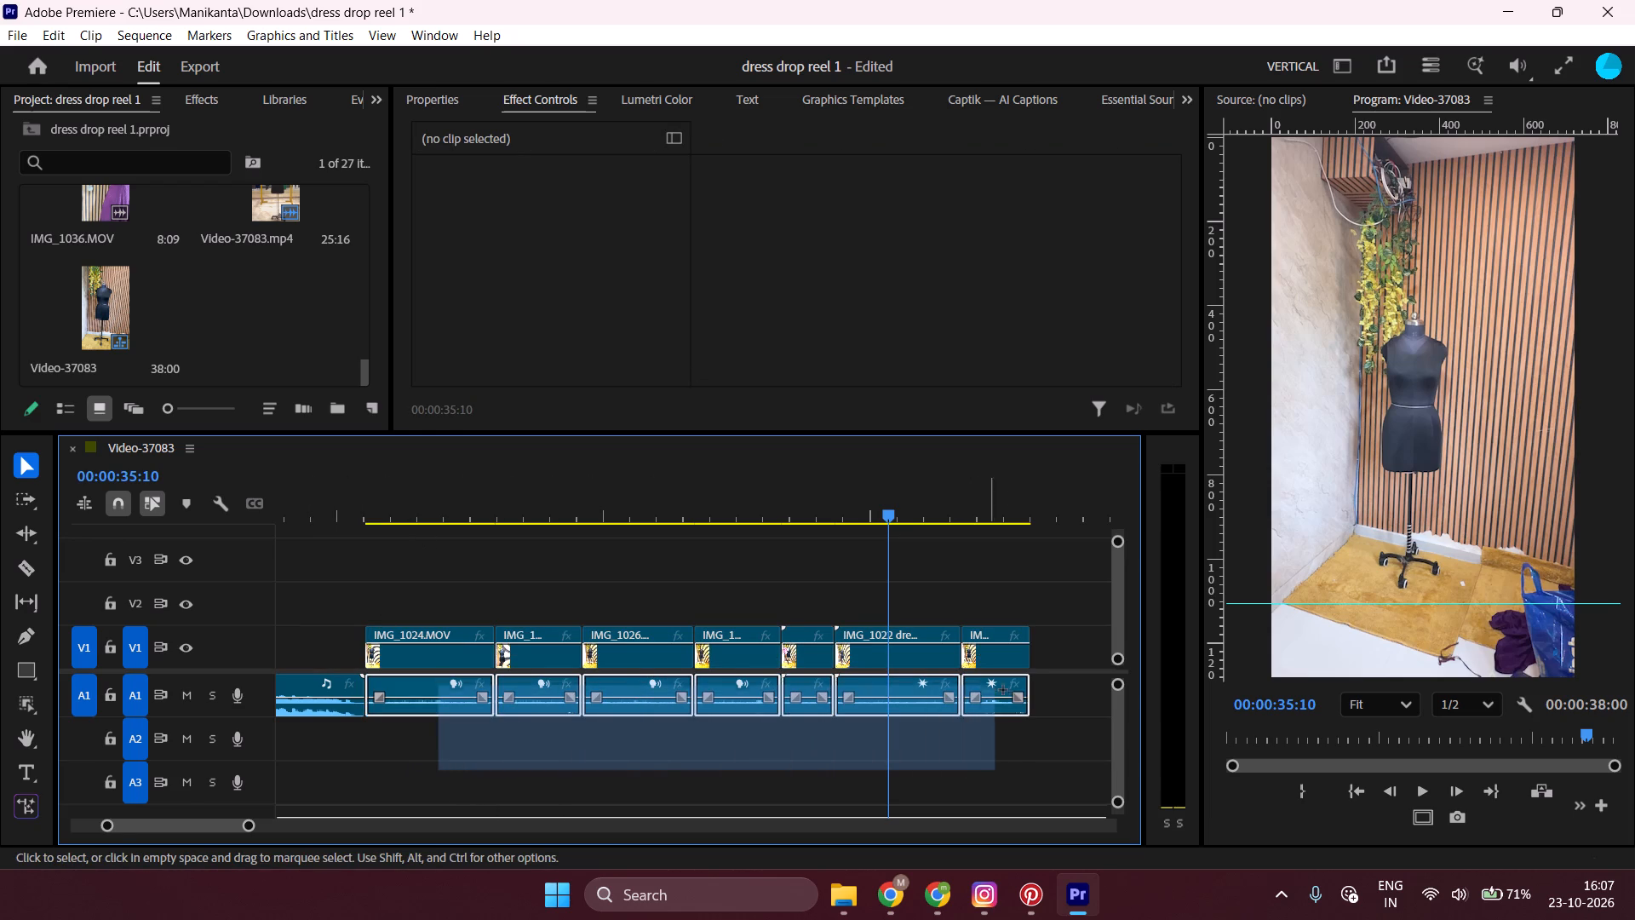
left_click_drag(1003, 690, 1025, 696)
key("Delete")
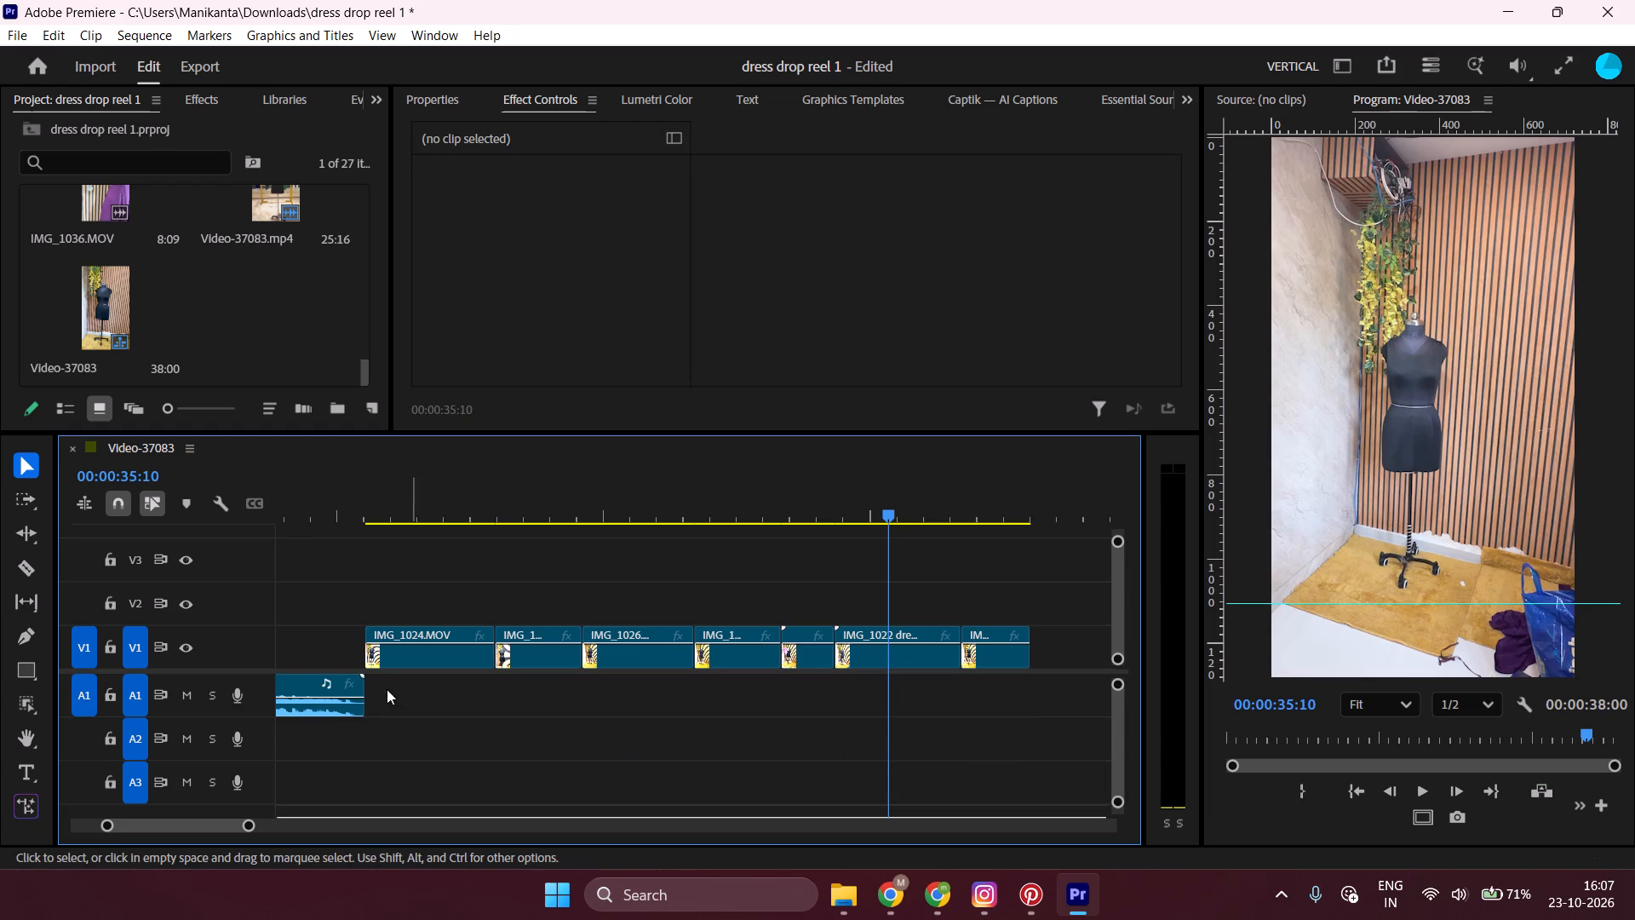
Close the V1 gap before IMG_1024 so the mannequin clips start at the beginning of the music.
left_click(333, 652)
key("BackSpace")
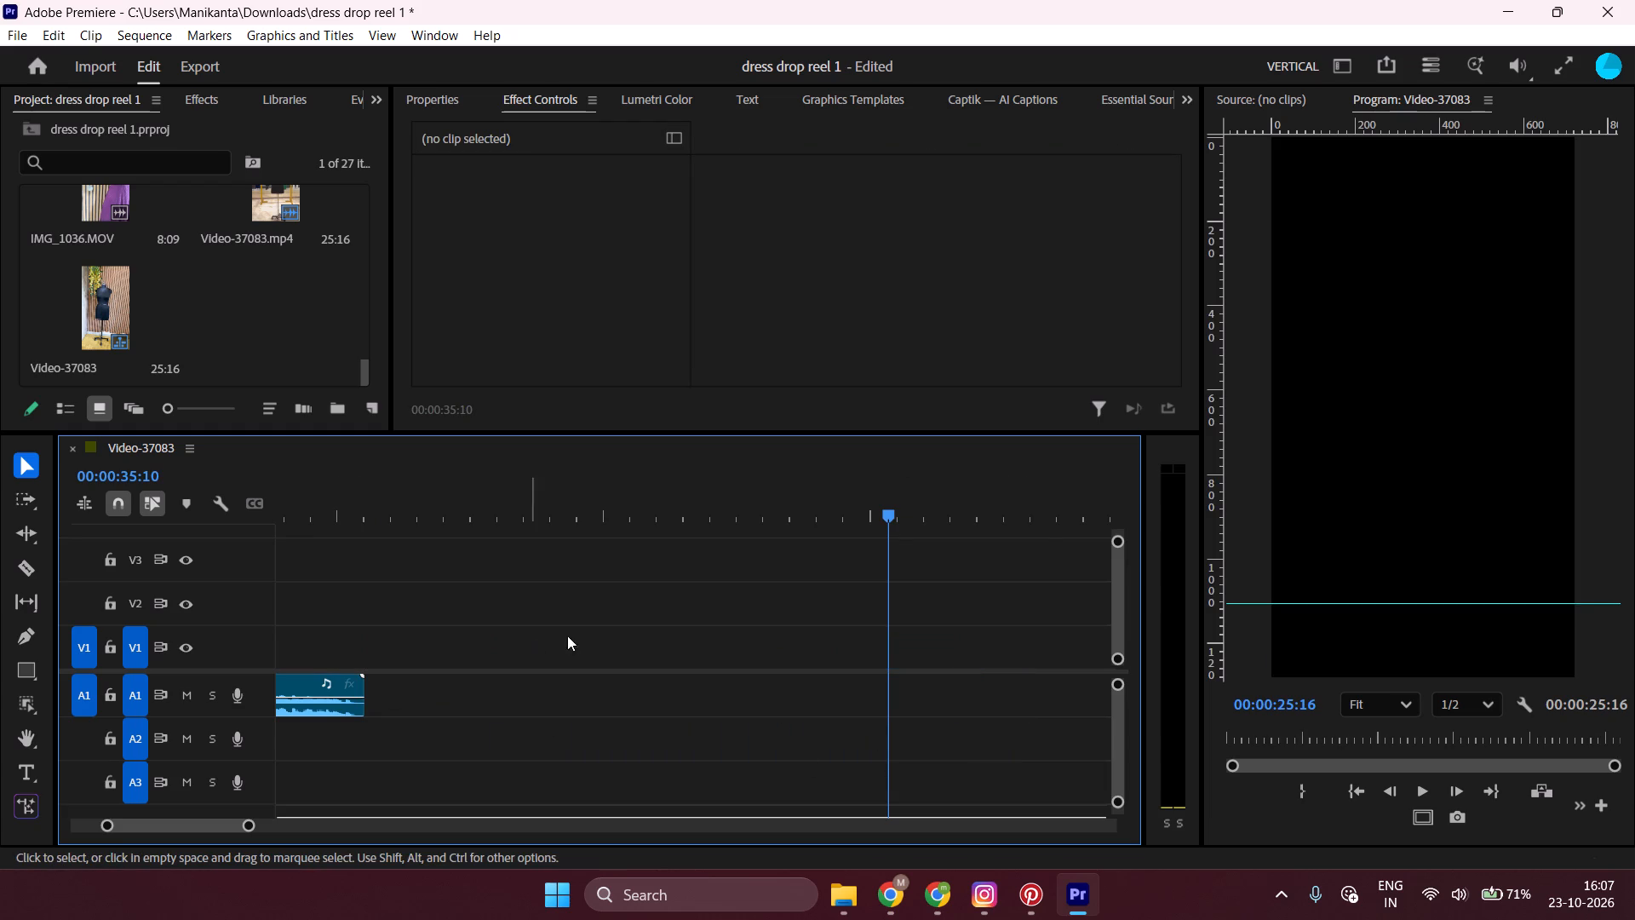
Play the sequence from its start to review how the mannequin clips run against the music.
scroll(607, 635, "up", 20)
scroll(607, 635, "up", 11)
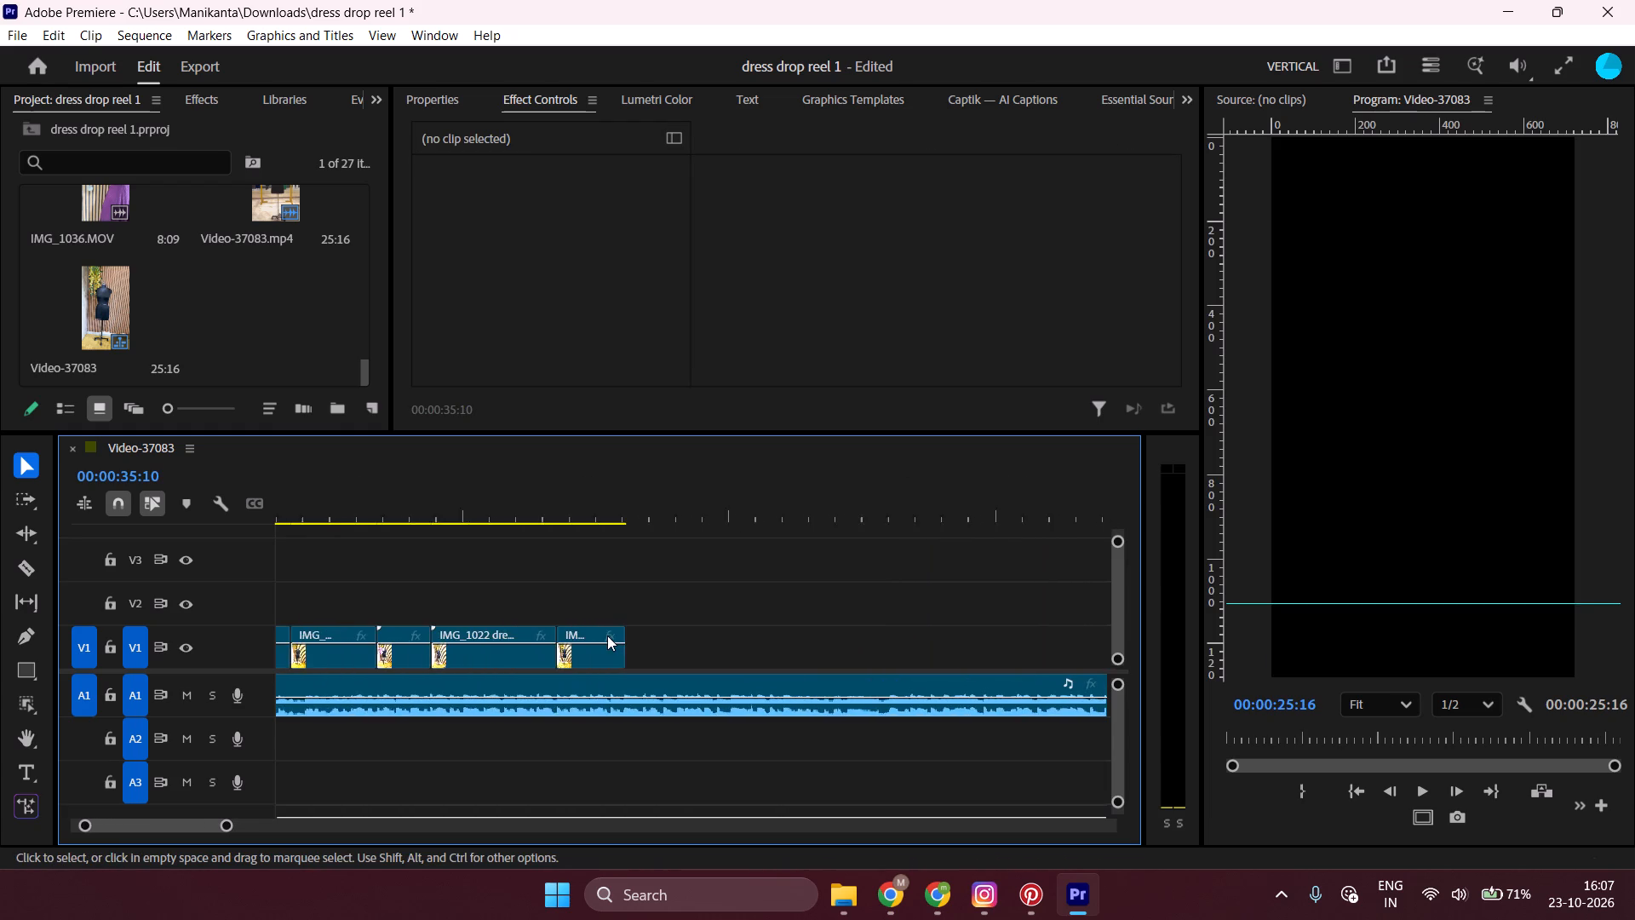
scroll(607, 635, "up", 20)
left_click(277, 497)
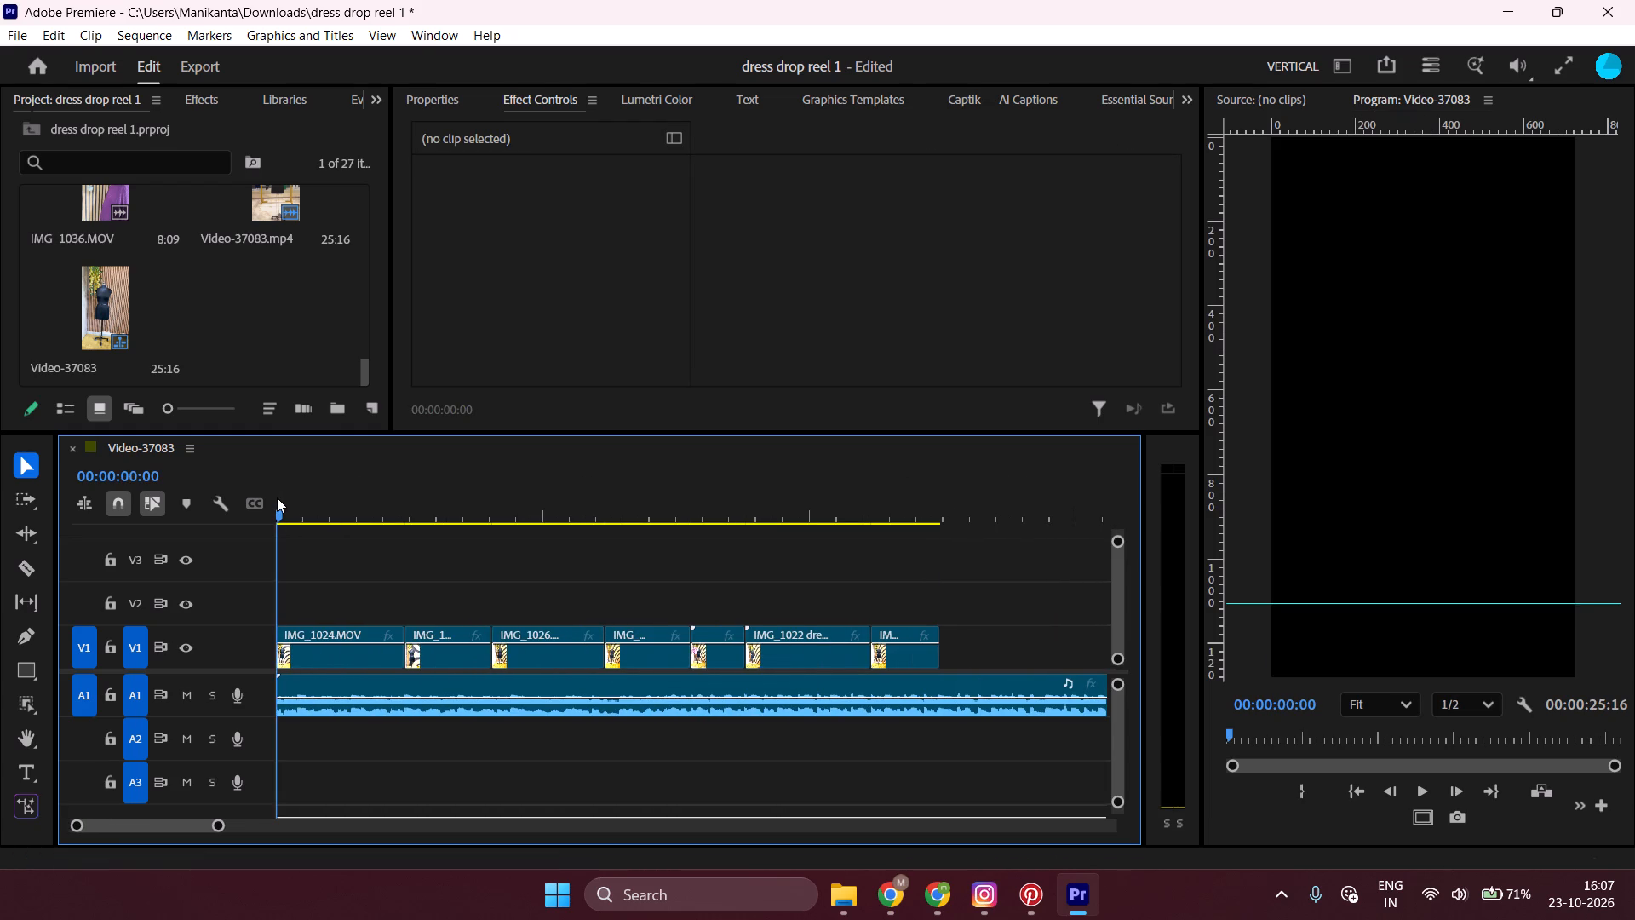
key("space")
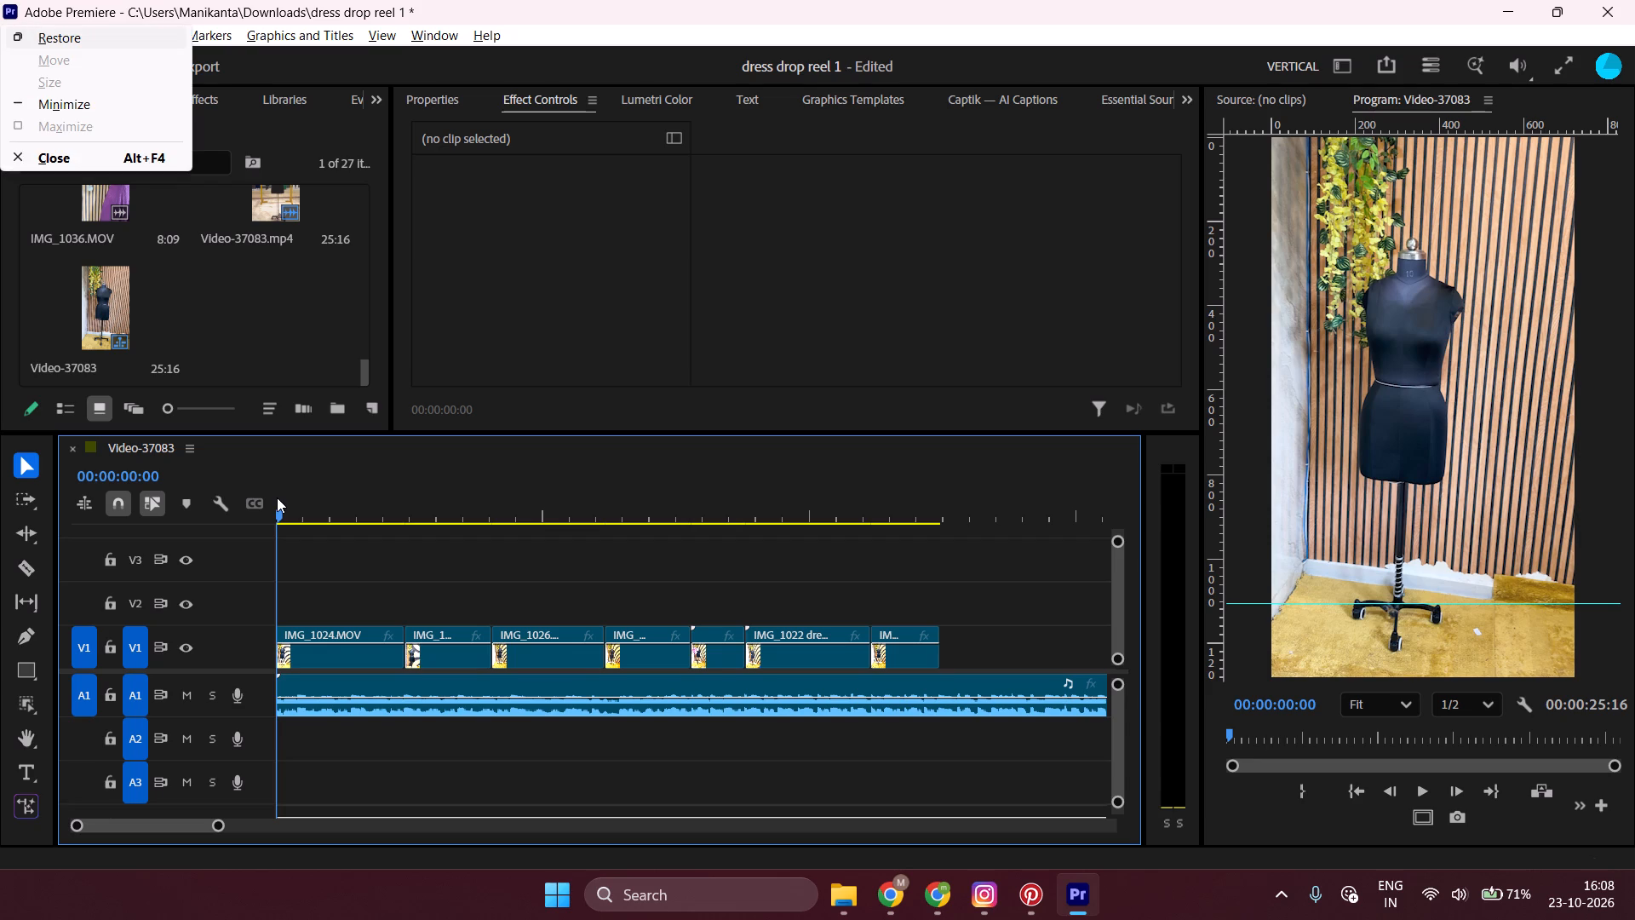
left_click(331, 566)
key("space")
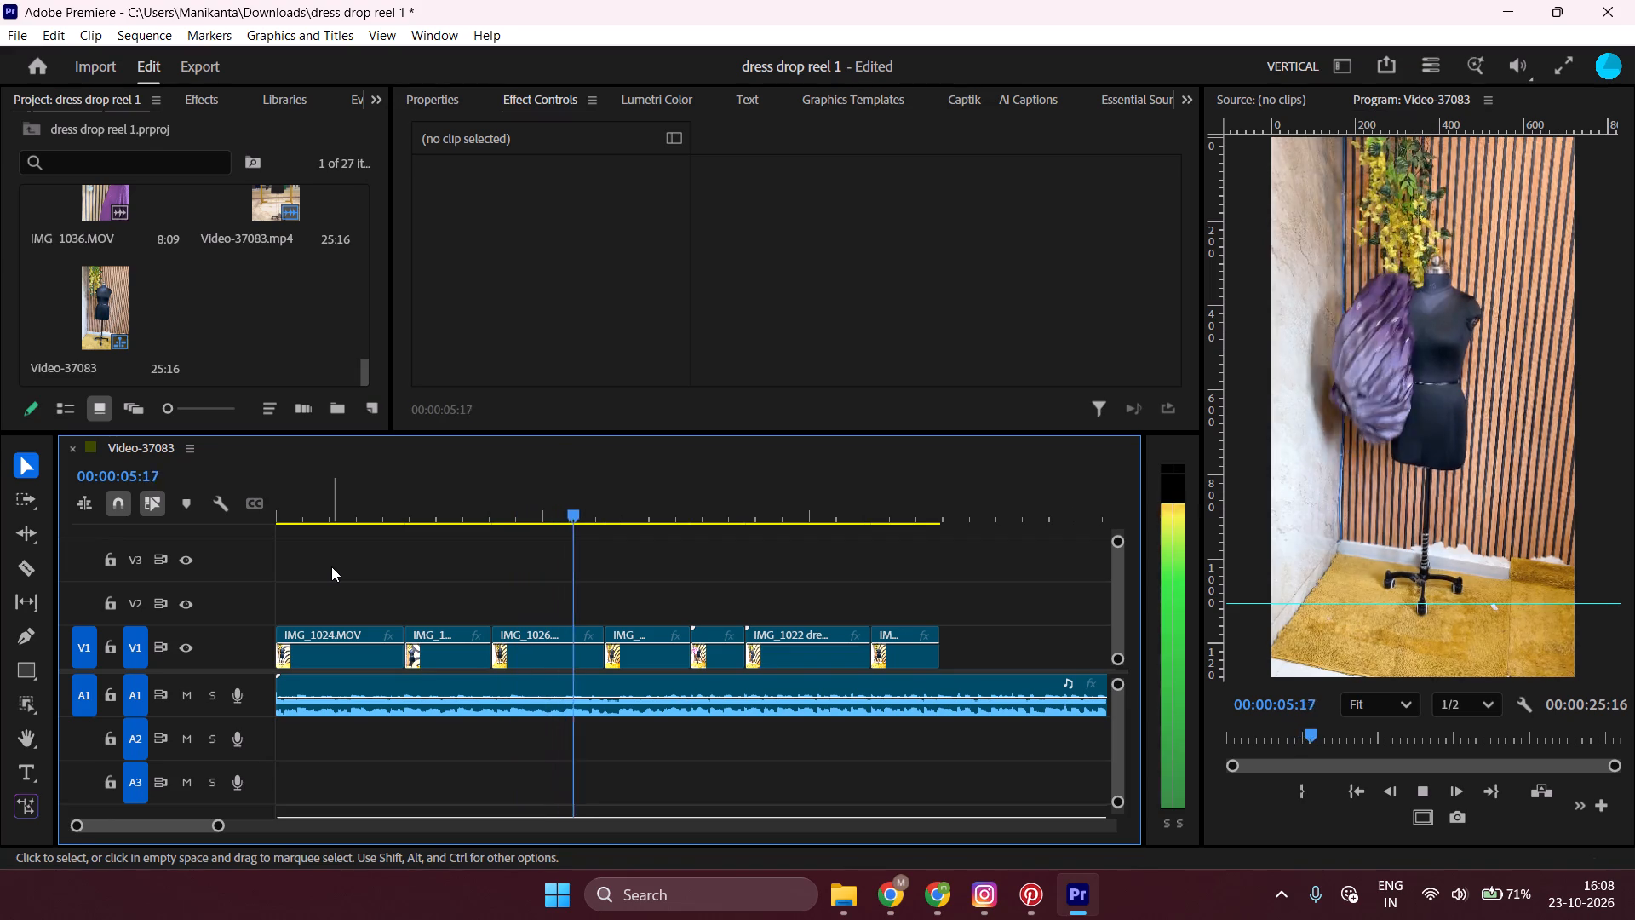
key("space")
key("space")
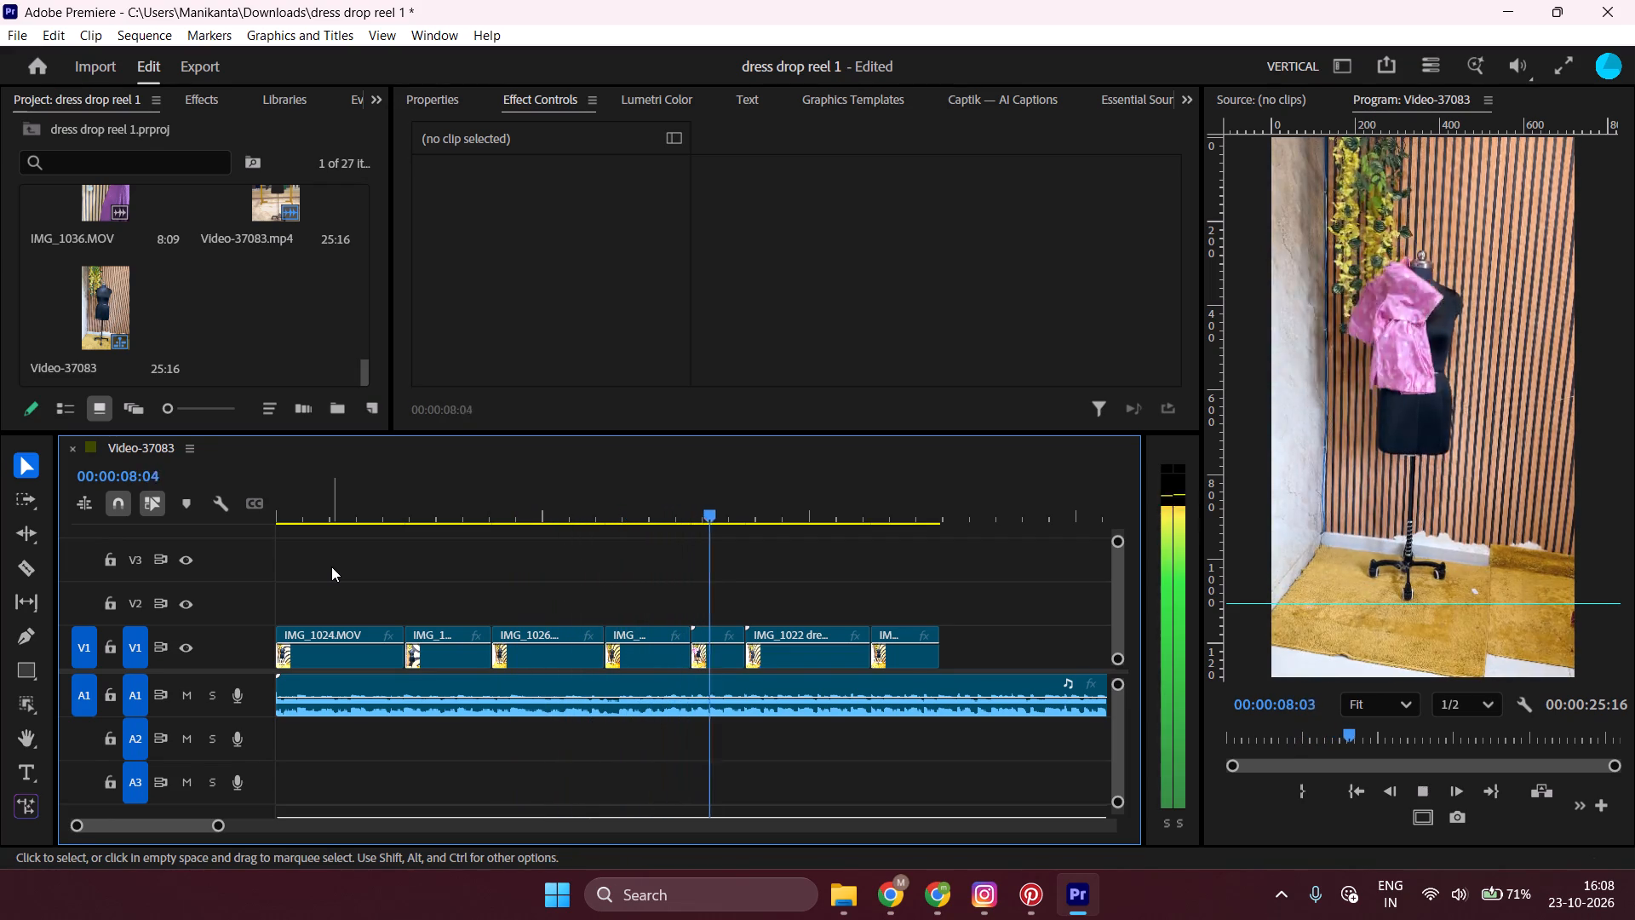
key("space")
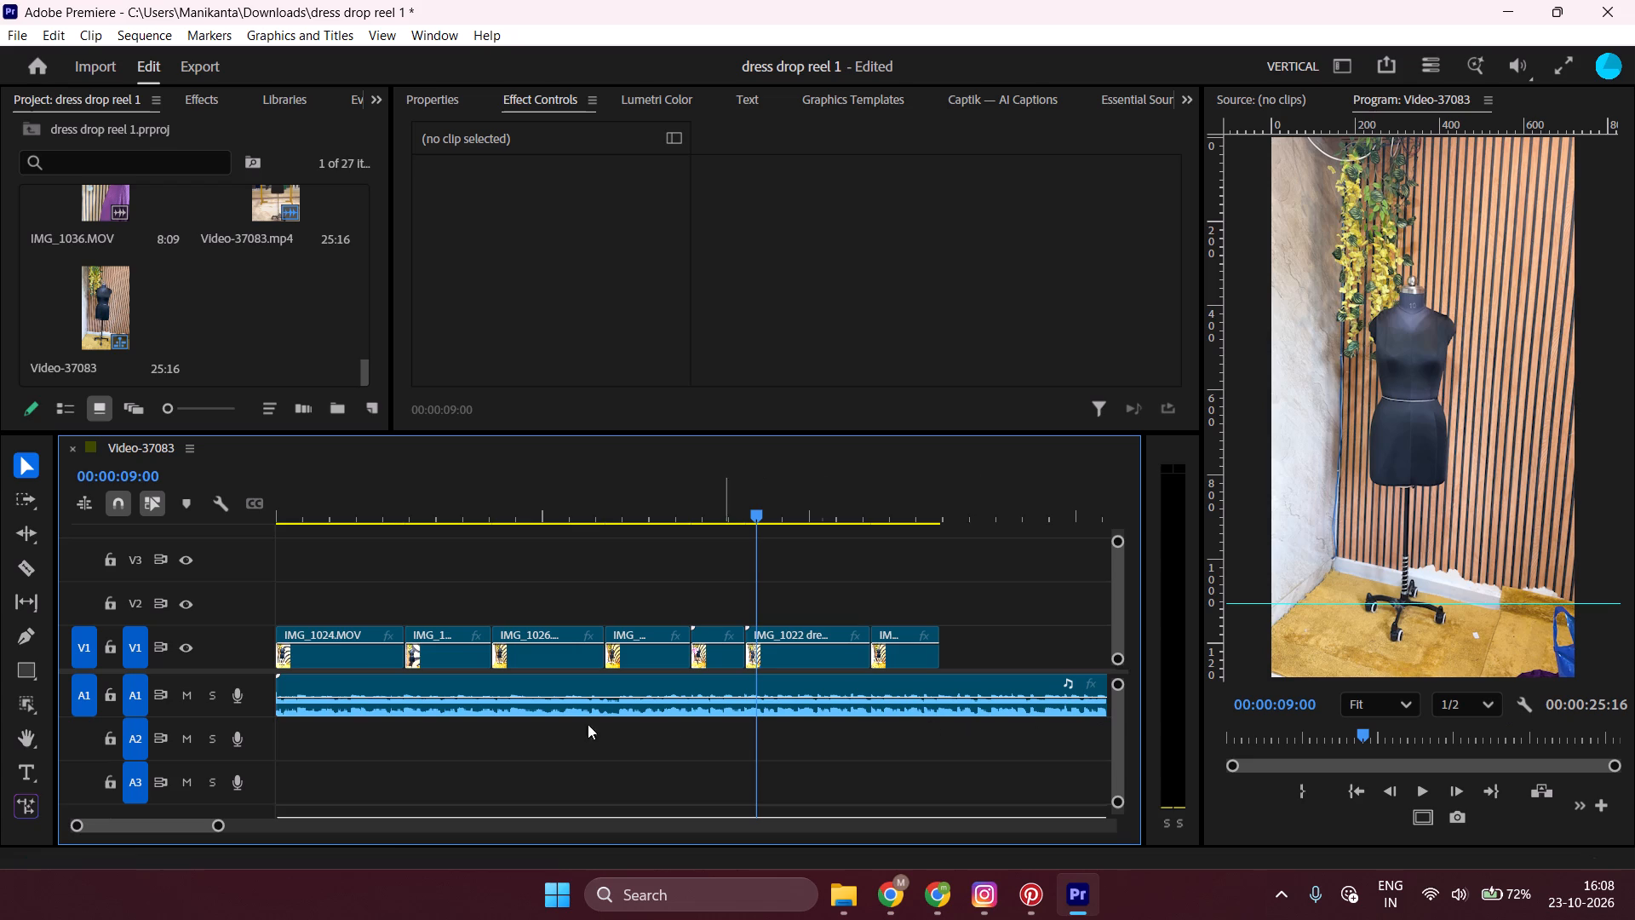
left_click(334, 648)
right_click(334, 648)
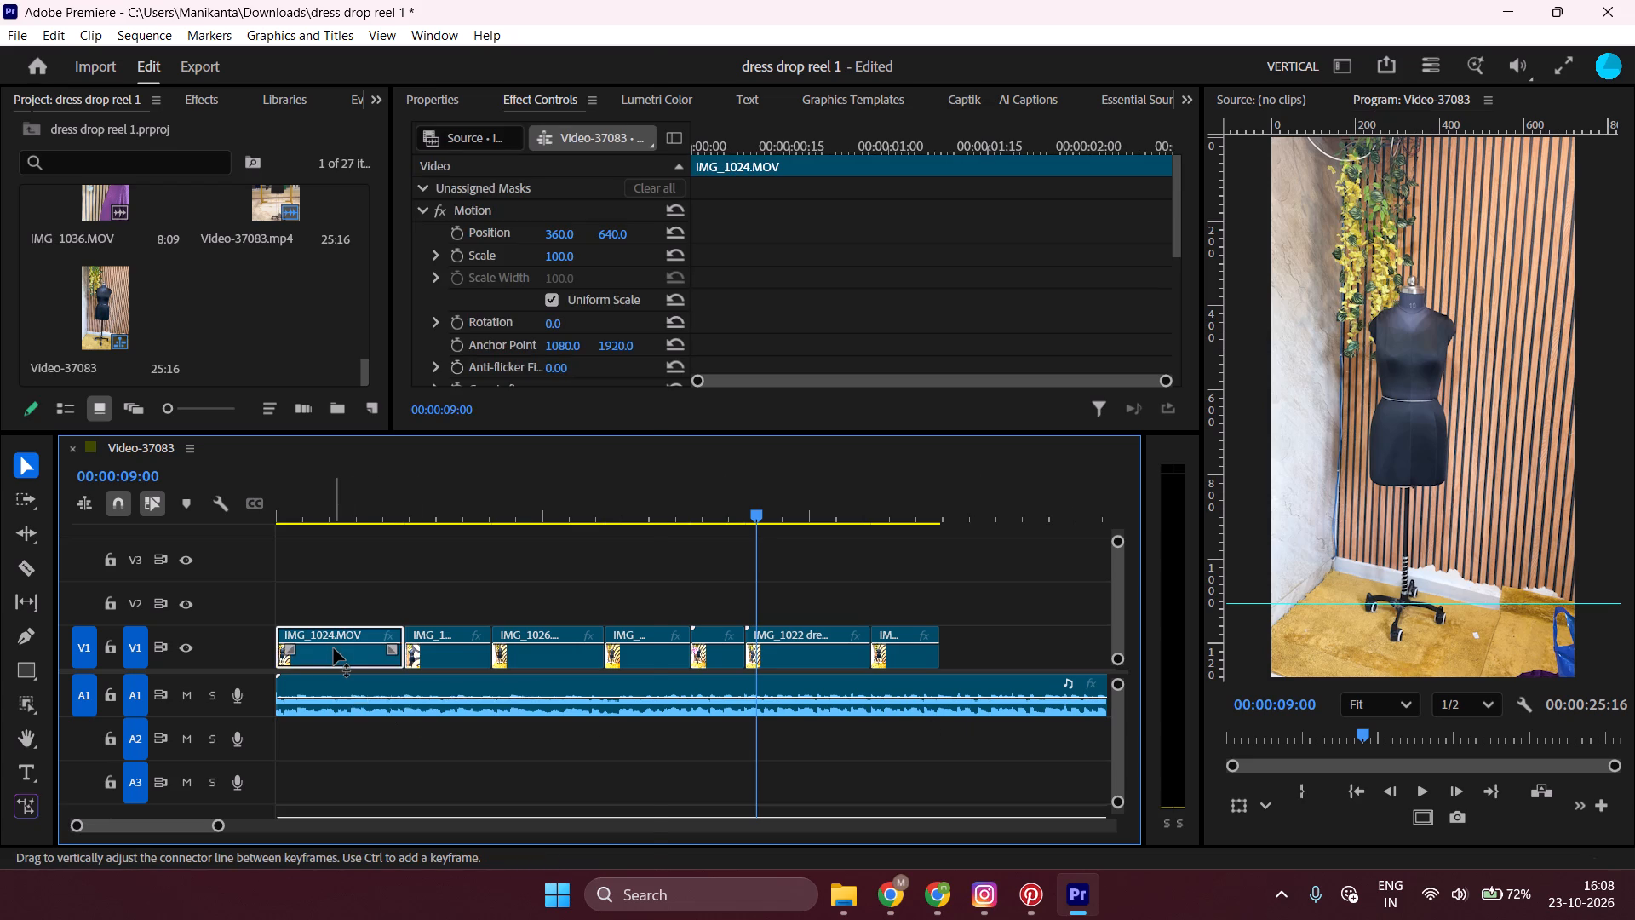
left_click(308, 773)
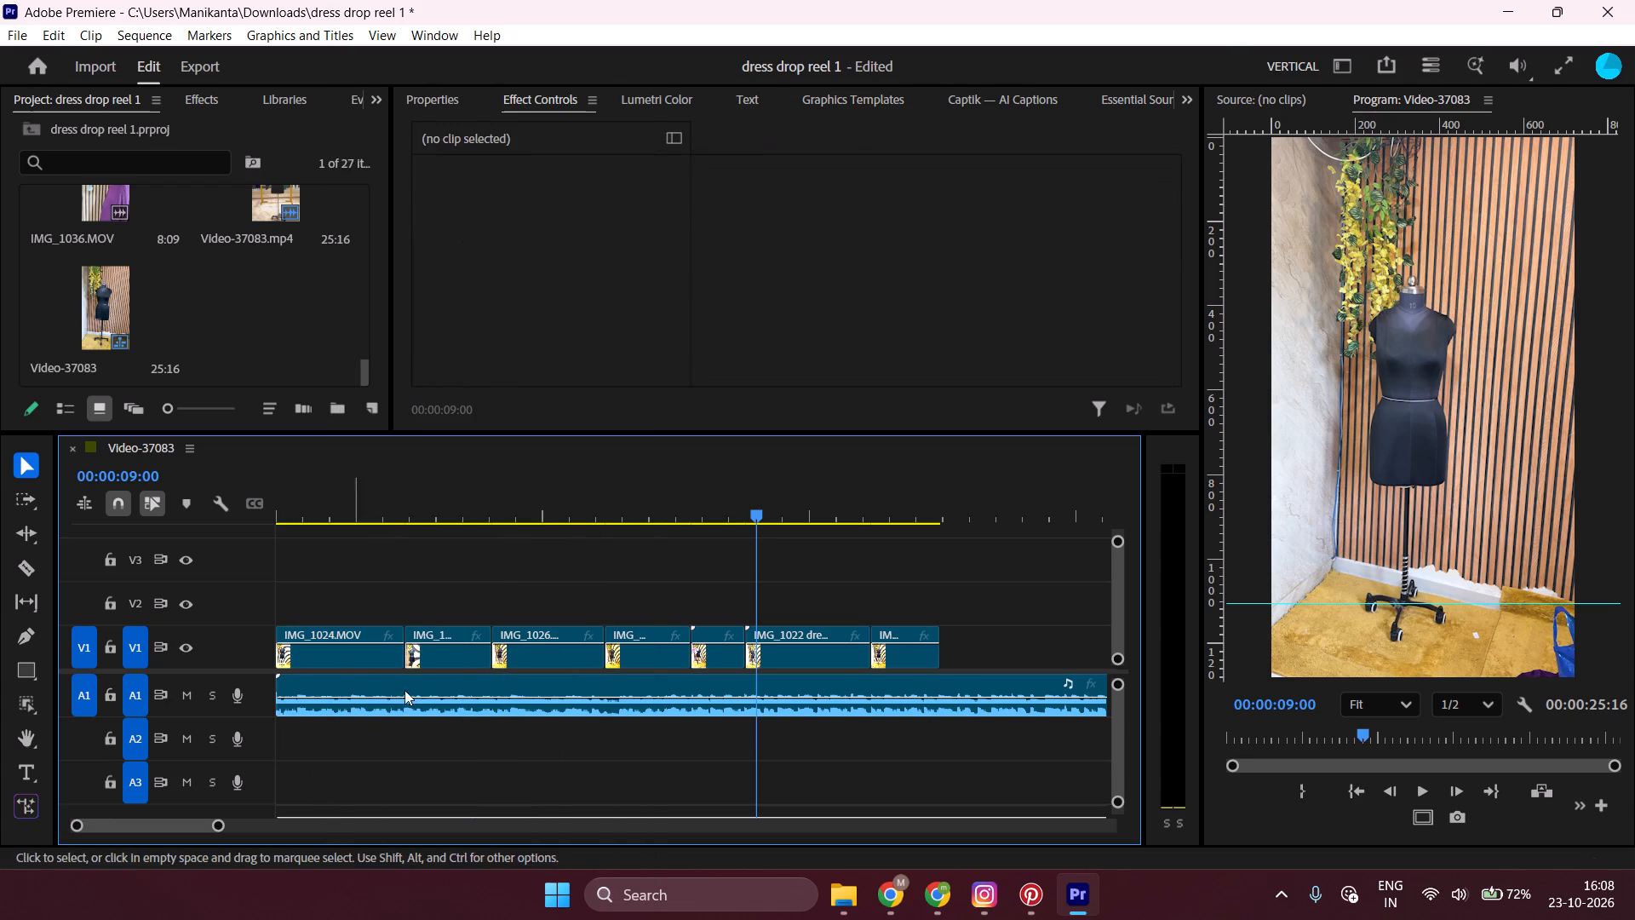
Speed up the second clip on V1, IMG_1112, by setting its speed/duration to 00:00:01:00.
left_click(447, 647)
right_click(447, 647)
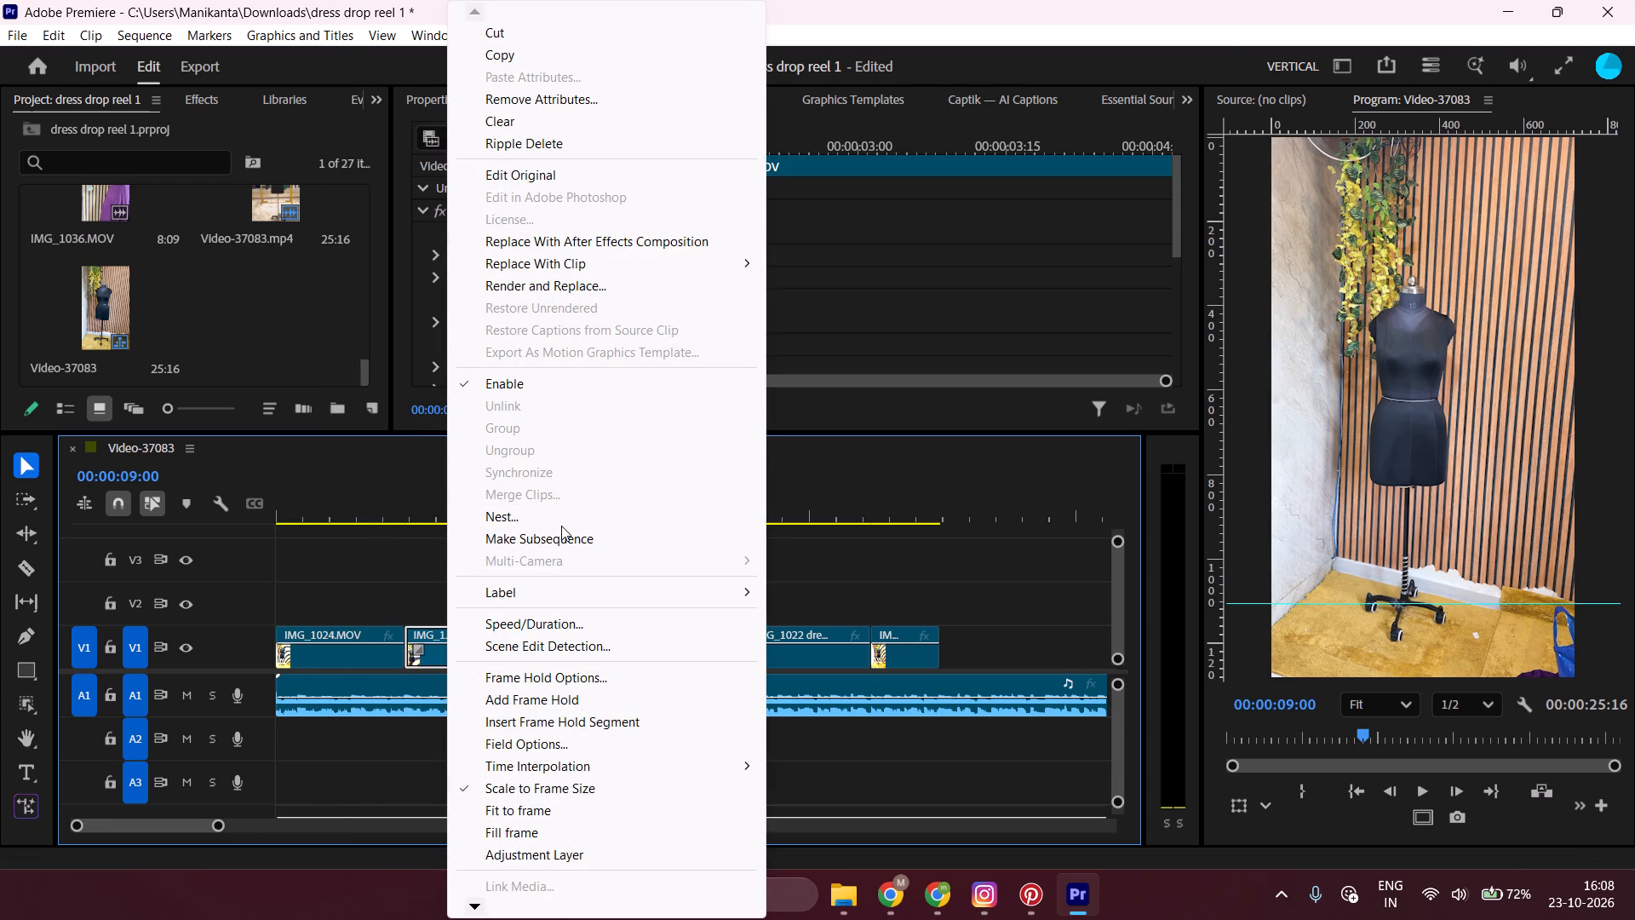
left_click(550, 632)
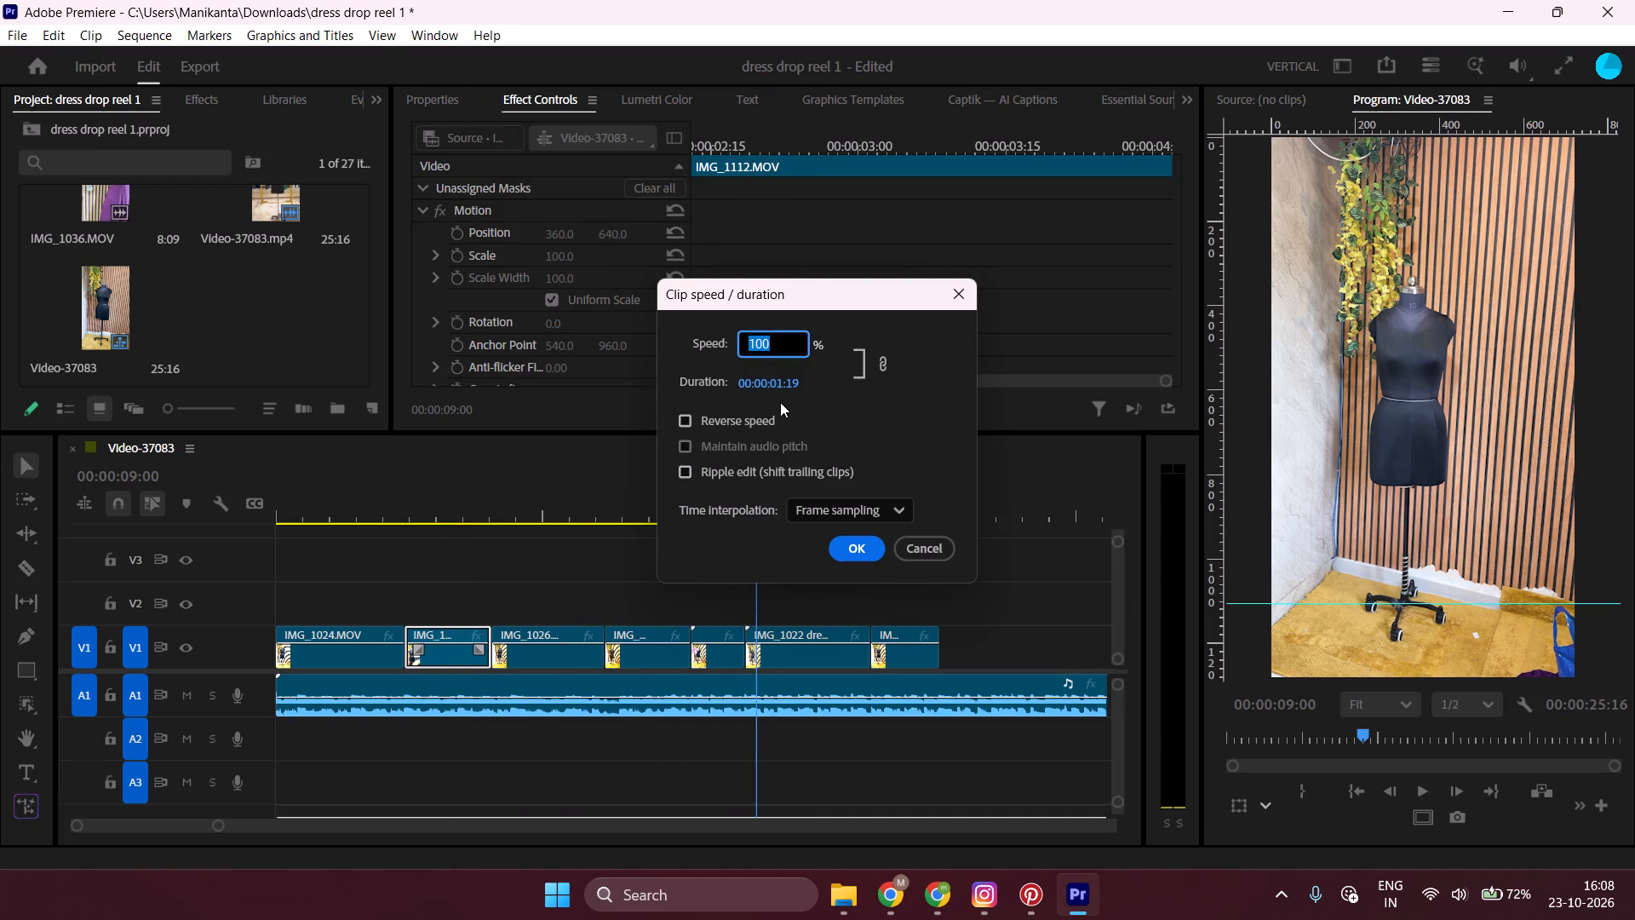
left_click(522, 550)
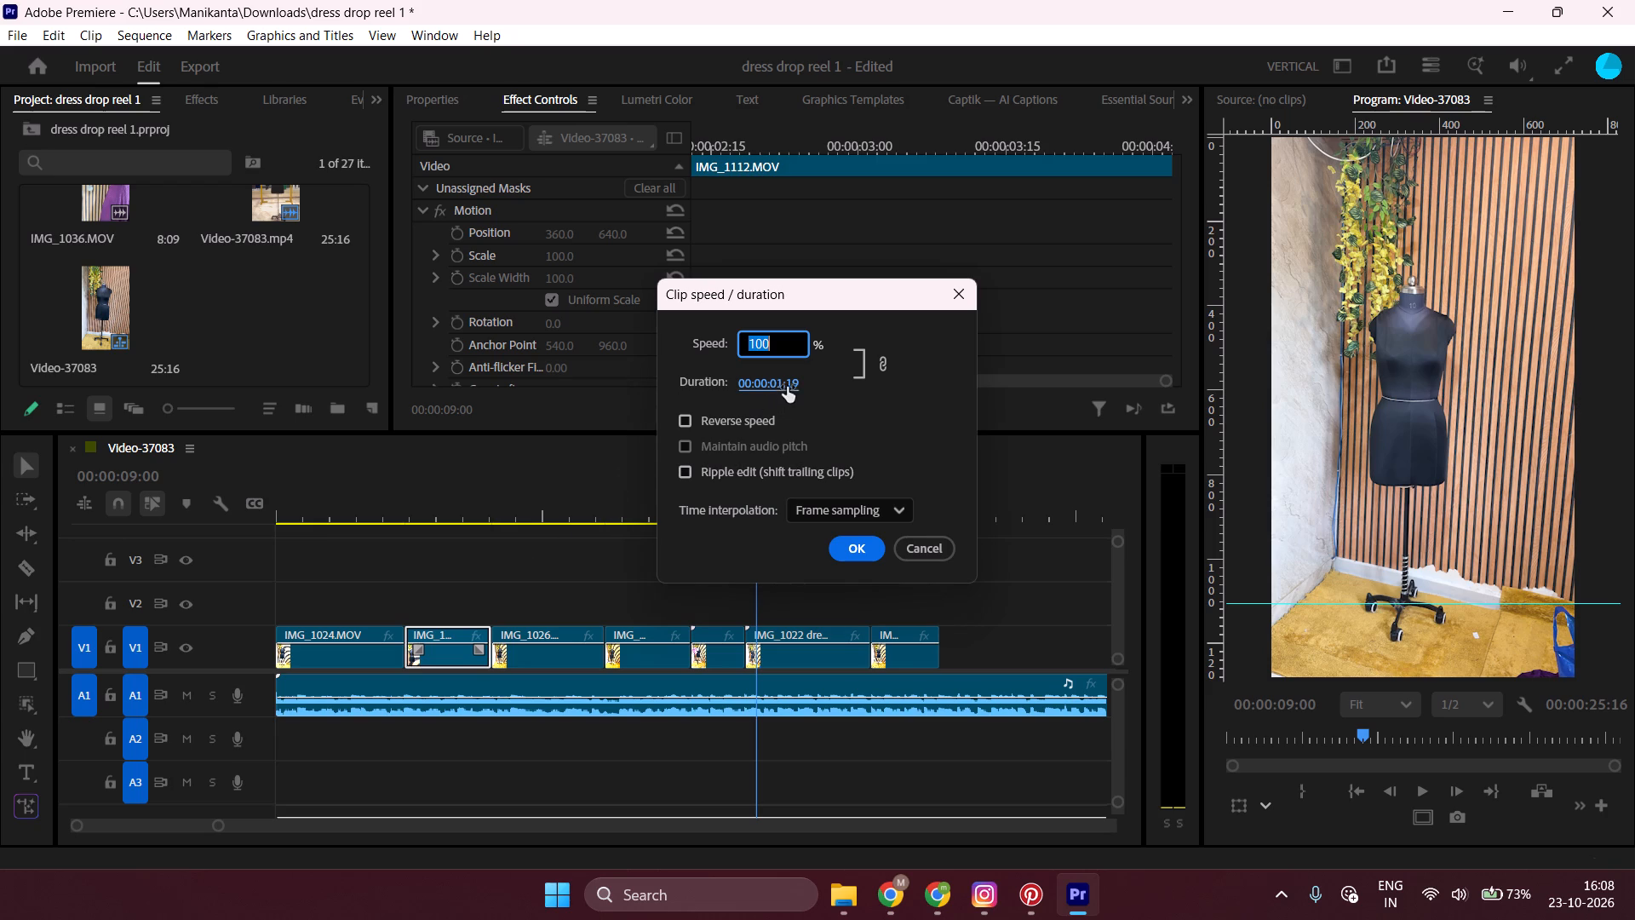
left_click(785, 383)
left_click(814, 383)
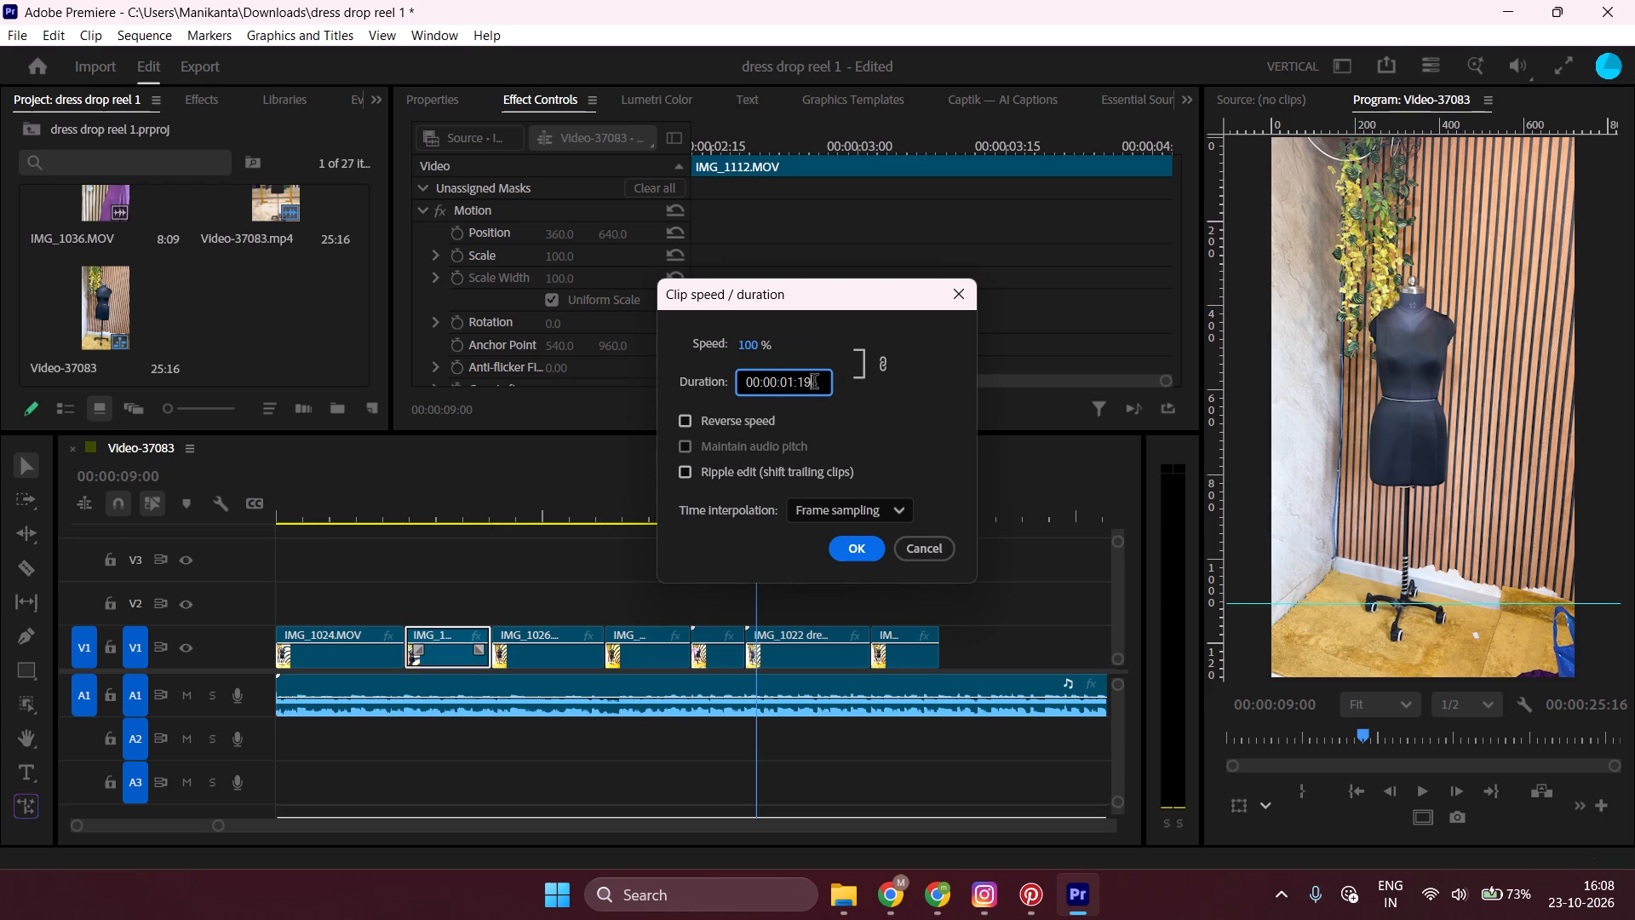
key("BackSpace")
key("BackSpace")
type("00")
key("Return")
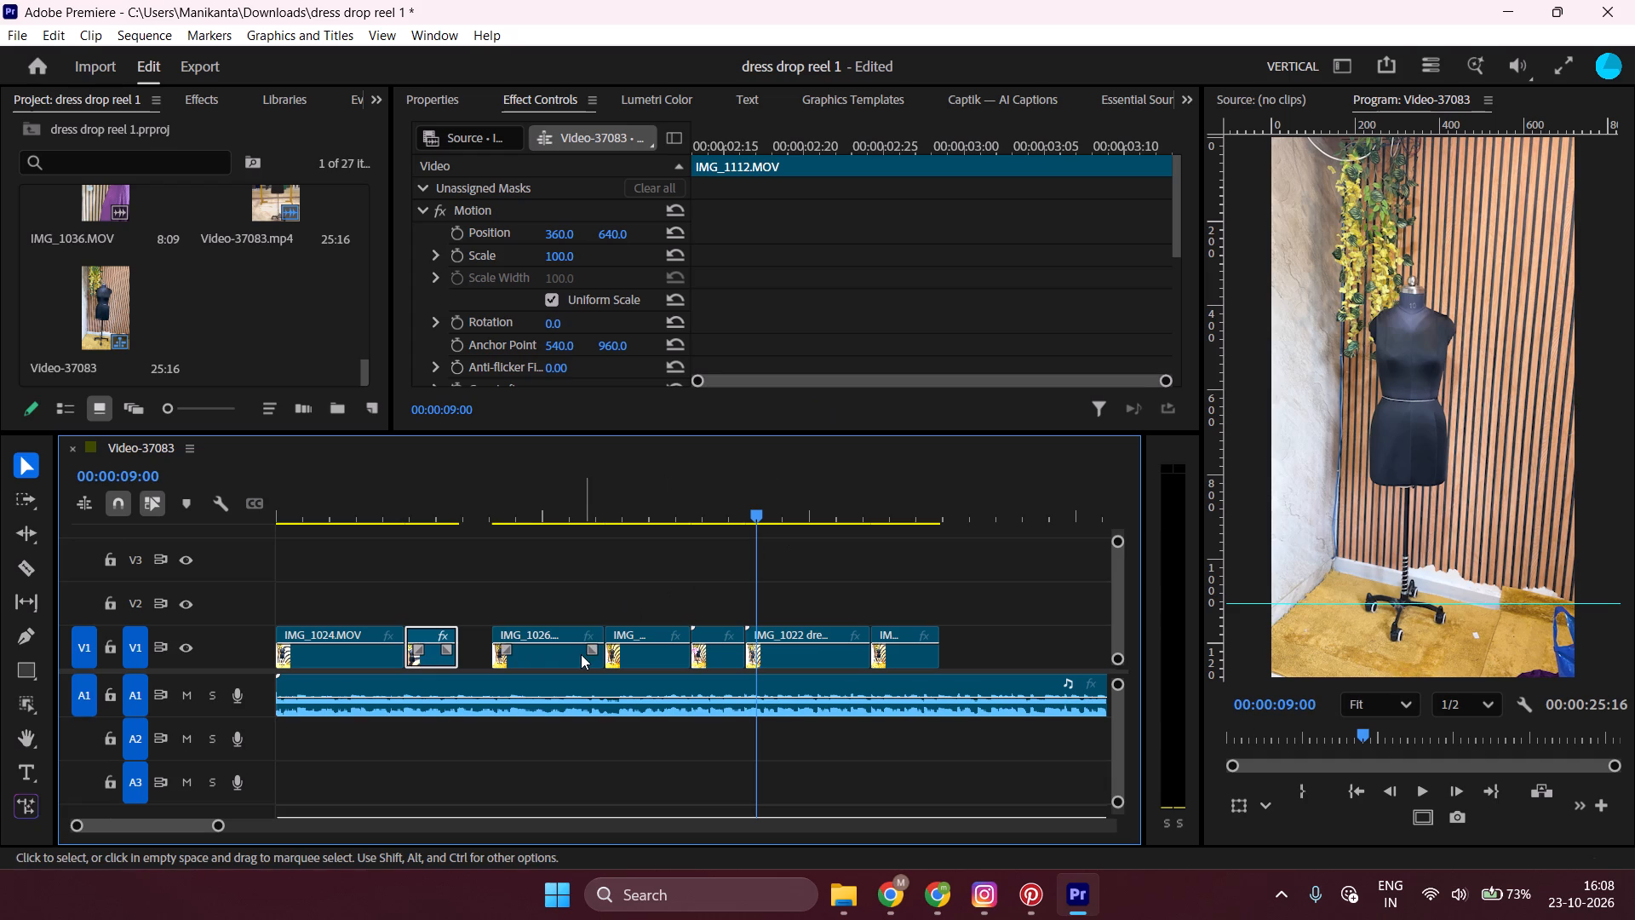
Speed up the IMG_1026 clip on V1 by setting its speed/duration to 00:00:01:00.
left_click(579, 655)
right_click(578, 657)
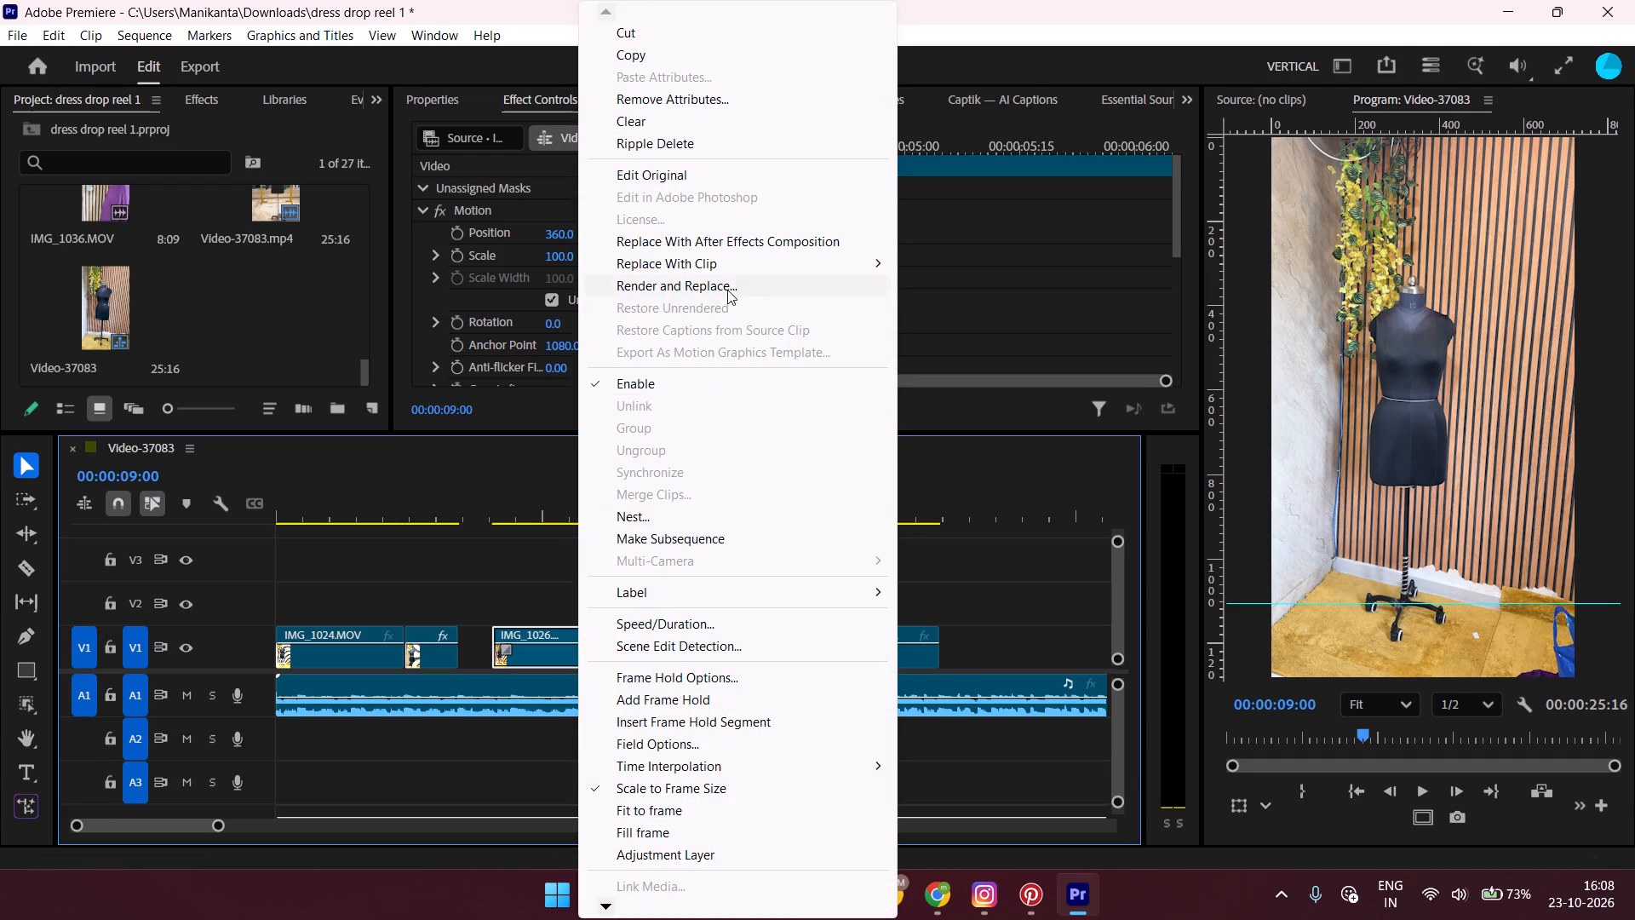
left_click(690, 617)
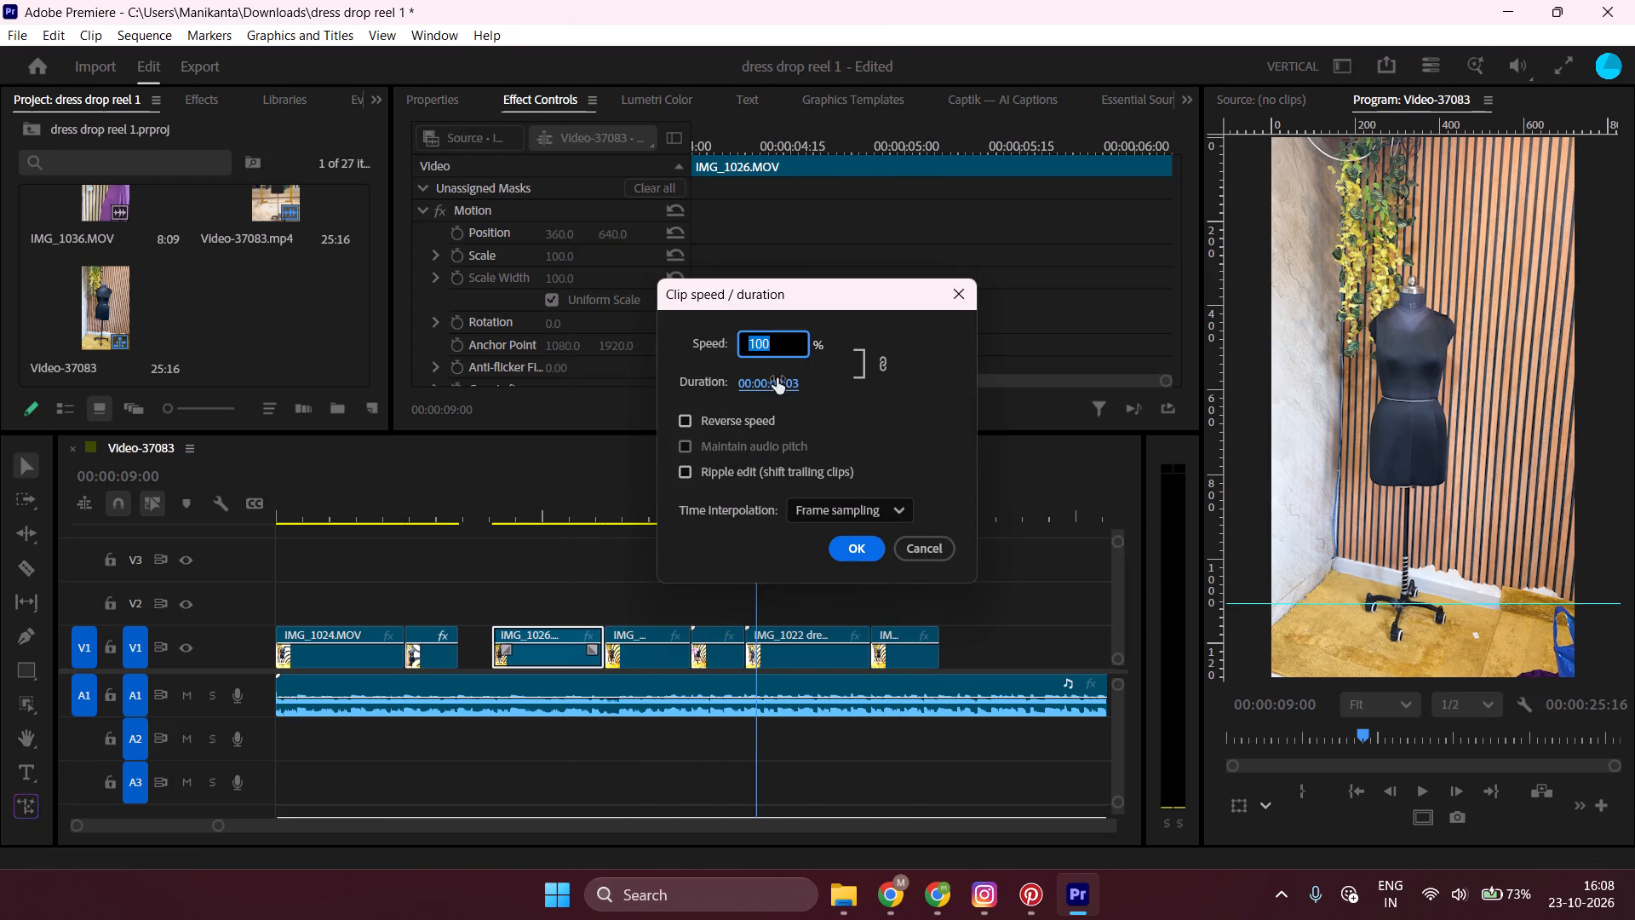
left_click(777, 376)
left_click(787, 376)
left_click(792, 381)
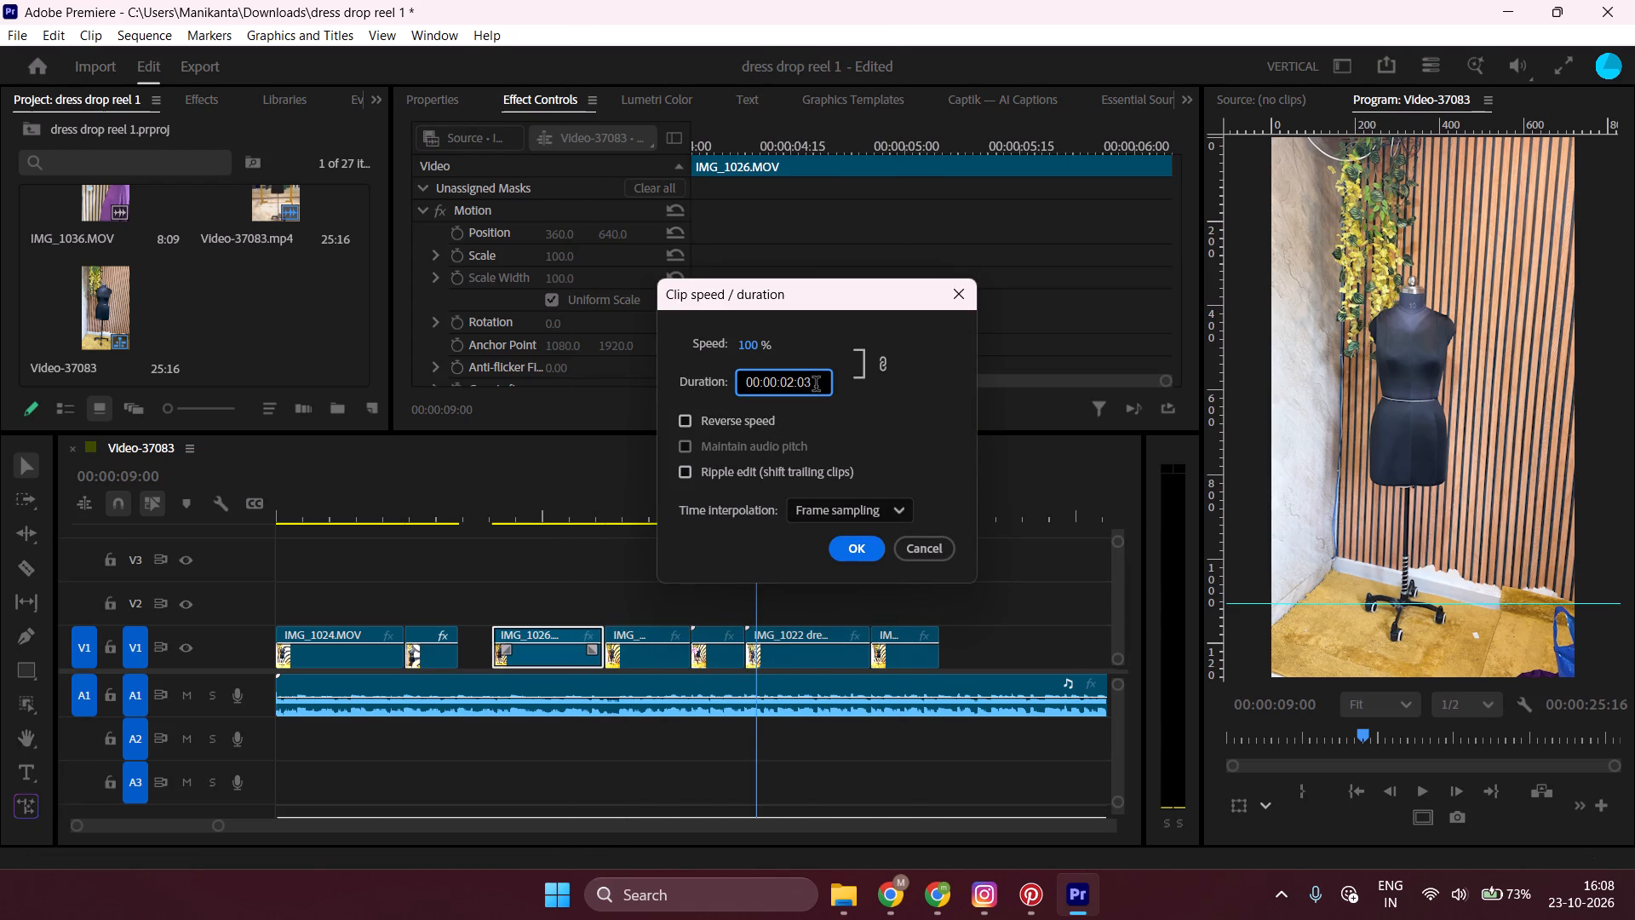
key("BackSpace")
key("1")
key("Right")
key("Right")
key("Right")
key("BackSpace")
key("0")
key("Return")
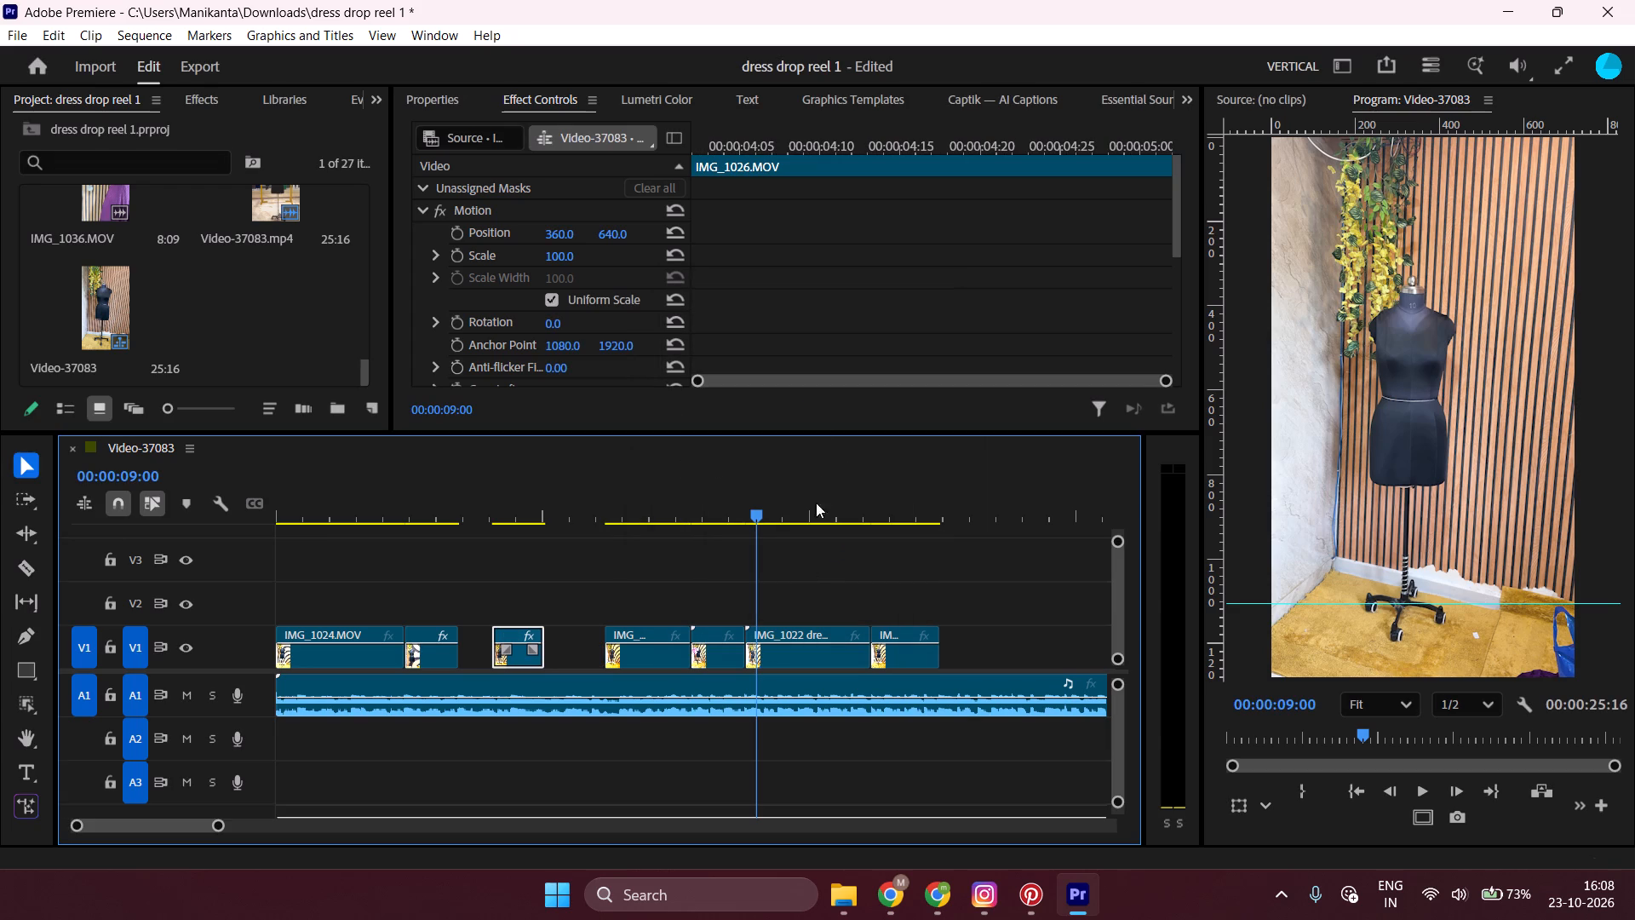
Close the V1 gap between IMG_1112 and IMG_1026.
left_click(473, 662)
key("BackSpace")
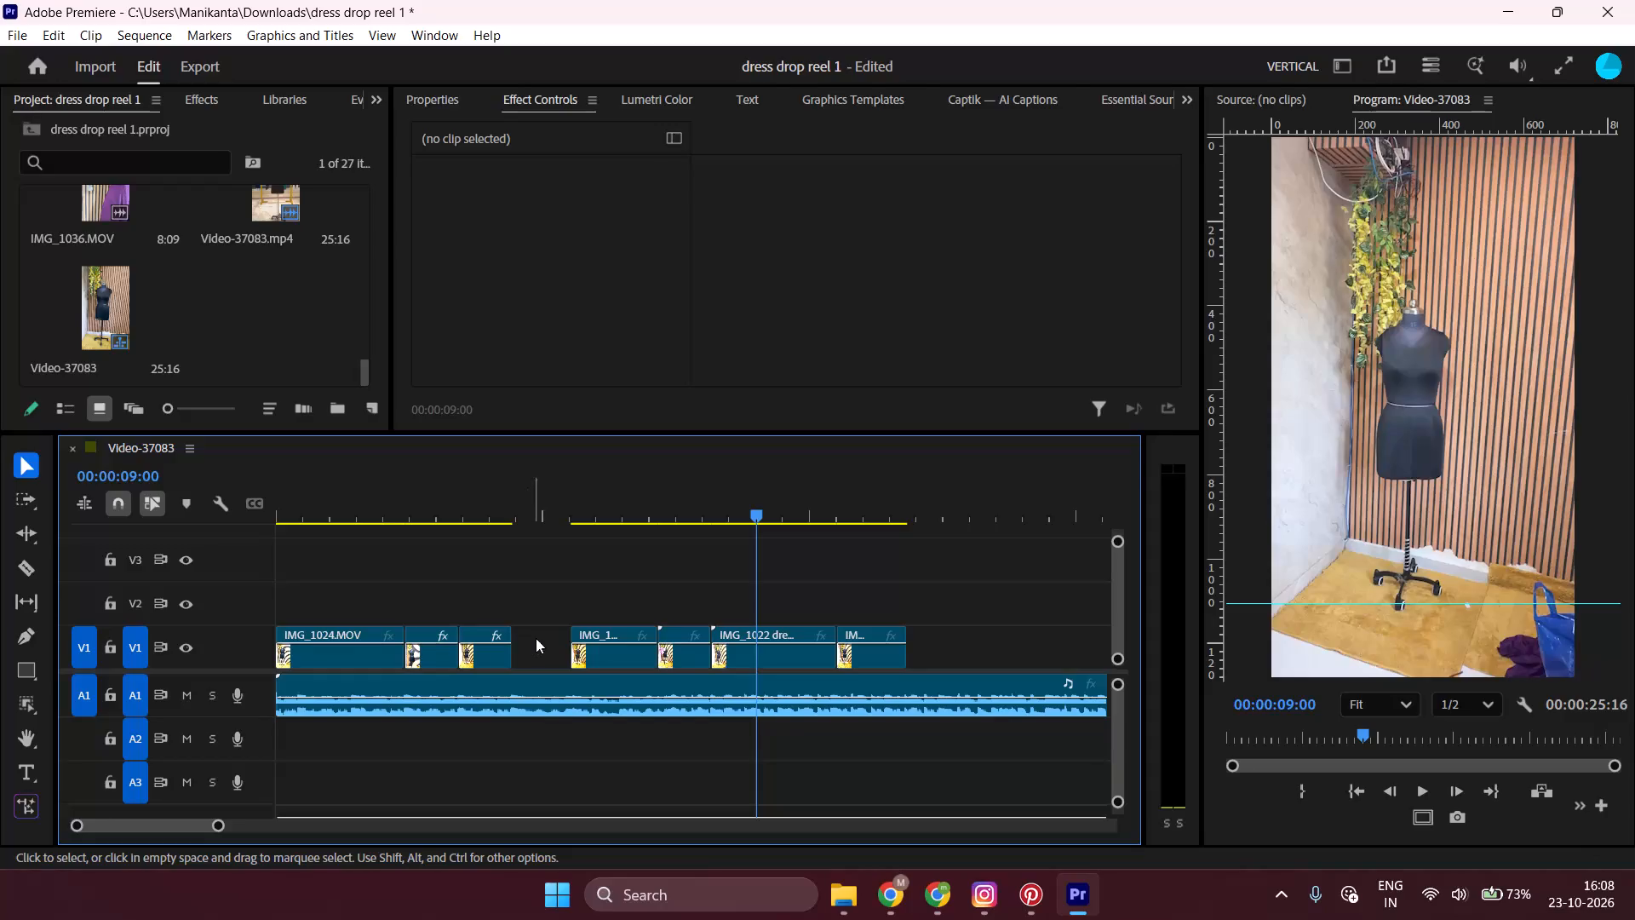
Speed up the IMG_1030 clip on V1 by setting its speed/duration to 00:00:01:00.
left_click(594, 649)
right_click(594, 649)
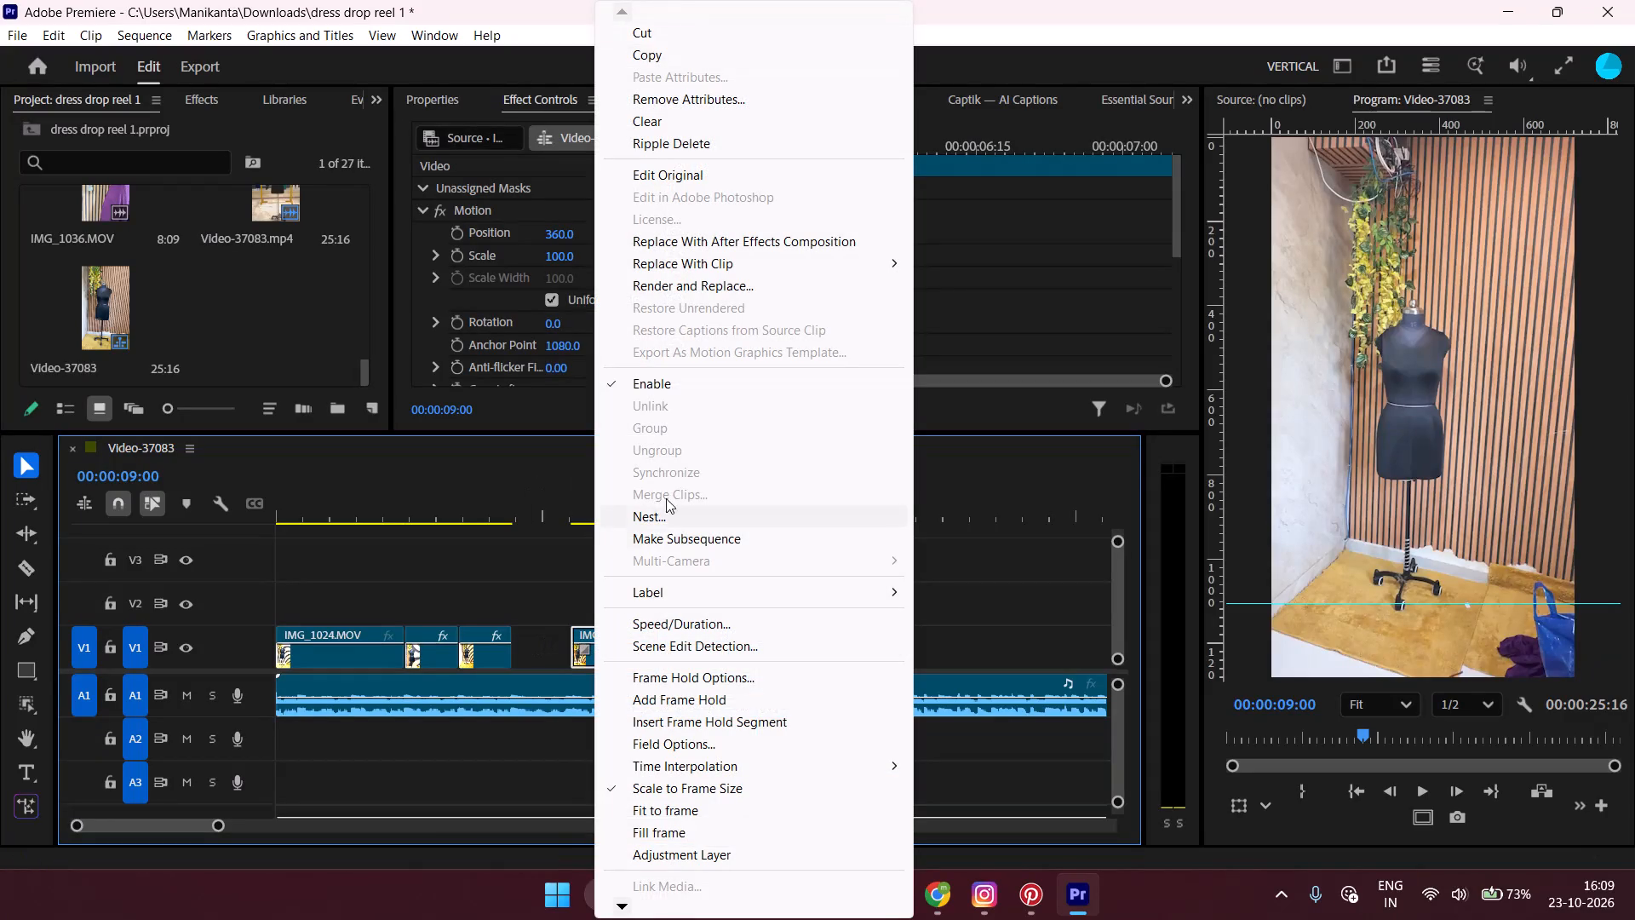
left_click(686, 632)
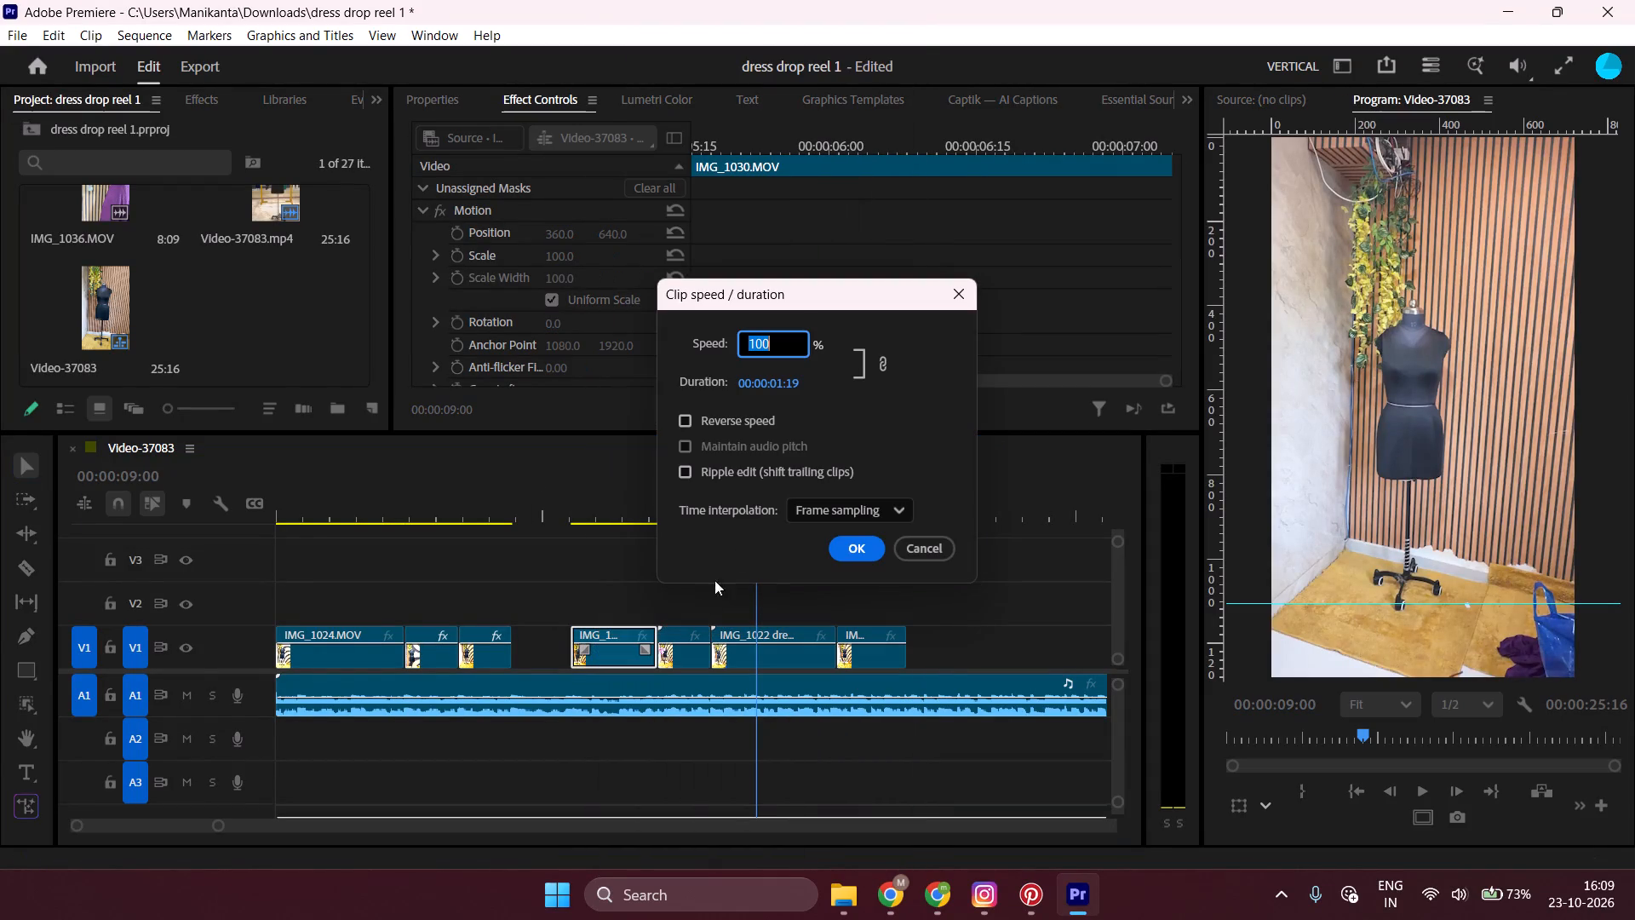
left_click(787, 387)
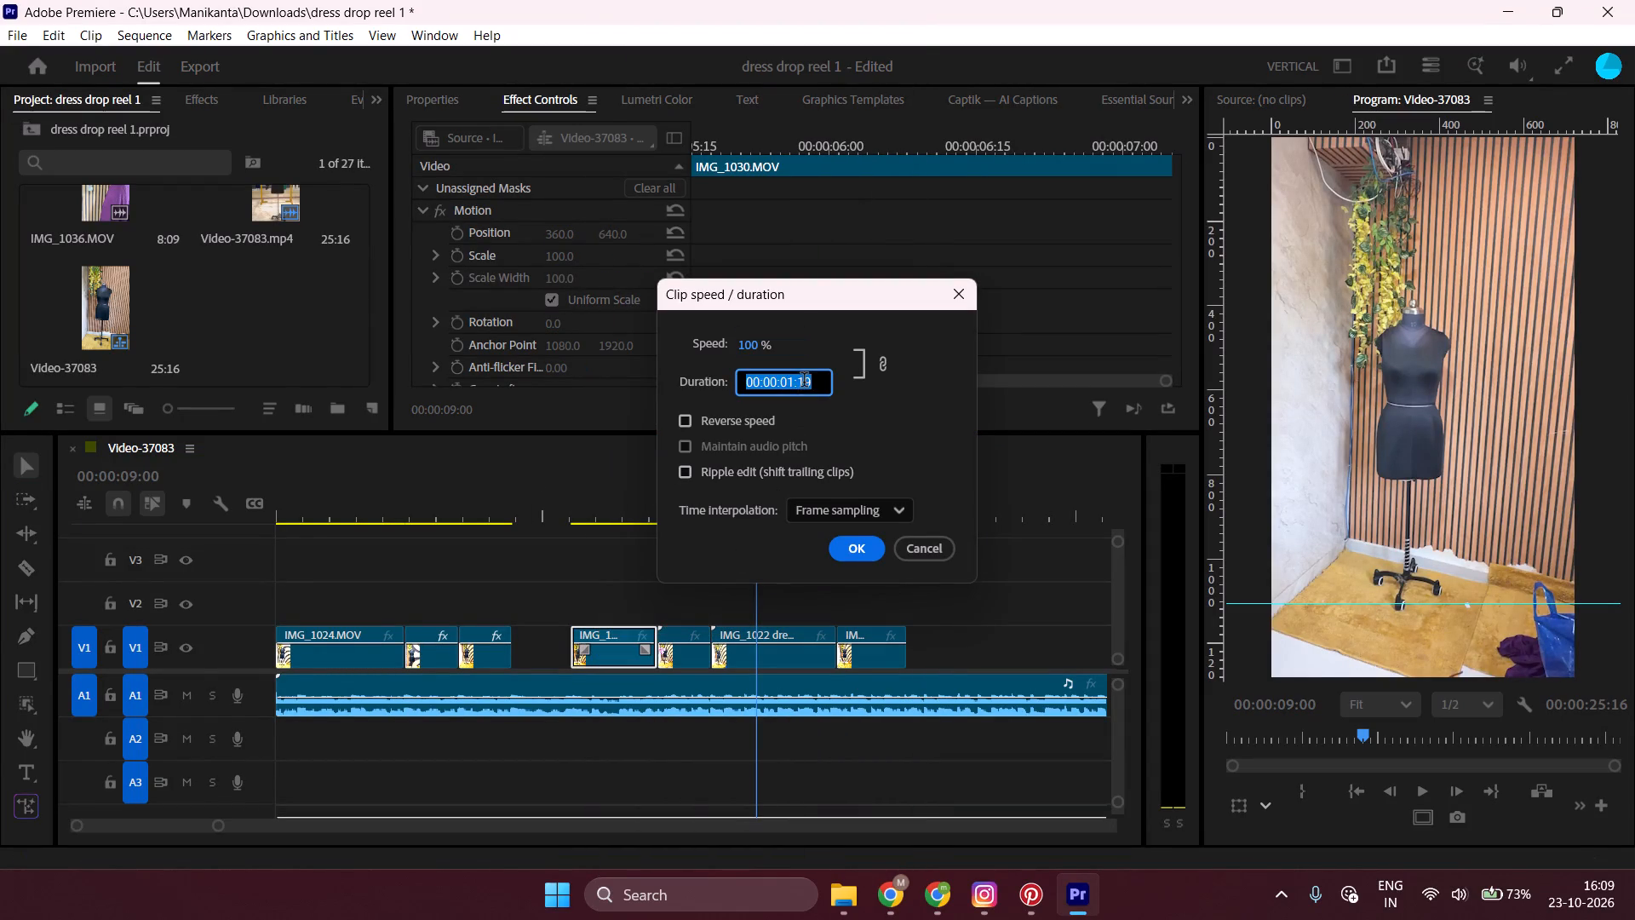
left_click(809, 383)
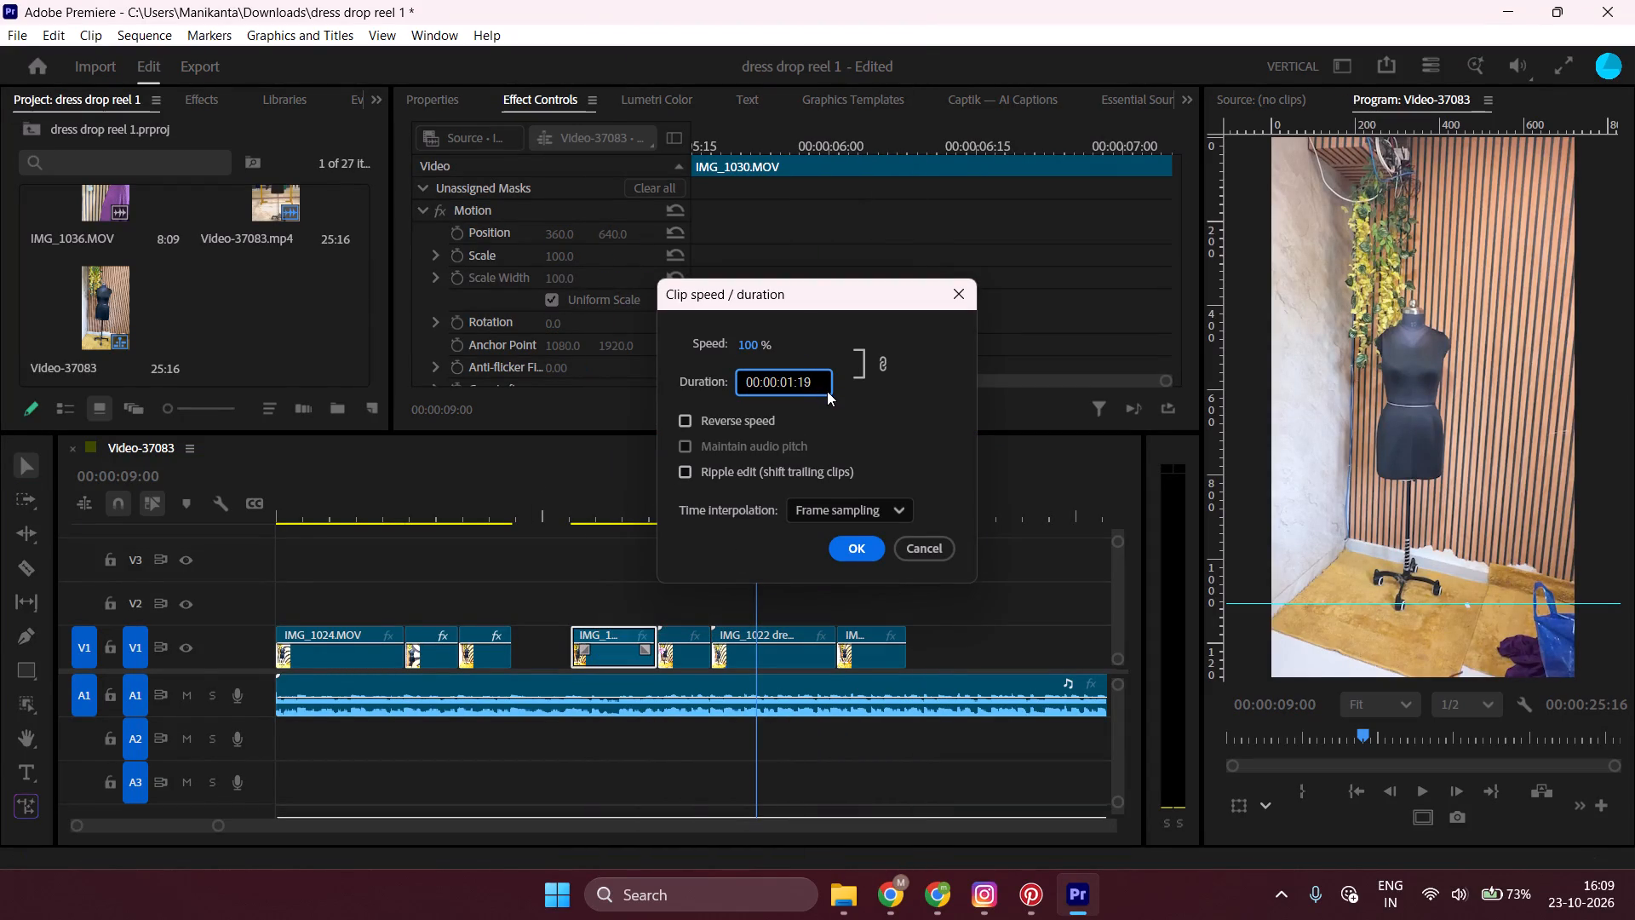
key("BackSpace")
key("BackSpace")
type("00")
key("Return")
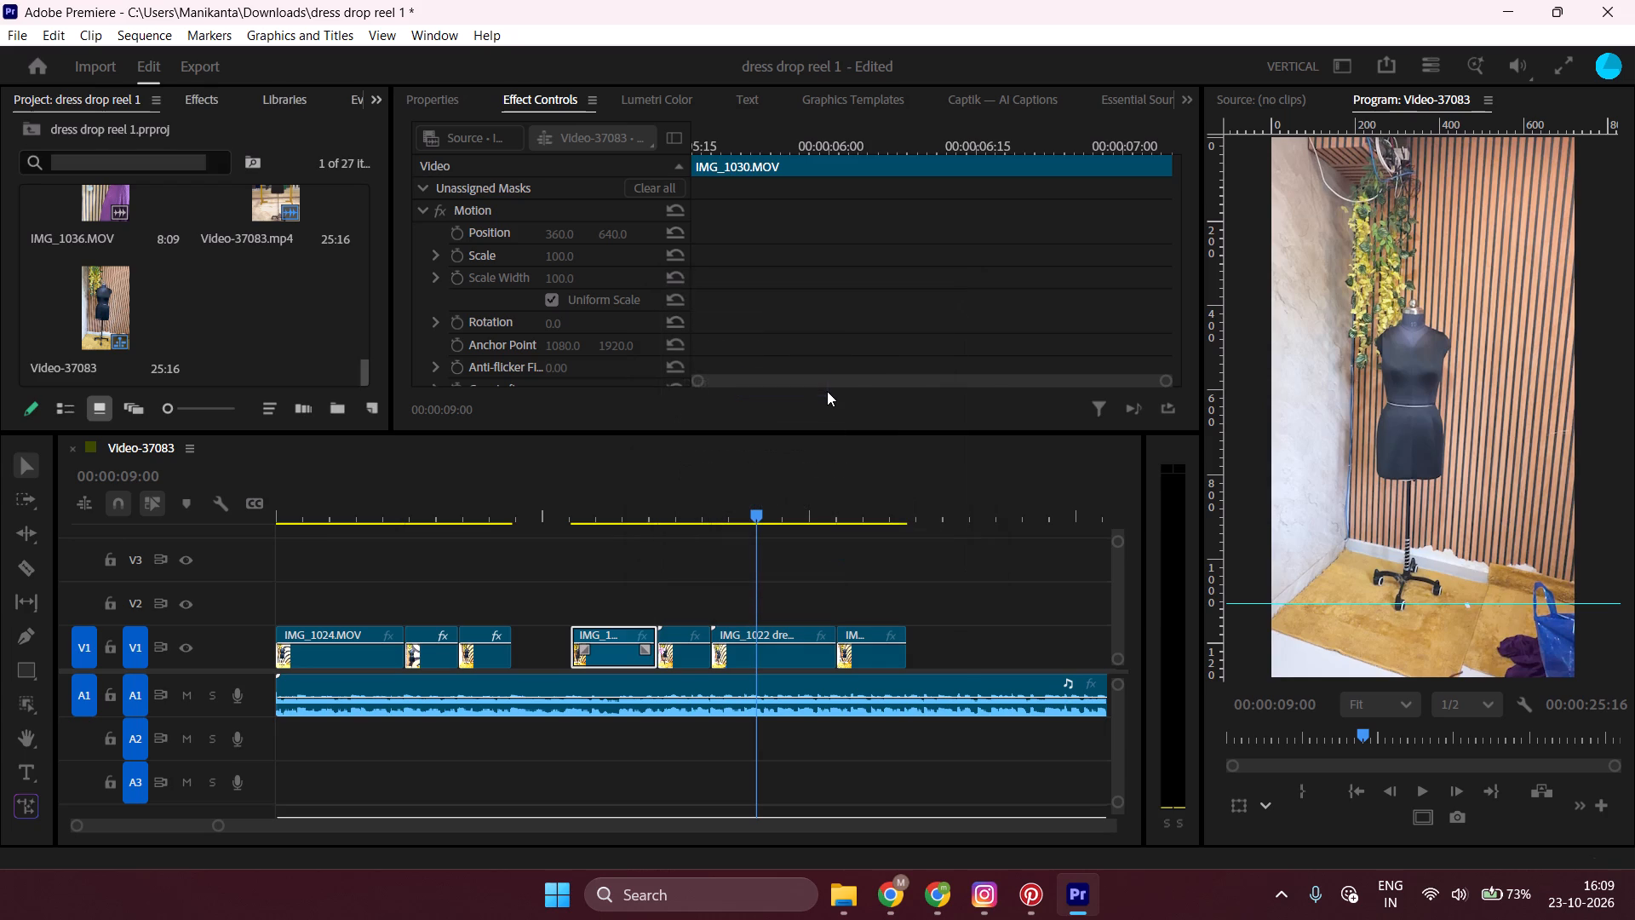
Close the V1 gap between IMG_1026 and IMG_1030.
left_click(541, 668)
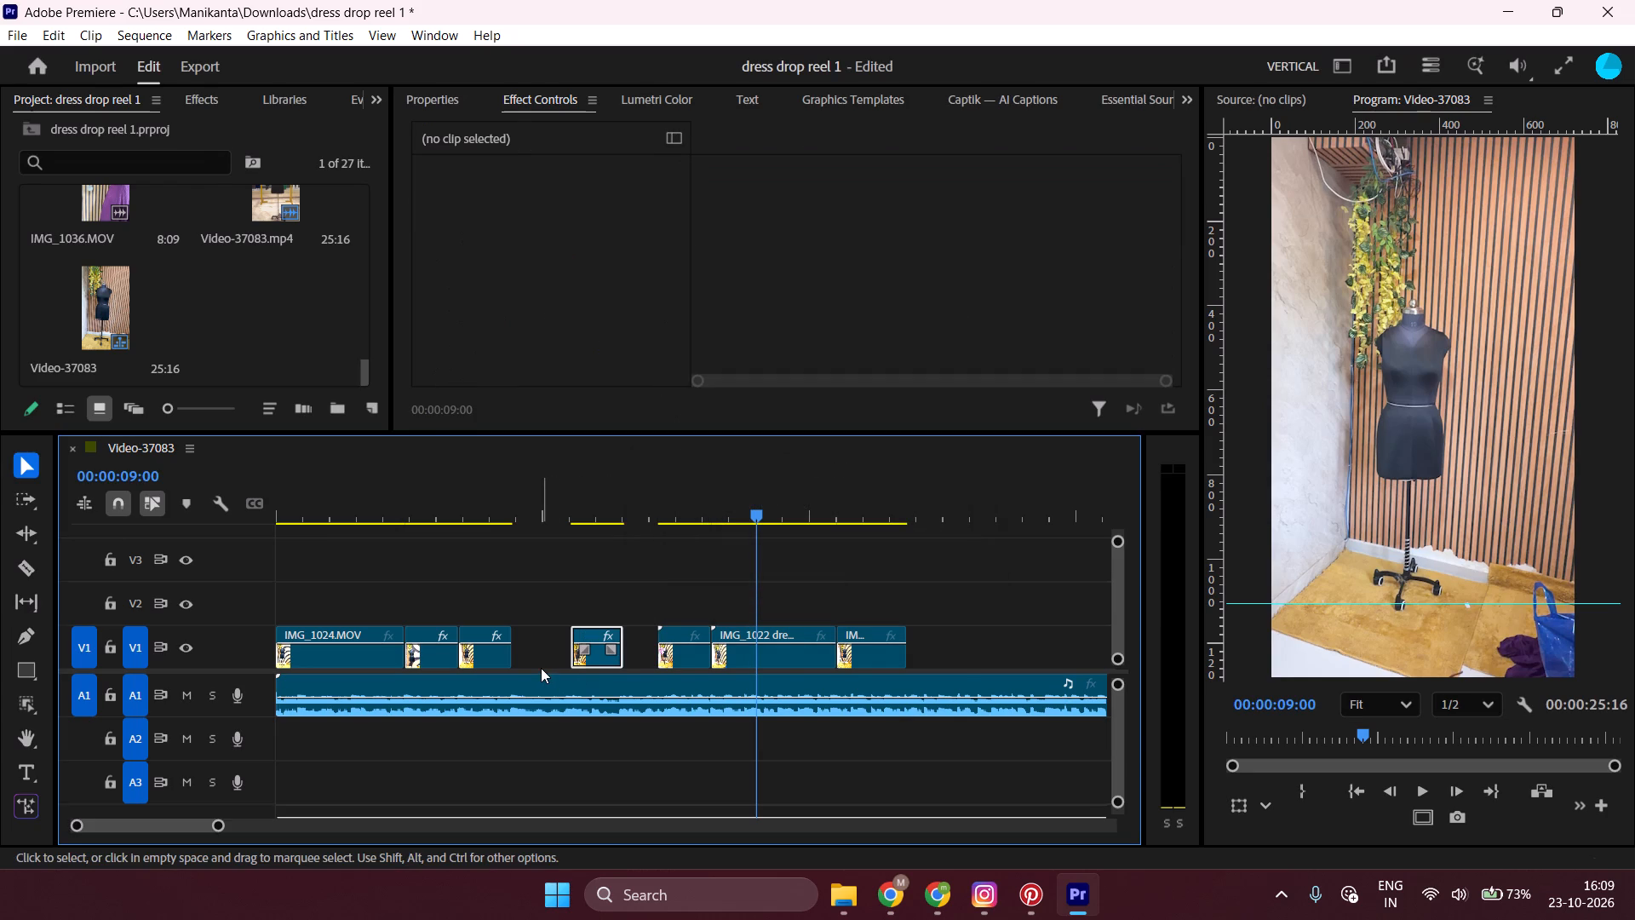
key("BackSpace")
Check the speed and duration settings of the IMG_1031 clip on V1.
left_click(623, 662)
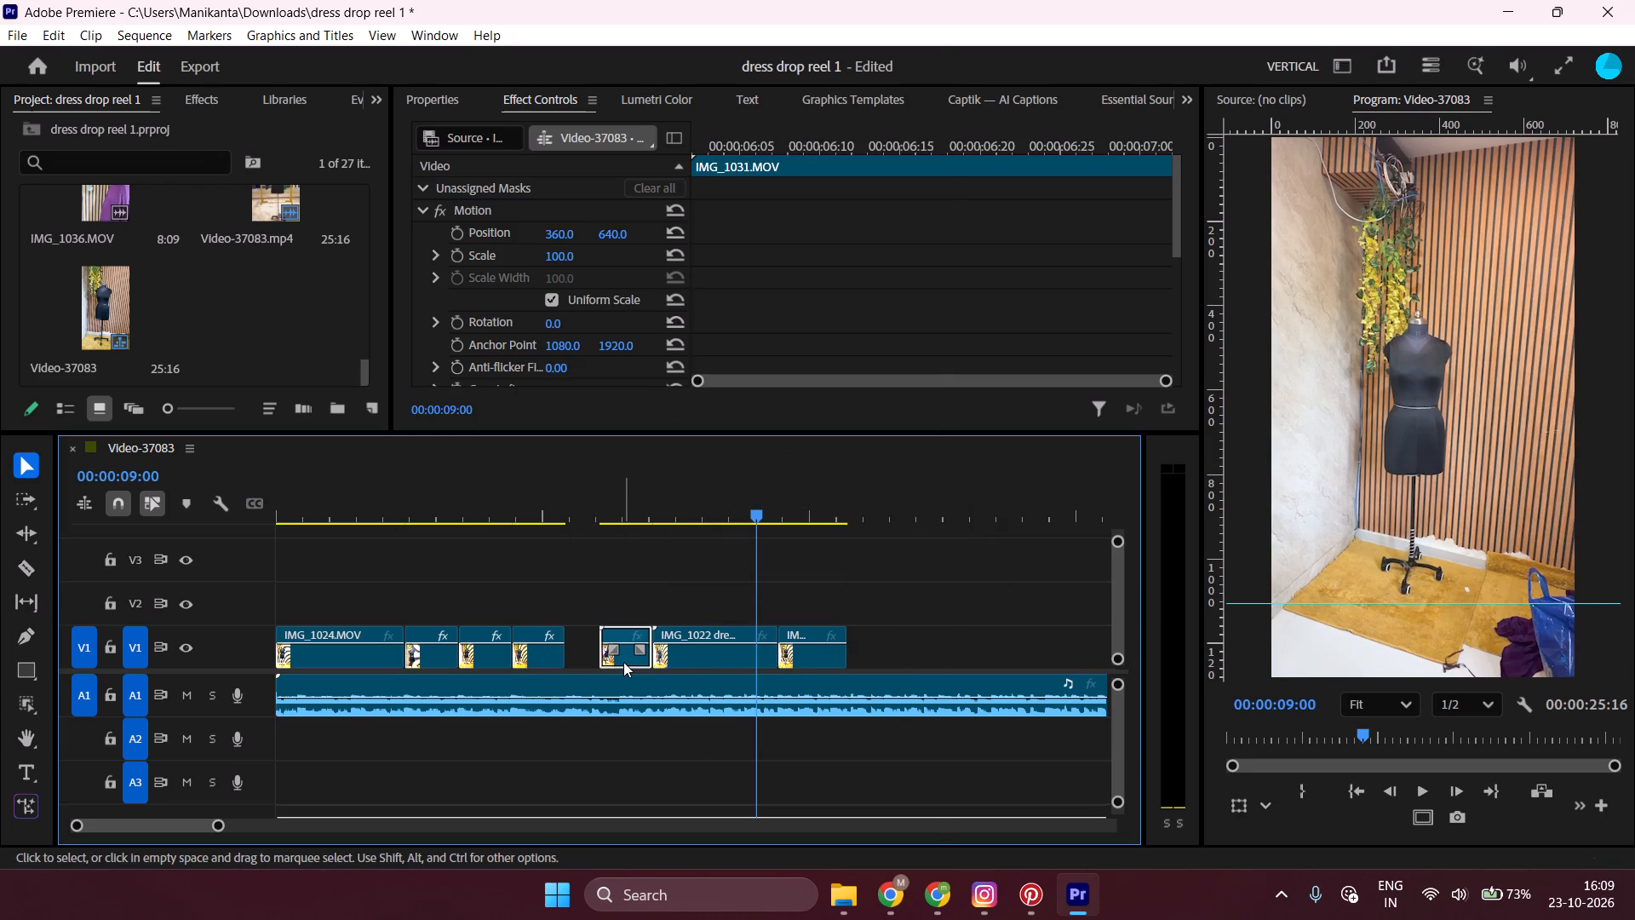
right_click(623, 662)
left_click(749, 635)
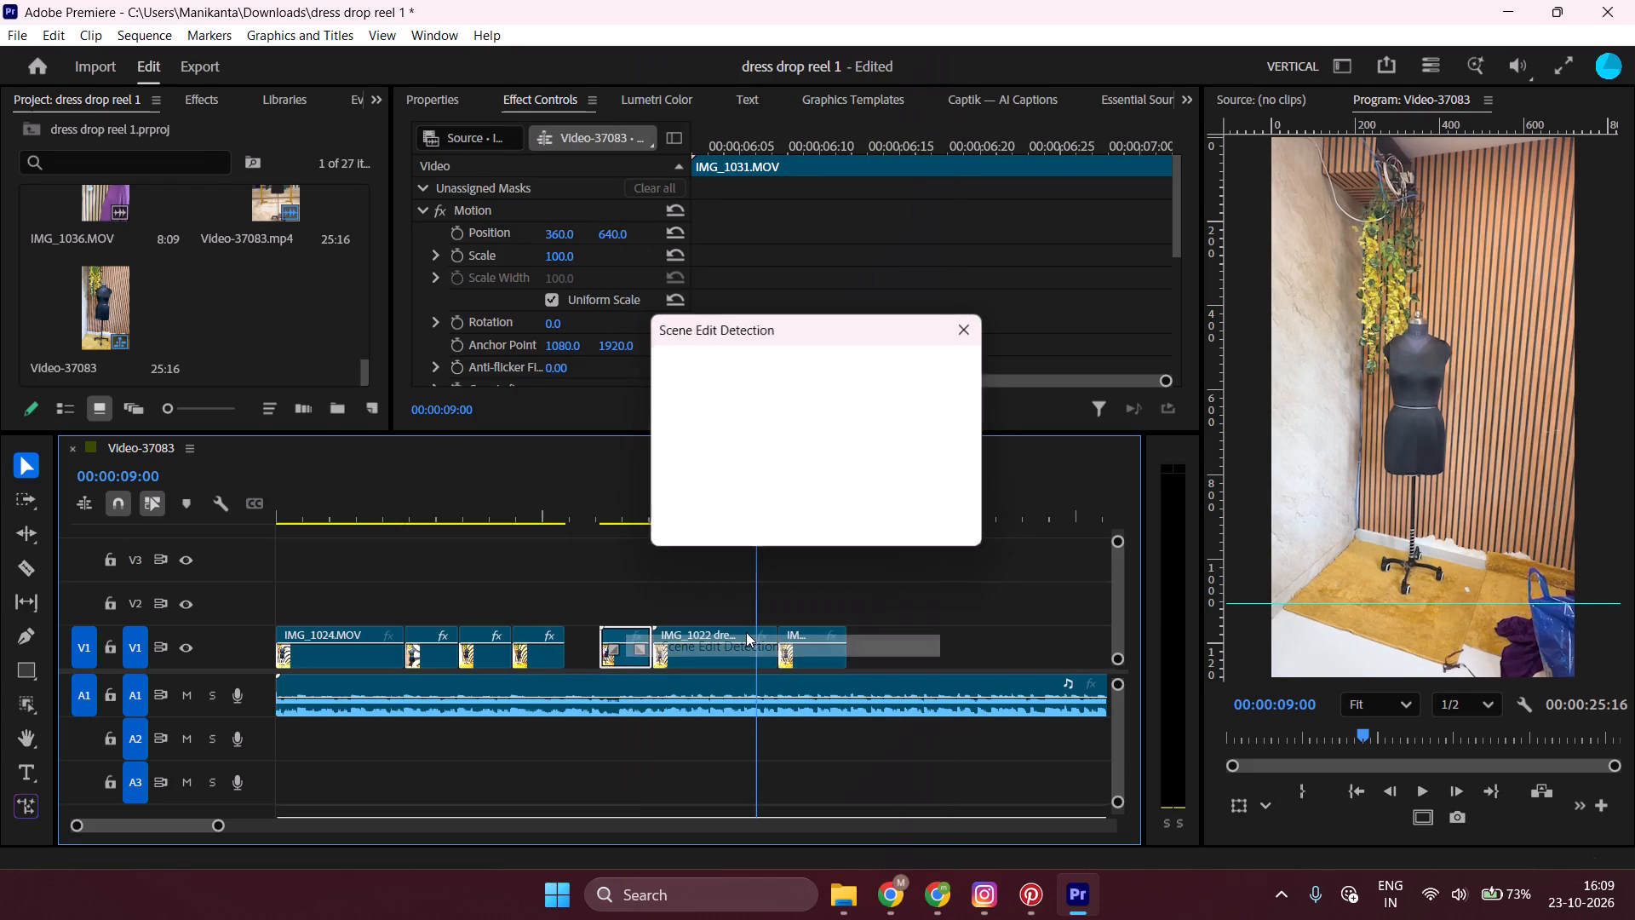
left_click(964, 335)
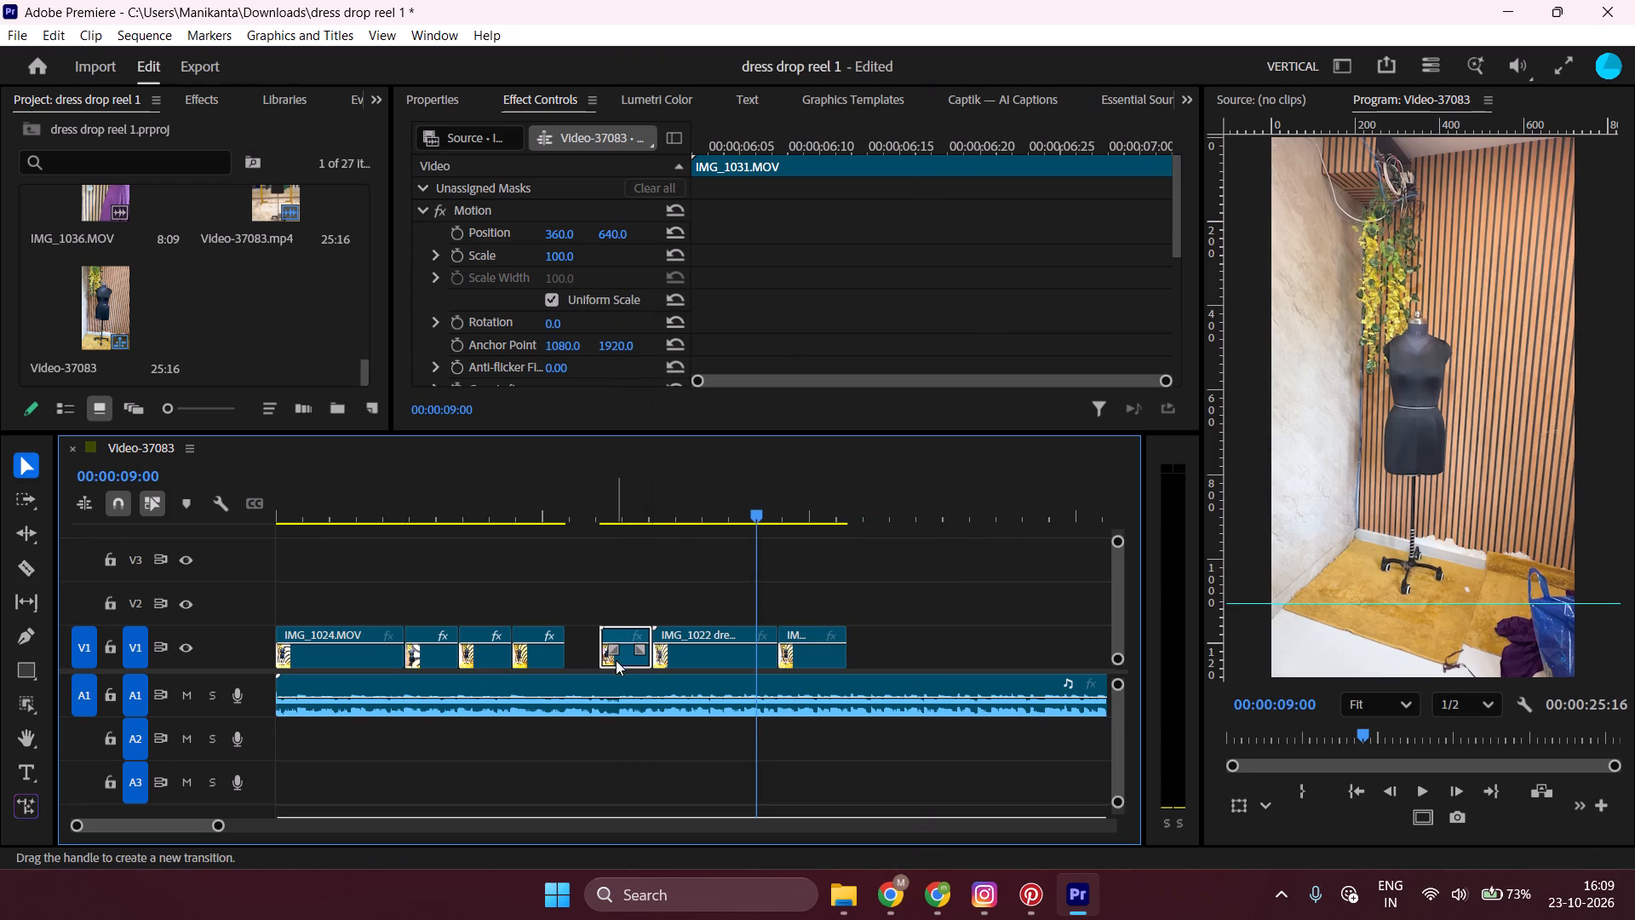
right_click(616, 660)
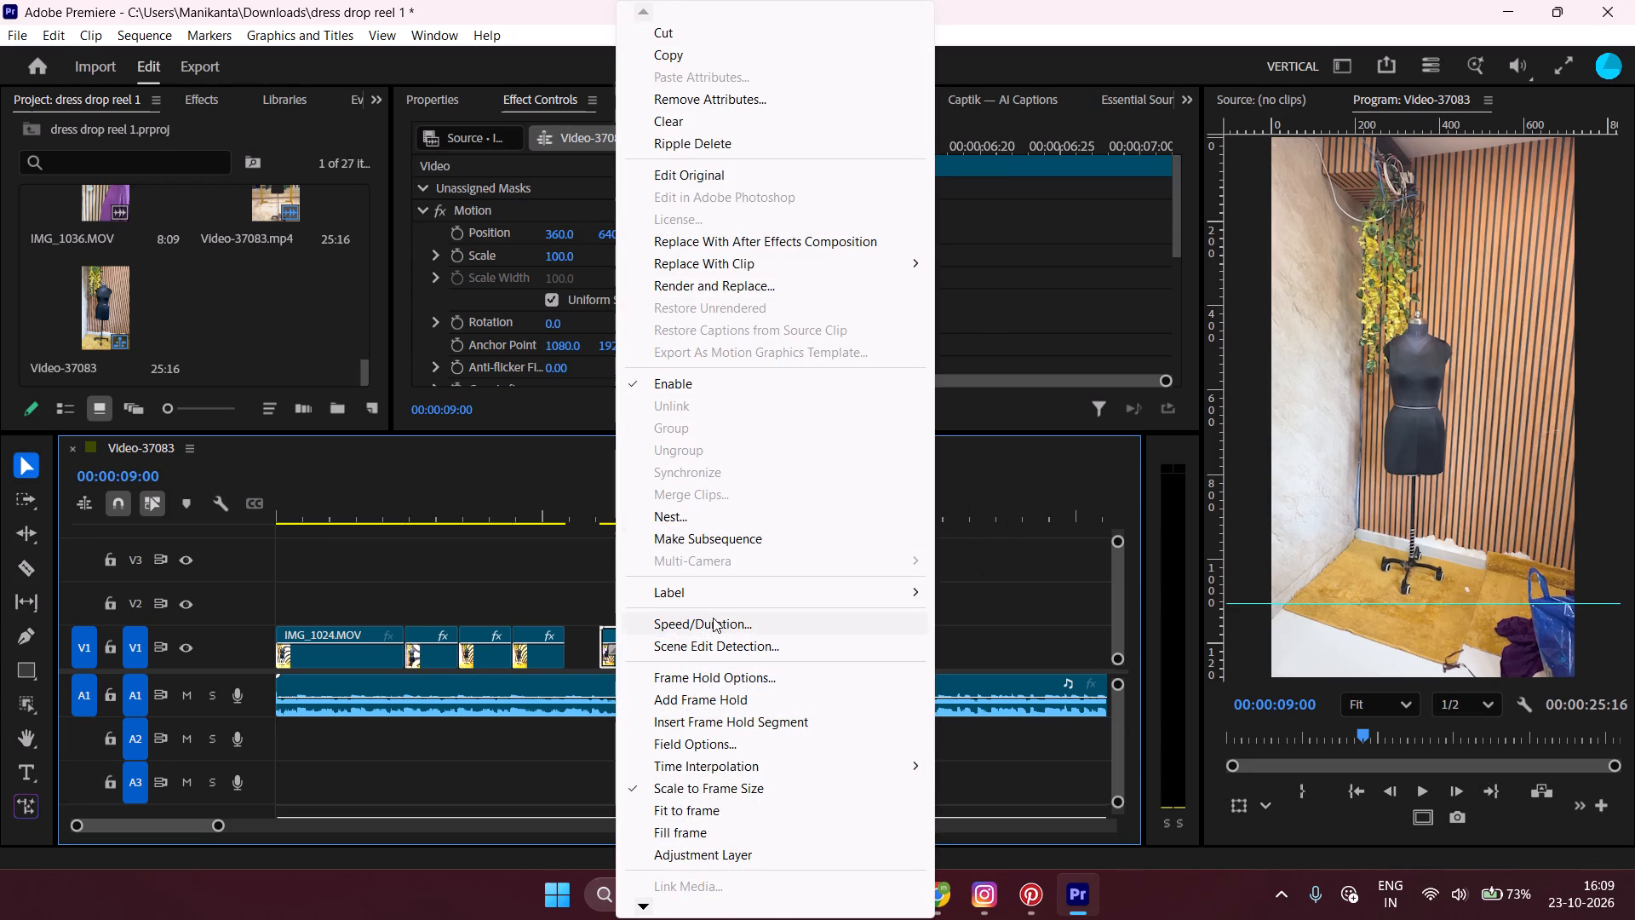
left_click(713, 620)
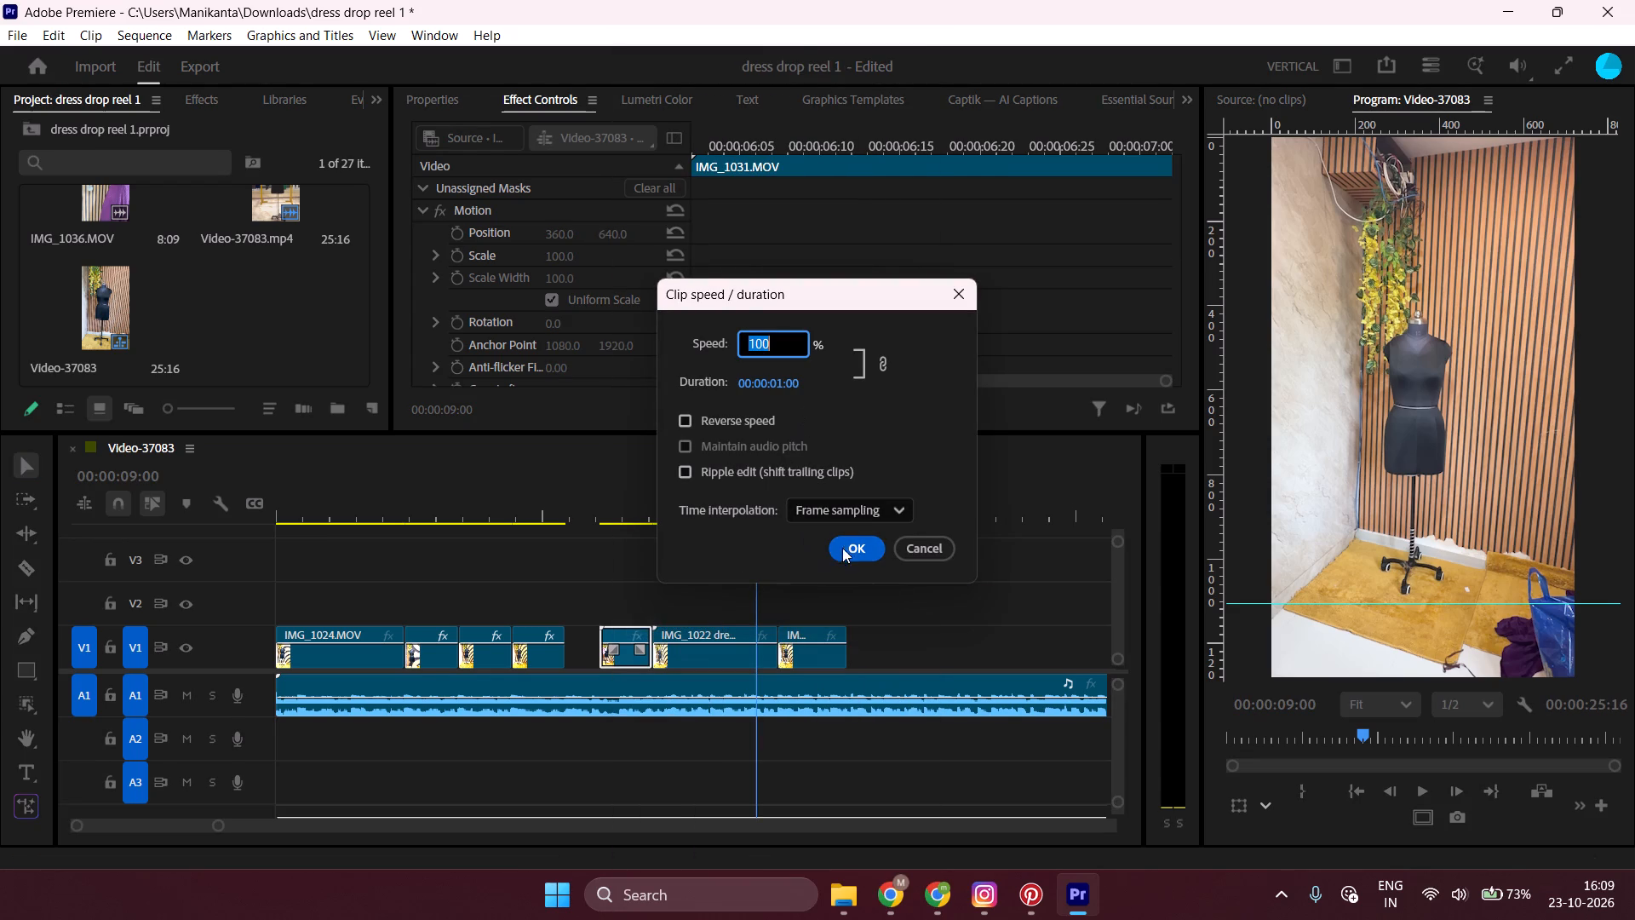
left_click(851, 546)
Close the V1 gap between IMG_1030 and IMG_1031.
left_click(588, 654)
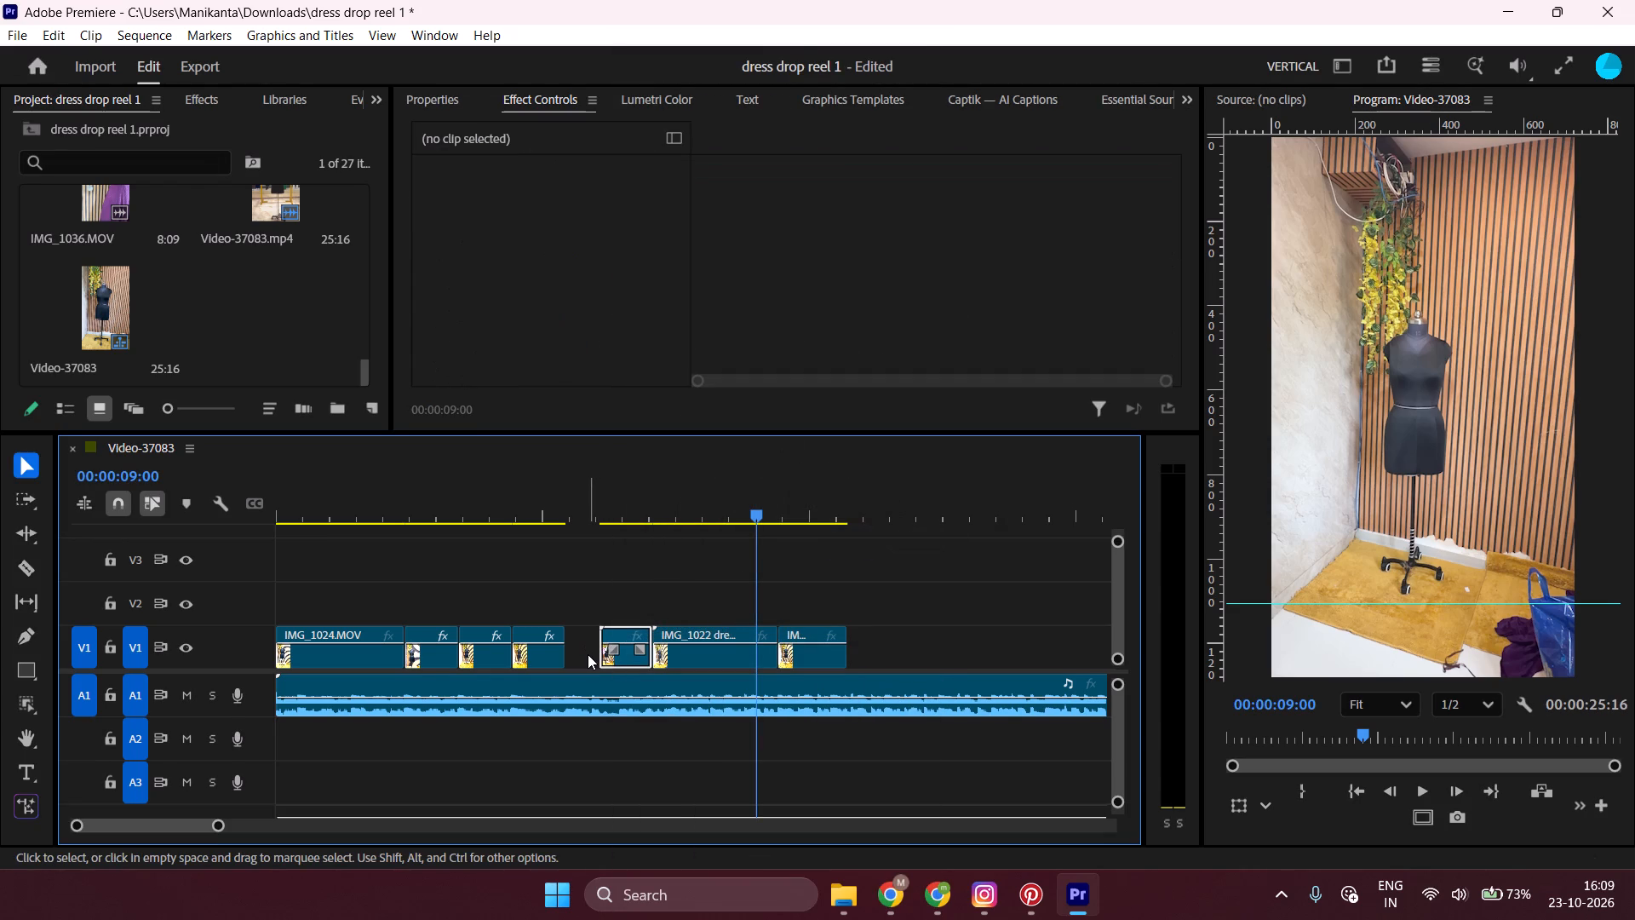
key("BackSpace")
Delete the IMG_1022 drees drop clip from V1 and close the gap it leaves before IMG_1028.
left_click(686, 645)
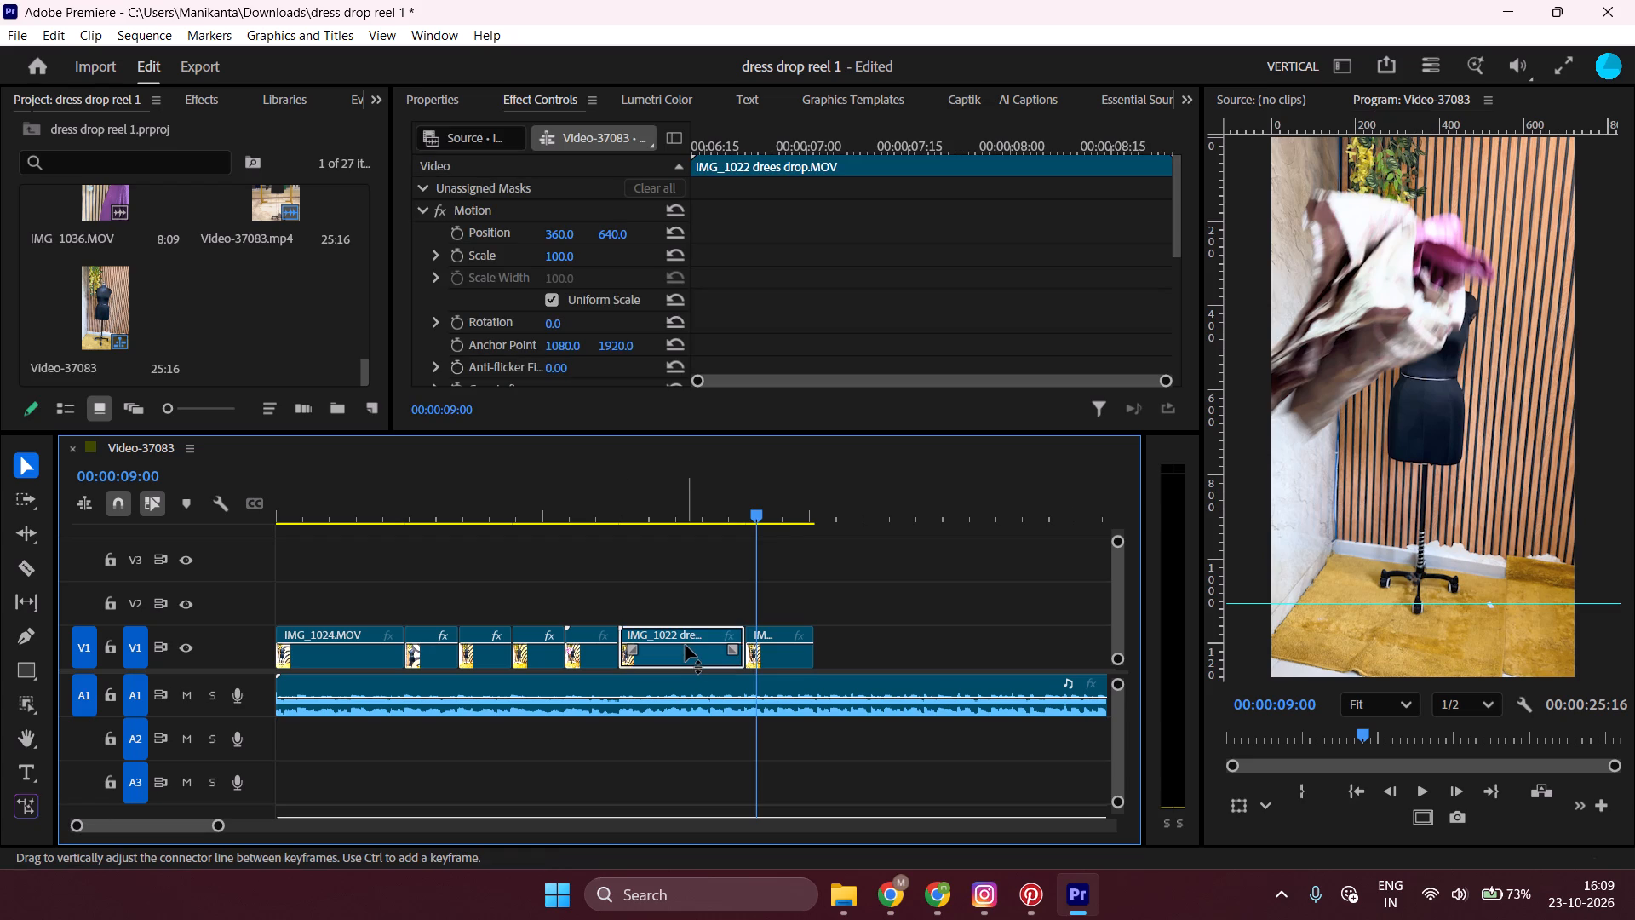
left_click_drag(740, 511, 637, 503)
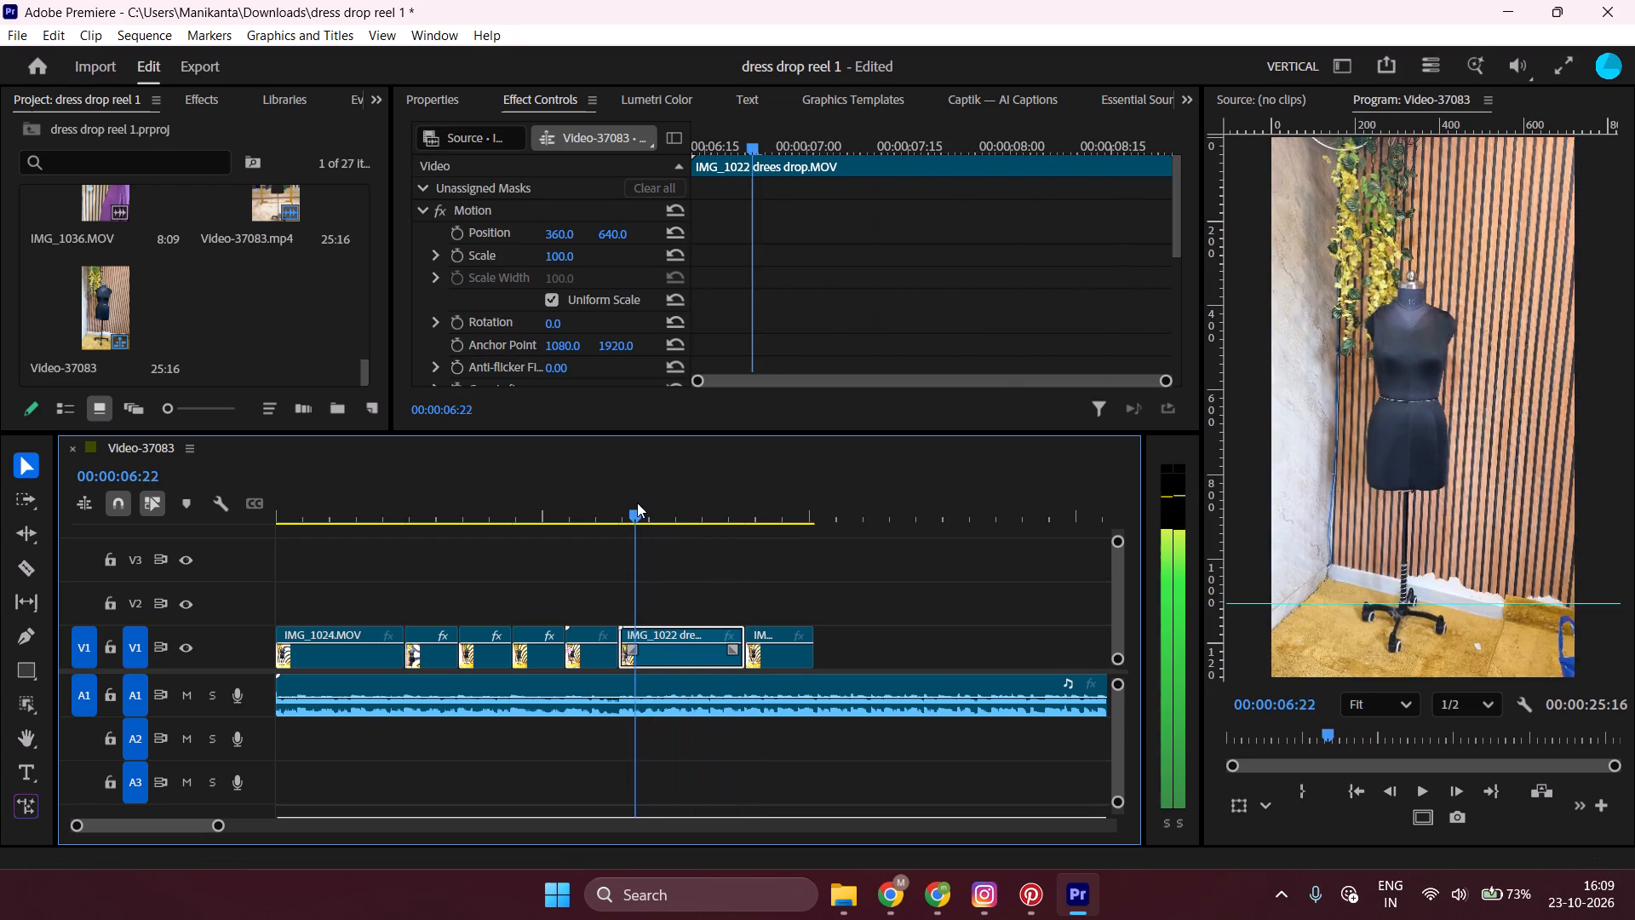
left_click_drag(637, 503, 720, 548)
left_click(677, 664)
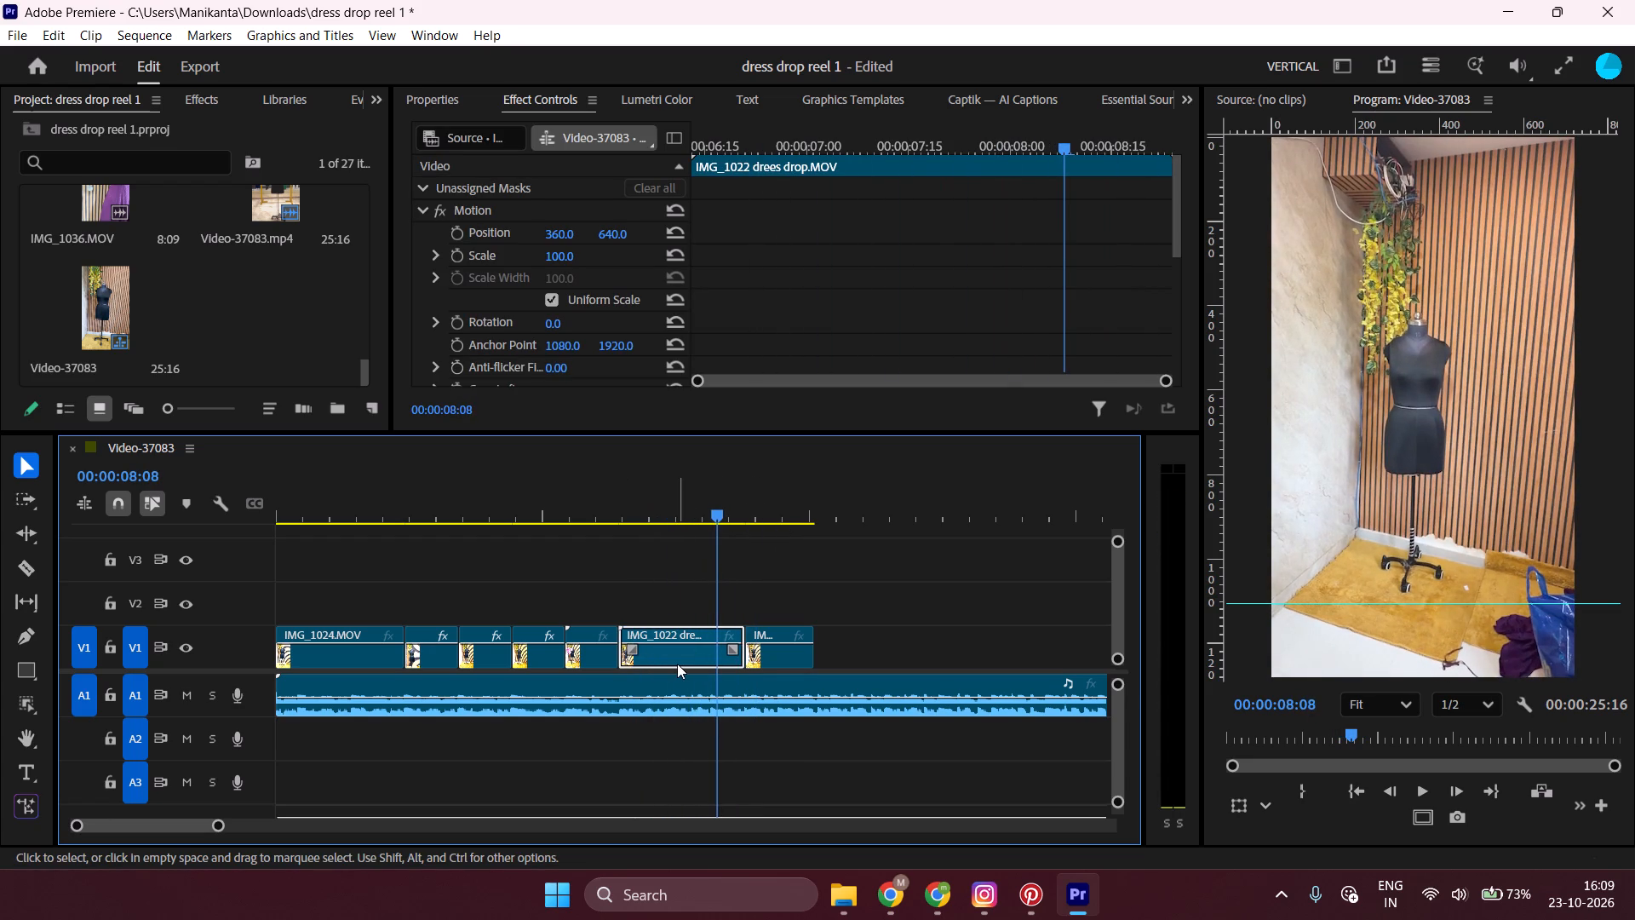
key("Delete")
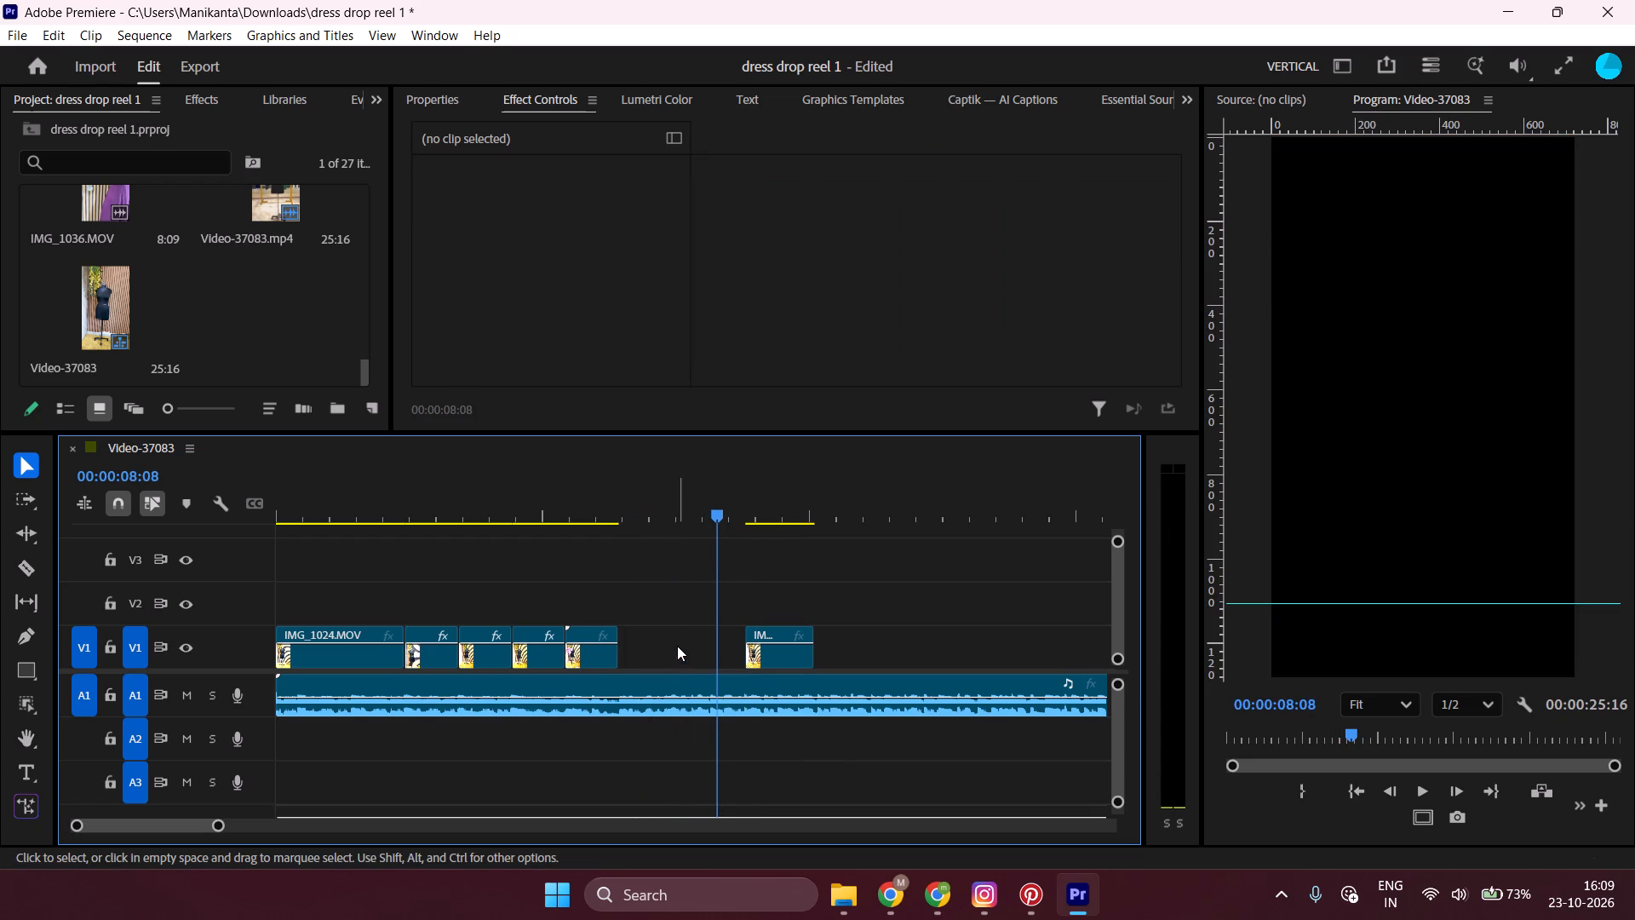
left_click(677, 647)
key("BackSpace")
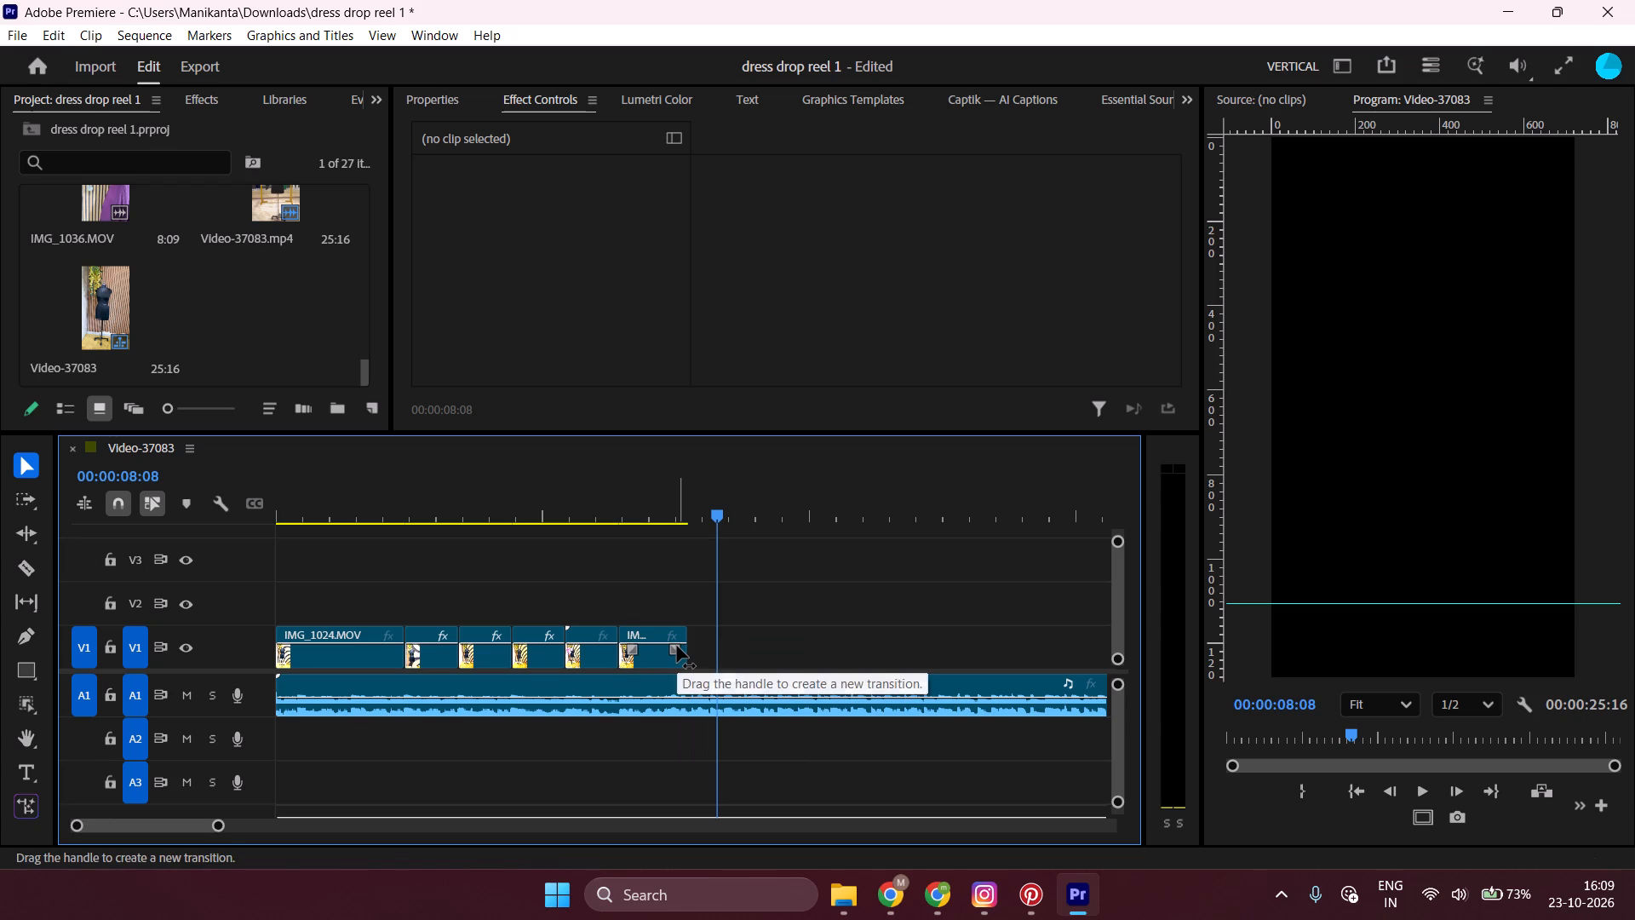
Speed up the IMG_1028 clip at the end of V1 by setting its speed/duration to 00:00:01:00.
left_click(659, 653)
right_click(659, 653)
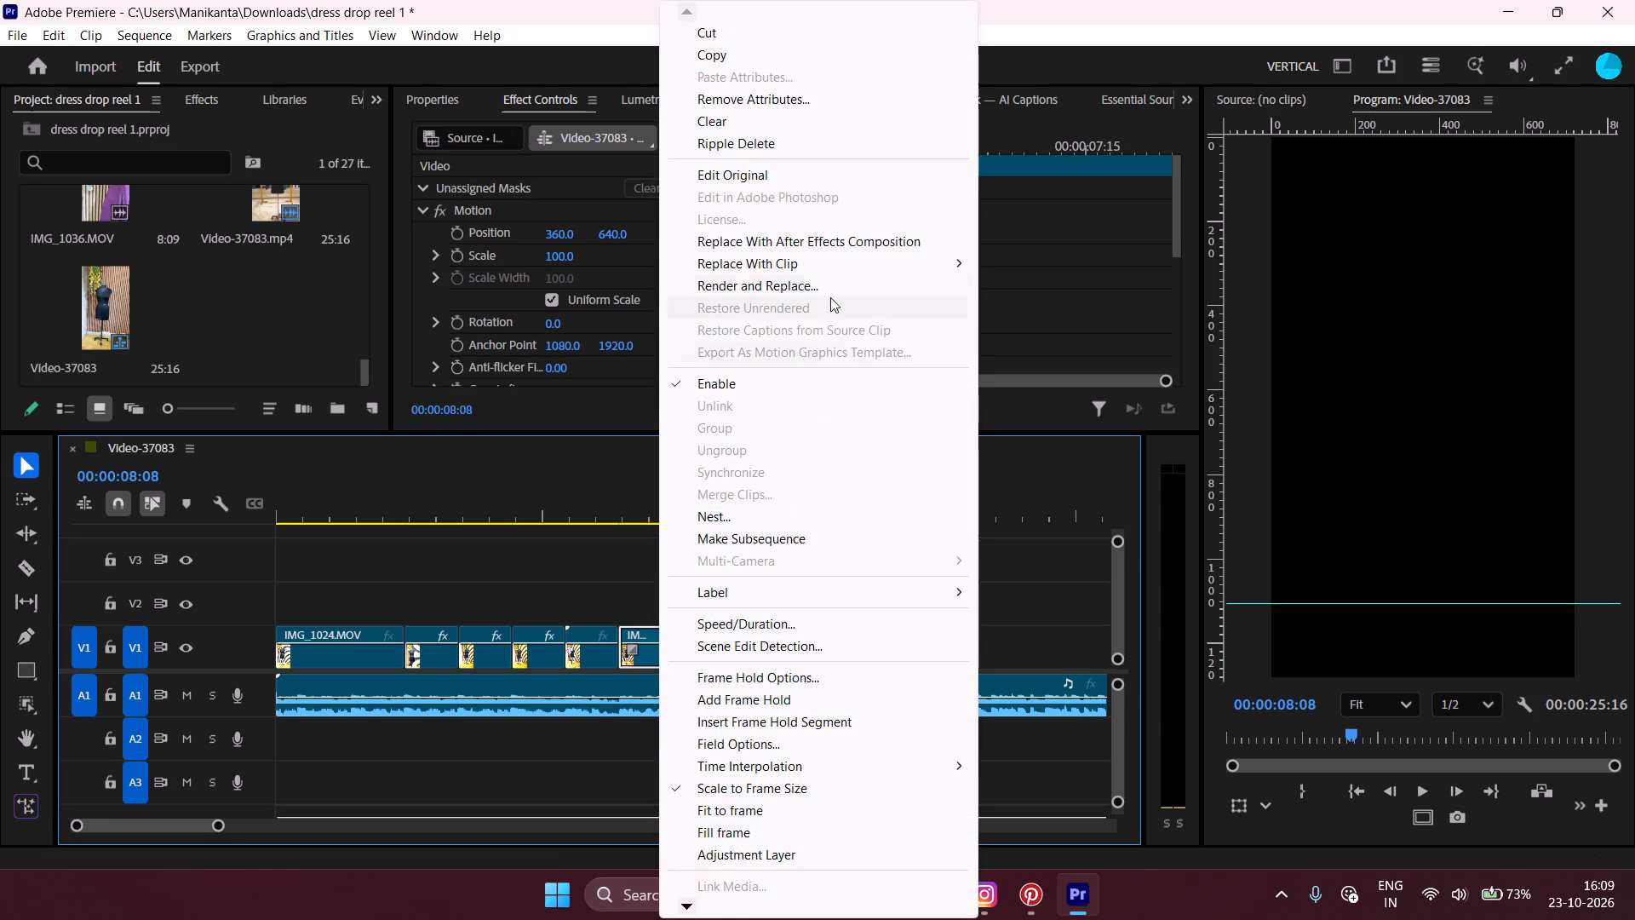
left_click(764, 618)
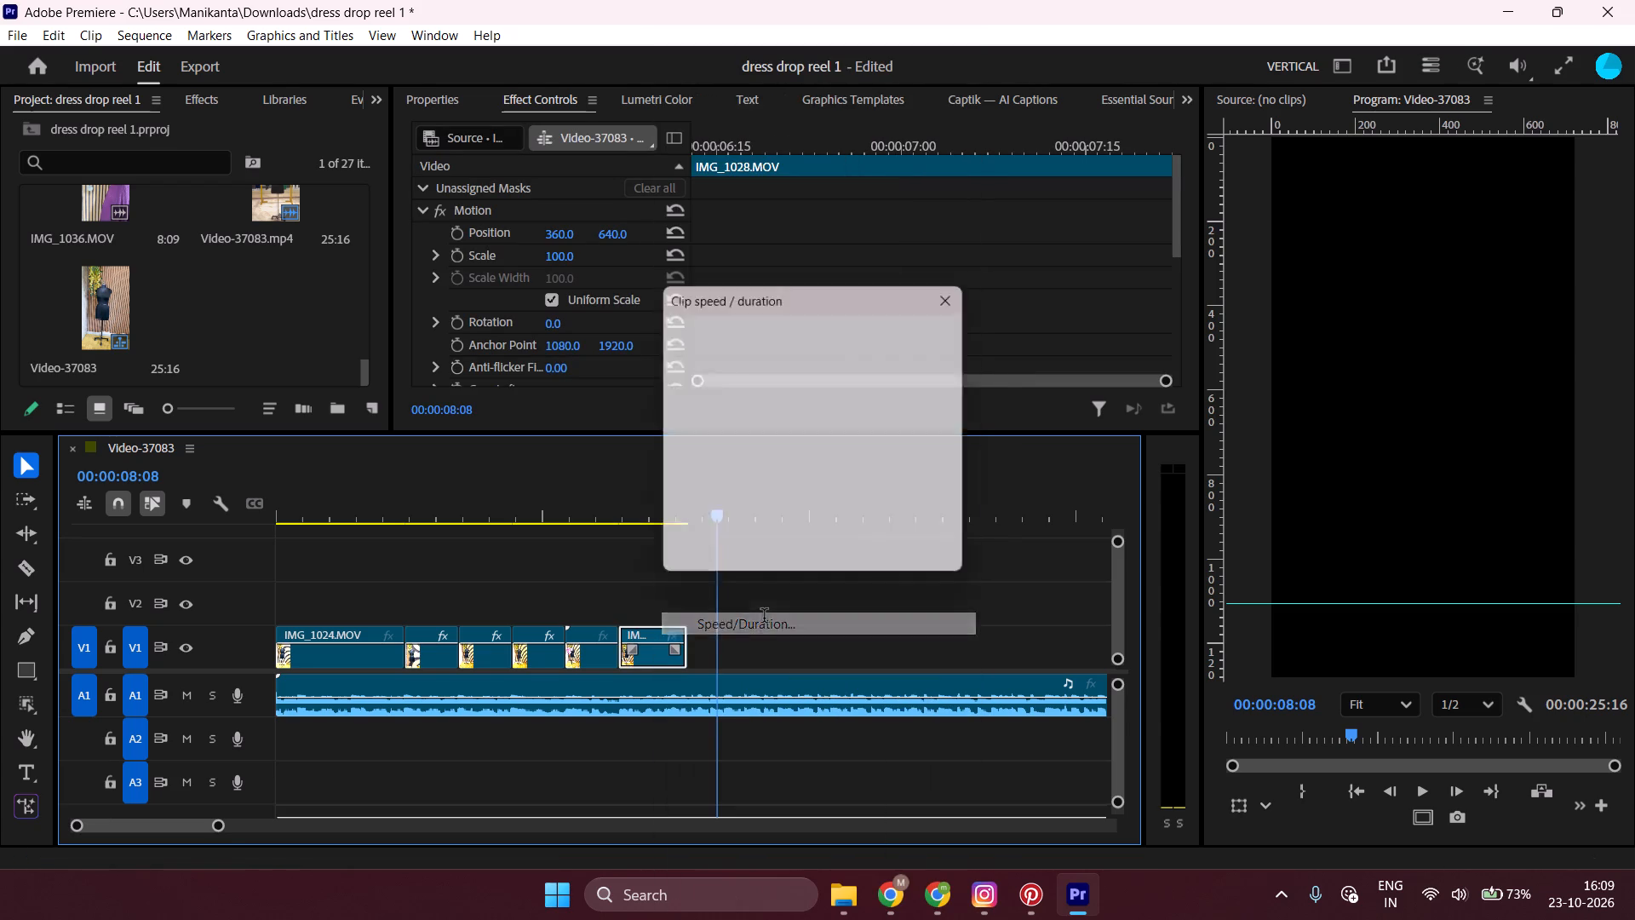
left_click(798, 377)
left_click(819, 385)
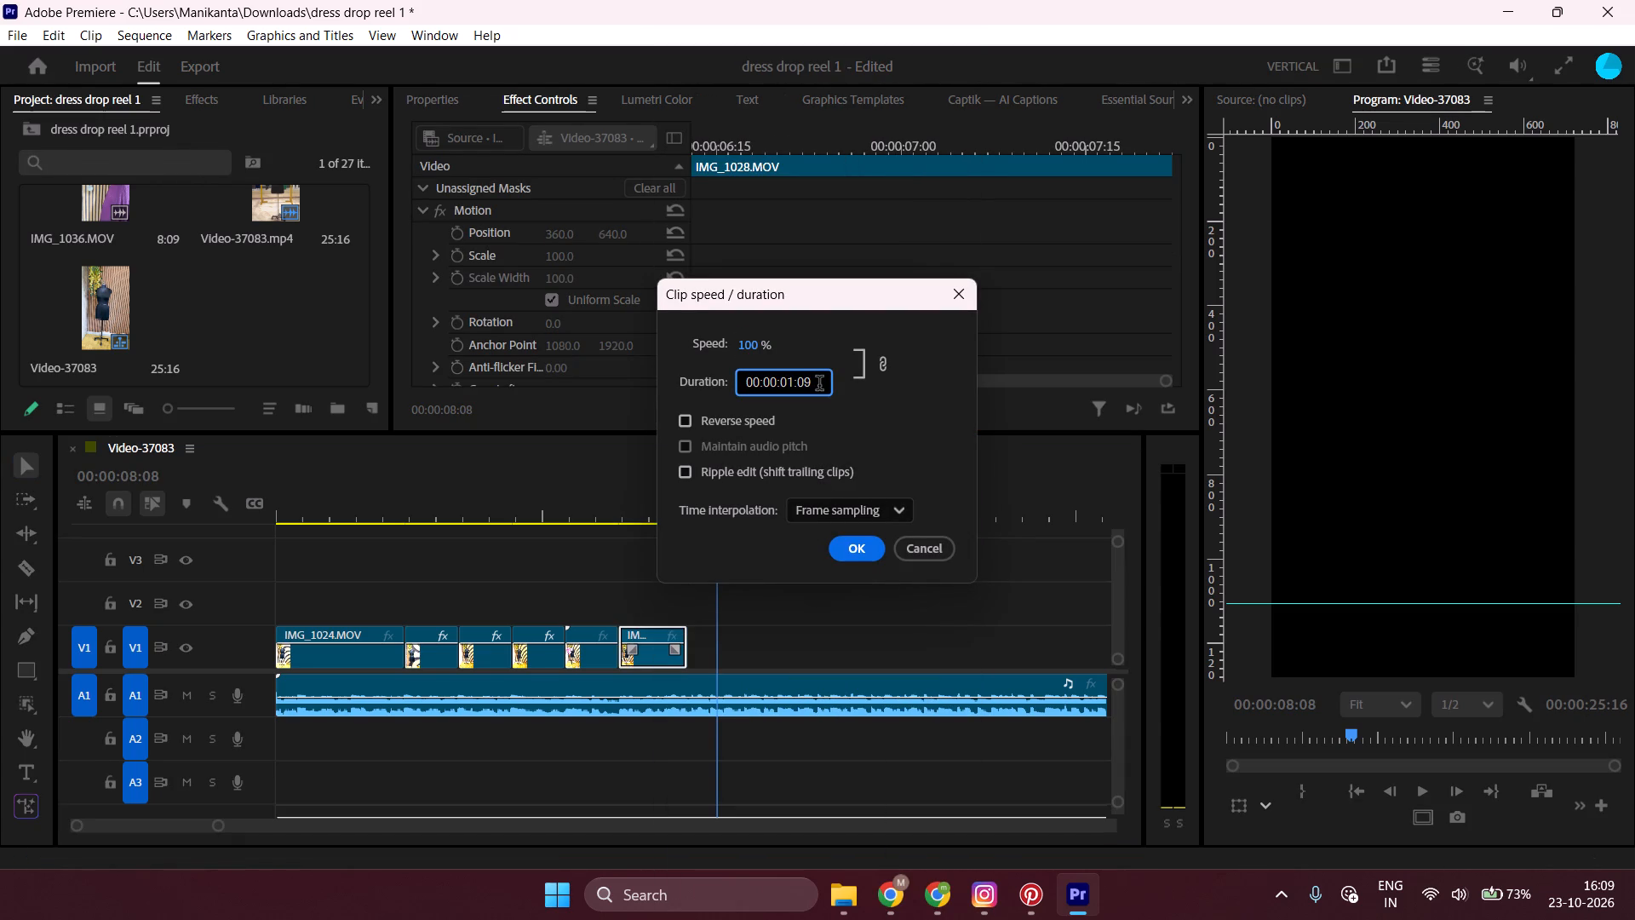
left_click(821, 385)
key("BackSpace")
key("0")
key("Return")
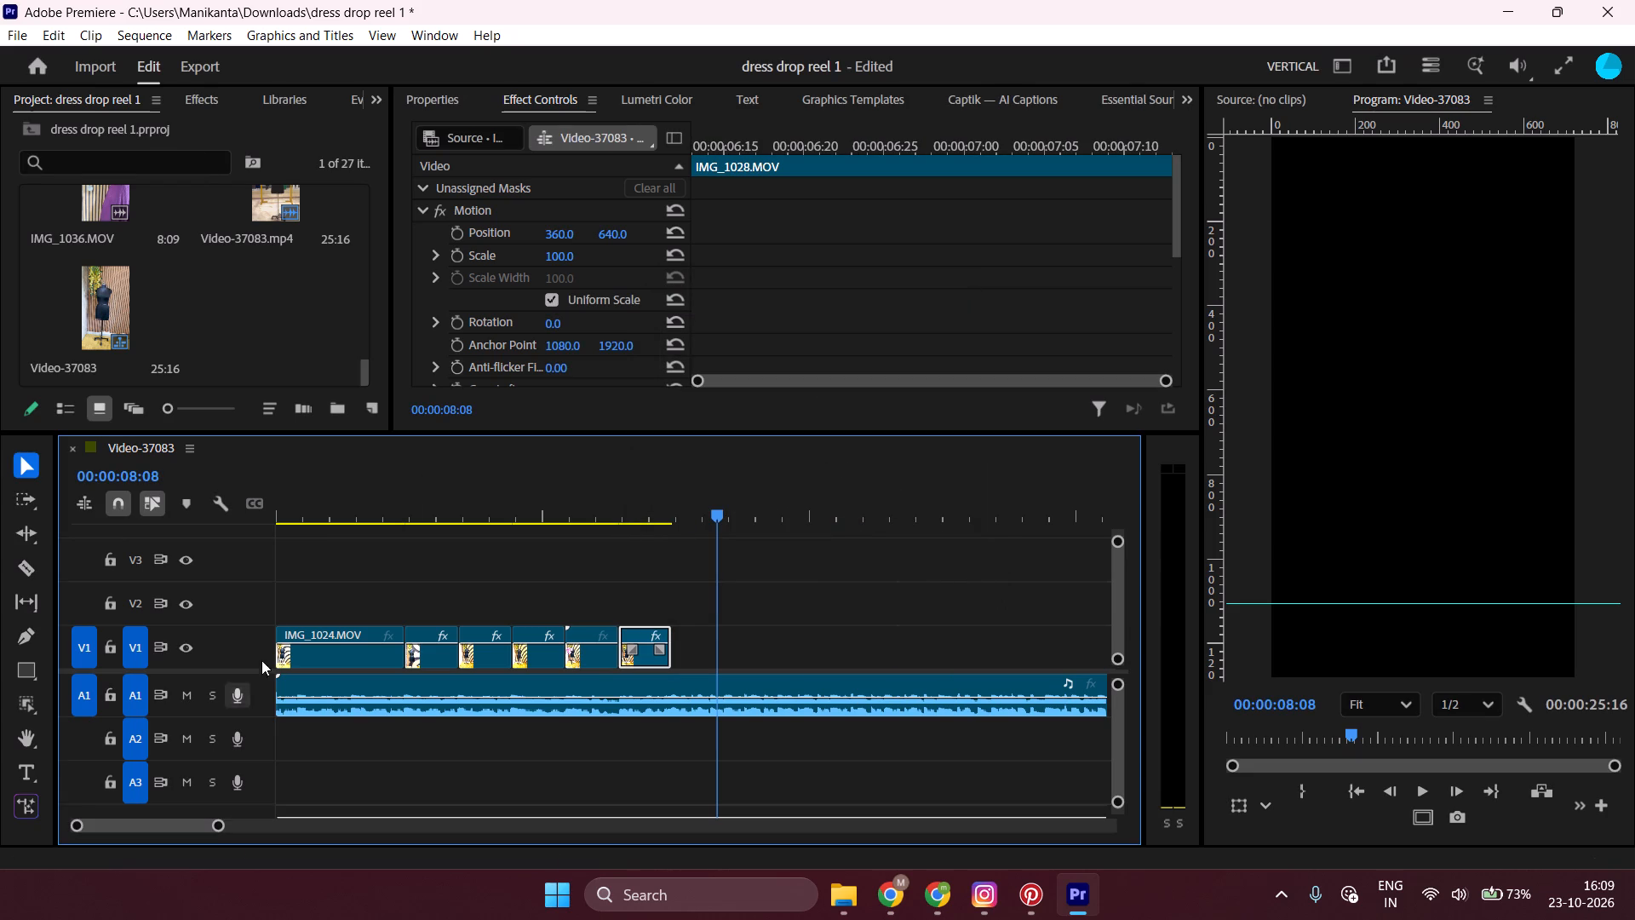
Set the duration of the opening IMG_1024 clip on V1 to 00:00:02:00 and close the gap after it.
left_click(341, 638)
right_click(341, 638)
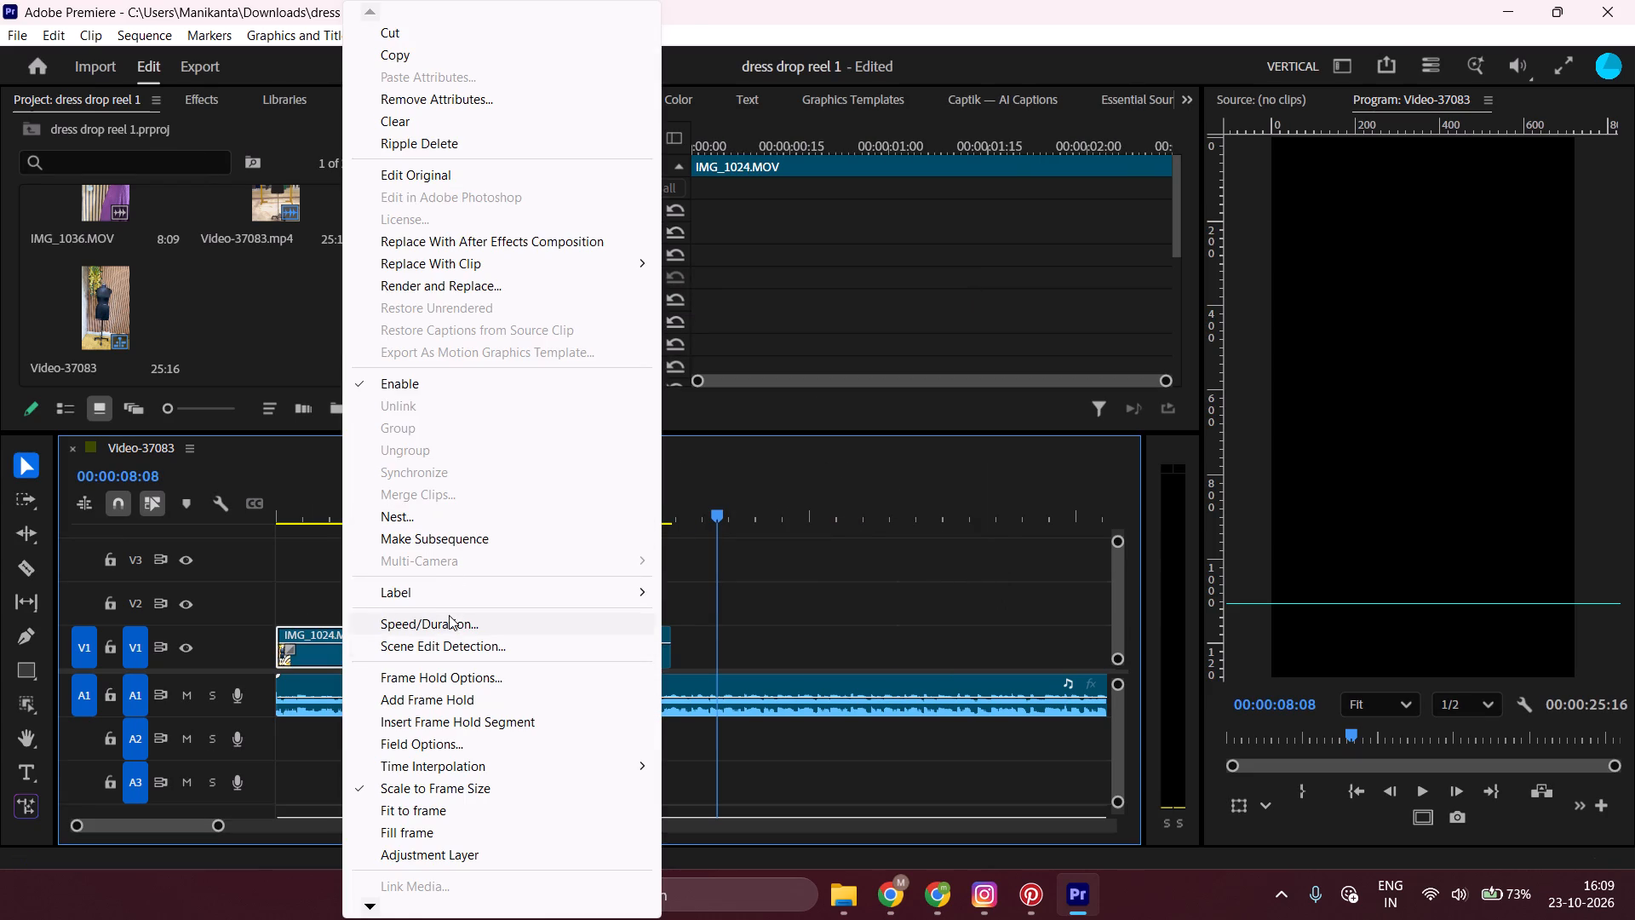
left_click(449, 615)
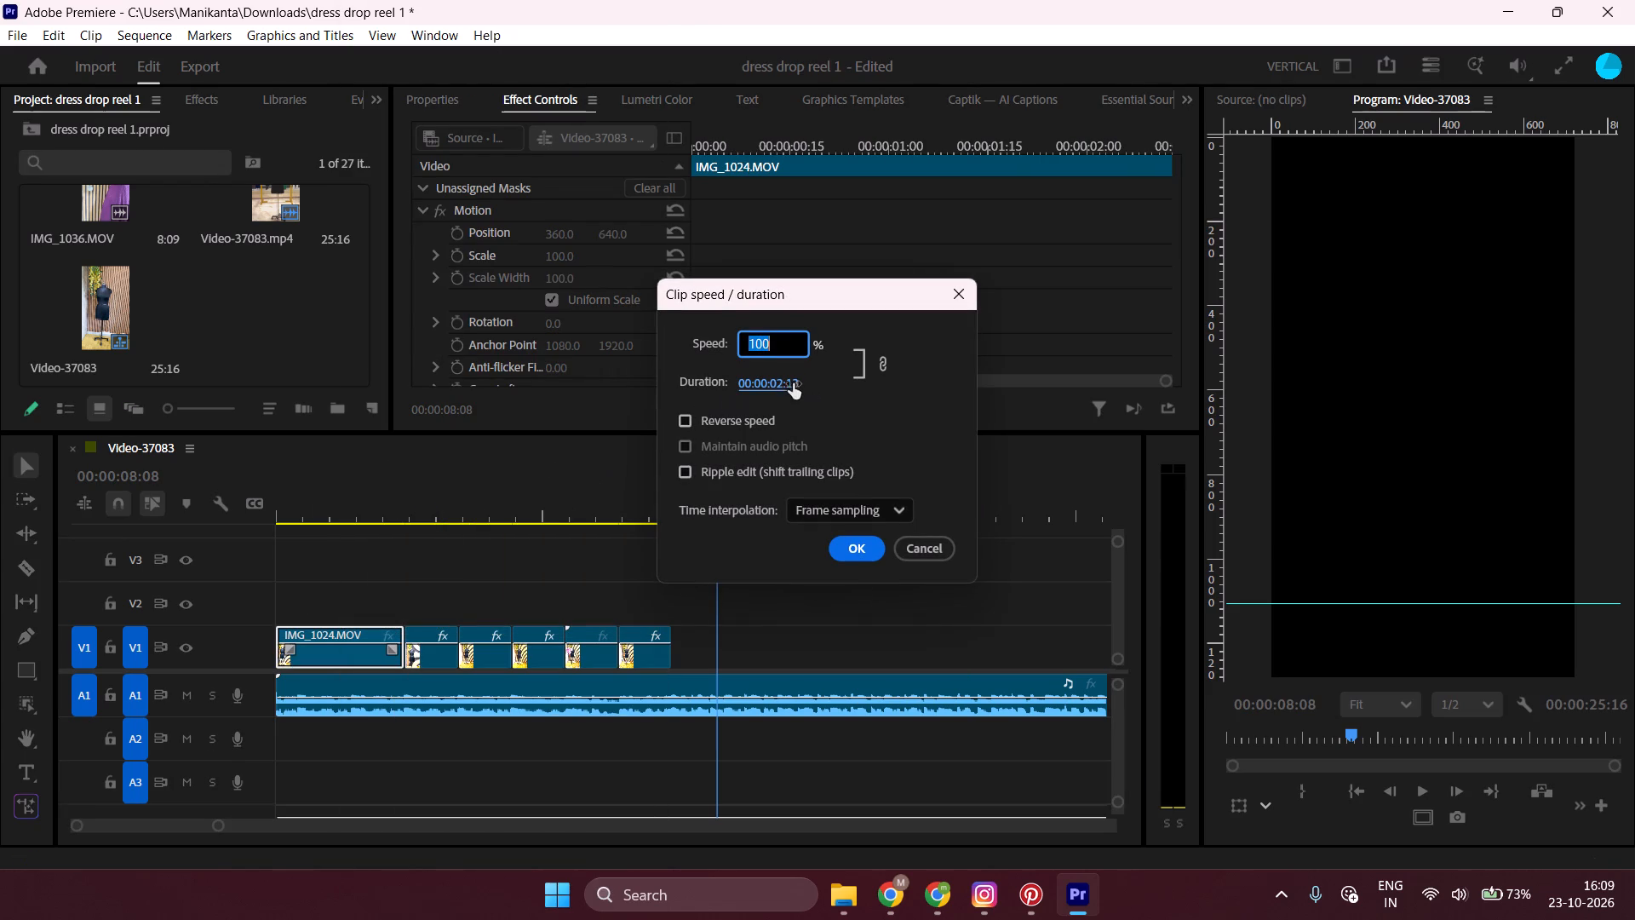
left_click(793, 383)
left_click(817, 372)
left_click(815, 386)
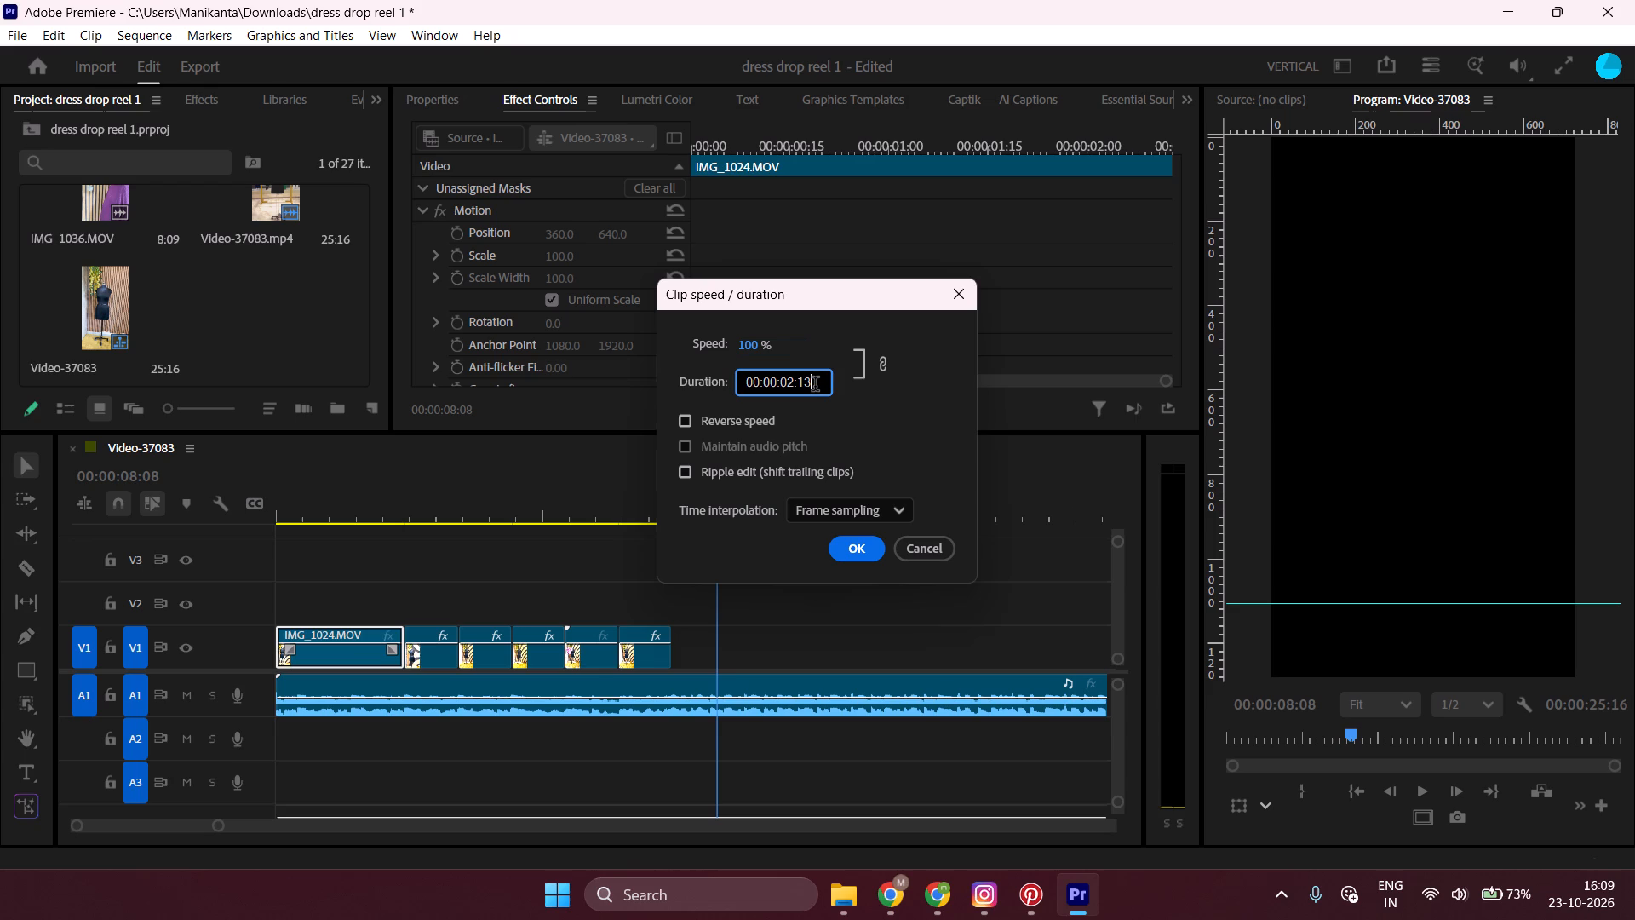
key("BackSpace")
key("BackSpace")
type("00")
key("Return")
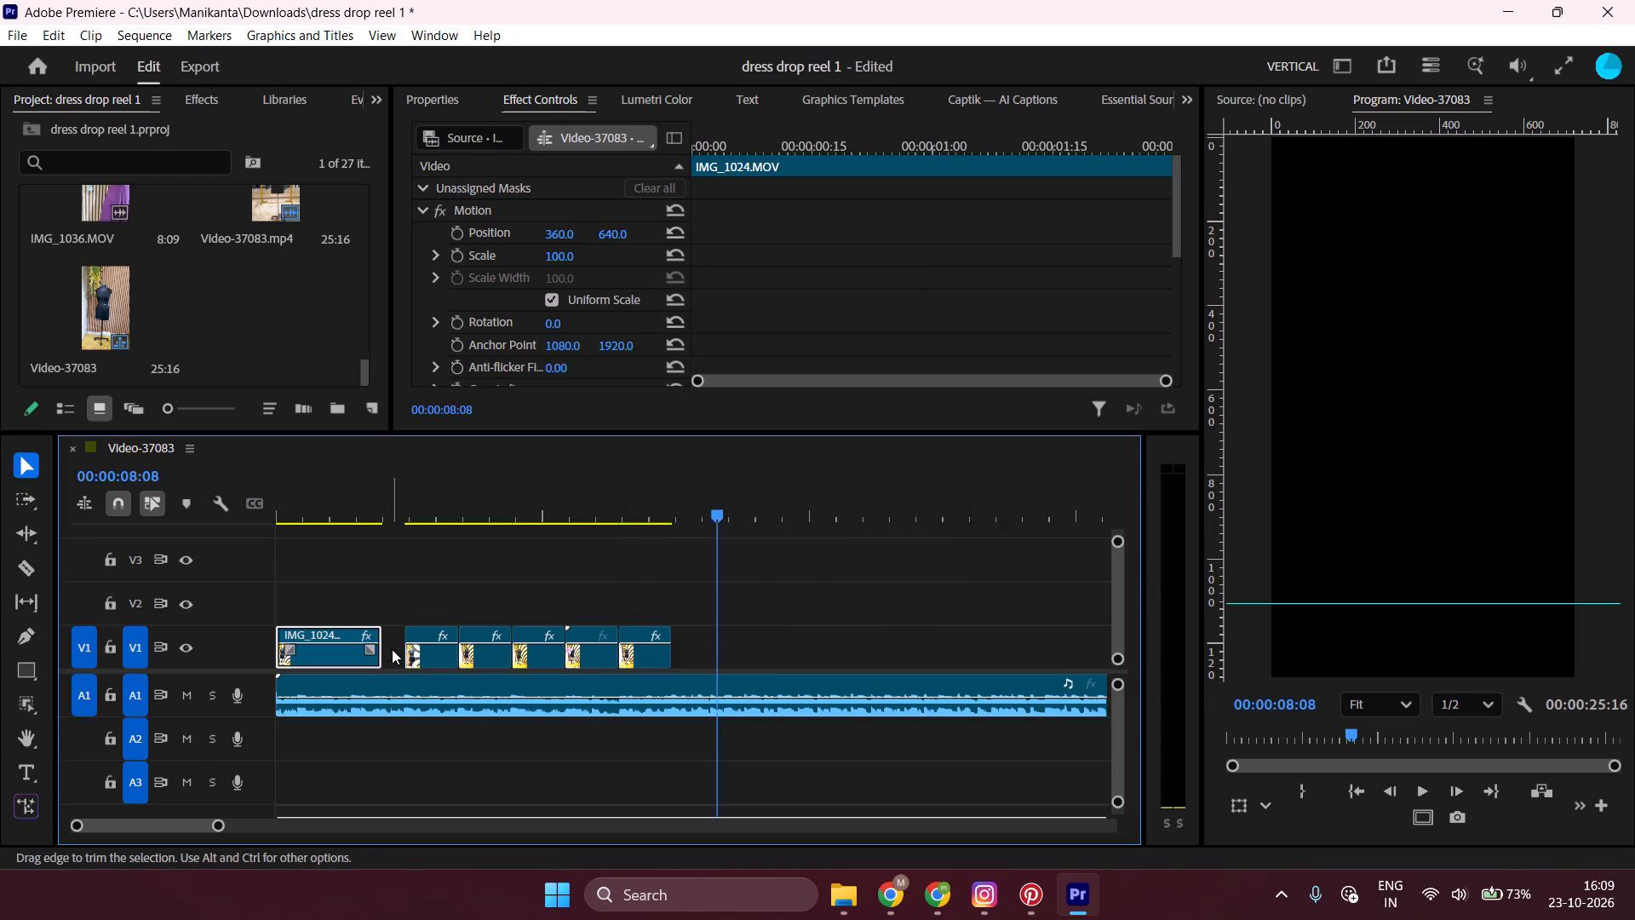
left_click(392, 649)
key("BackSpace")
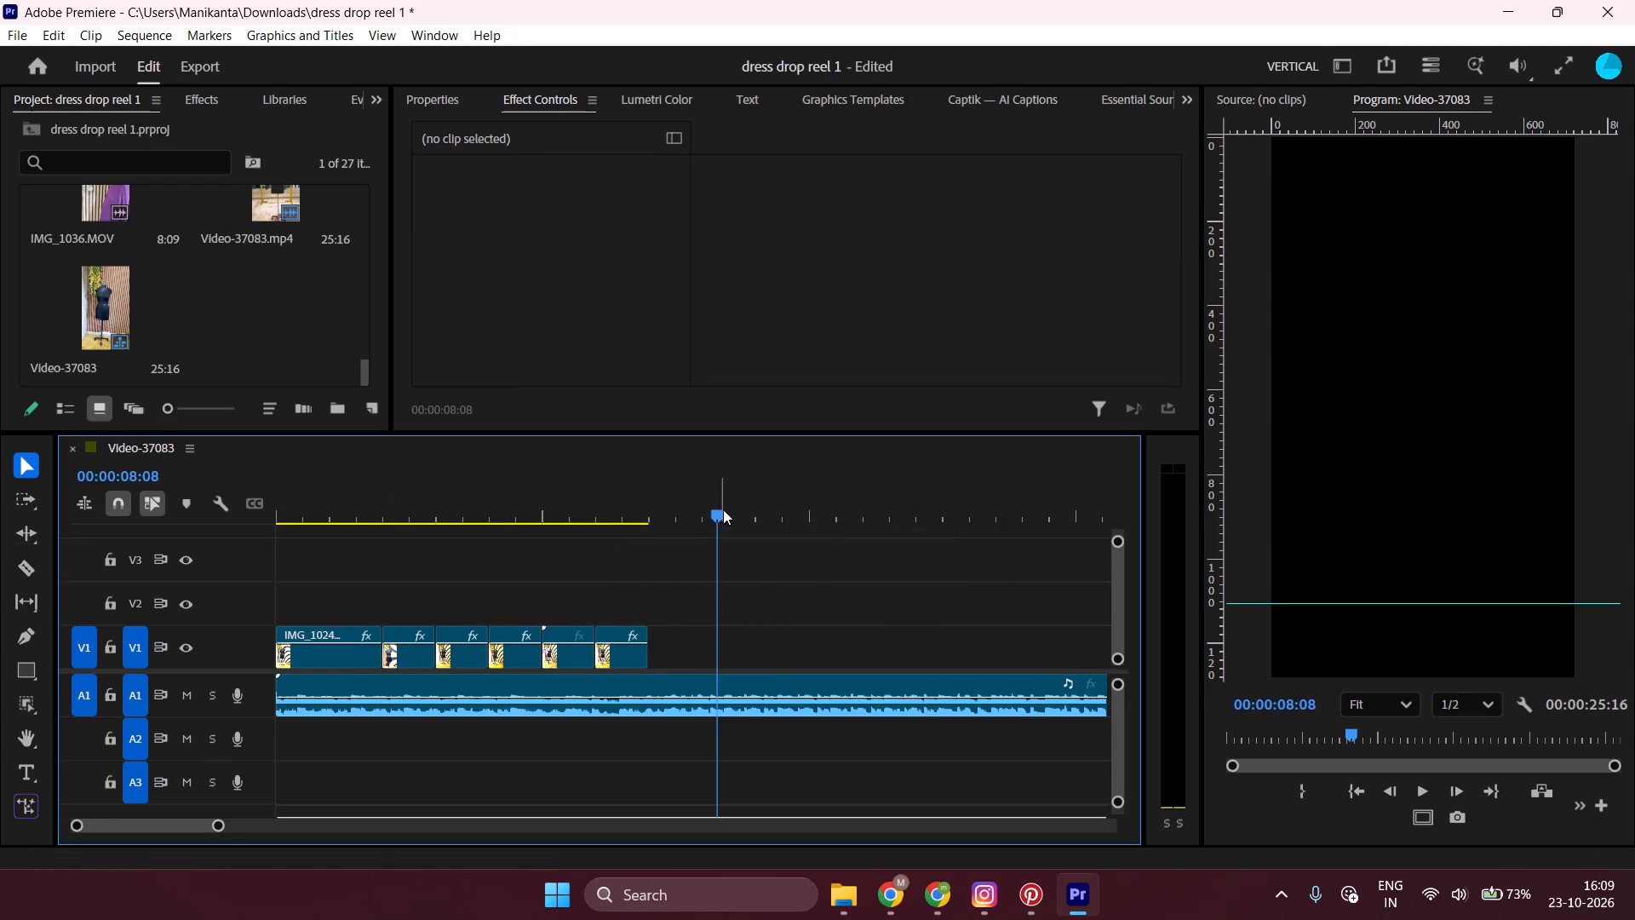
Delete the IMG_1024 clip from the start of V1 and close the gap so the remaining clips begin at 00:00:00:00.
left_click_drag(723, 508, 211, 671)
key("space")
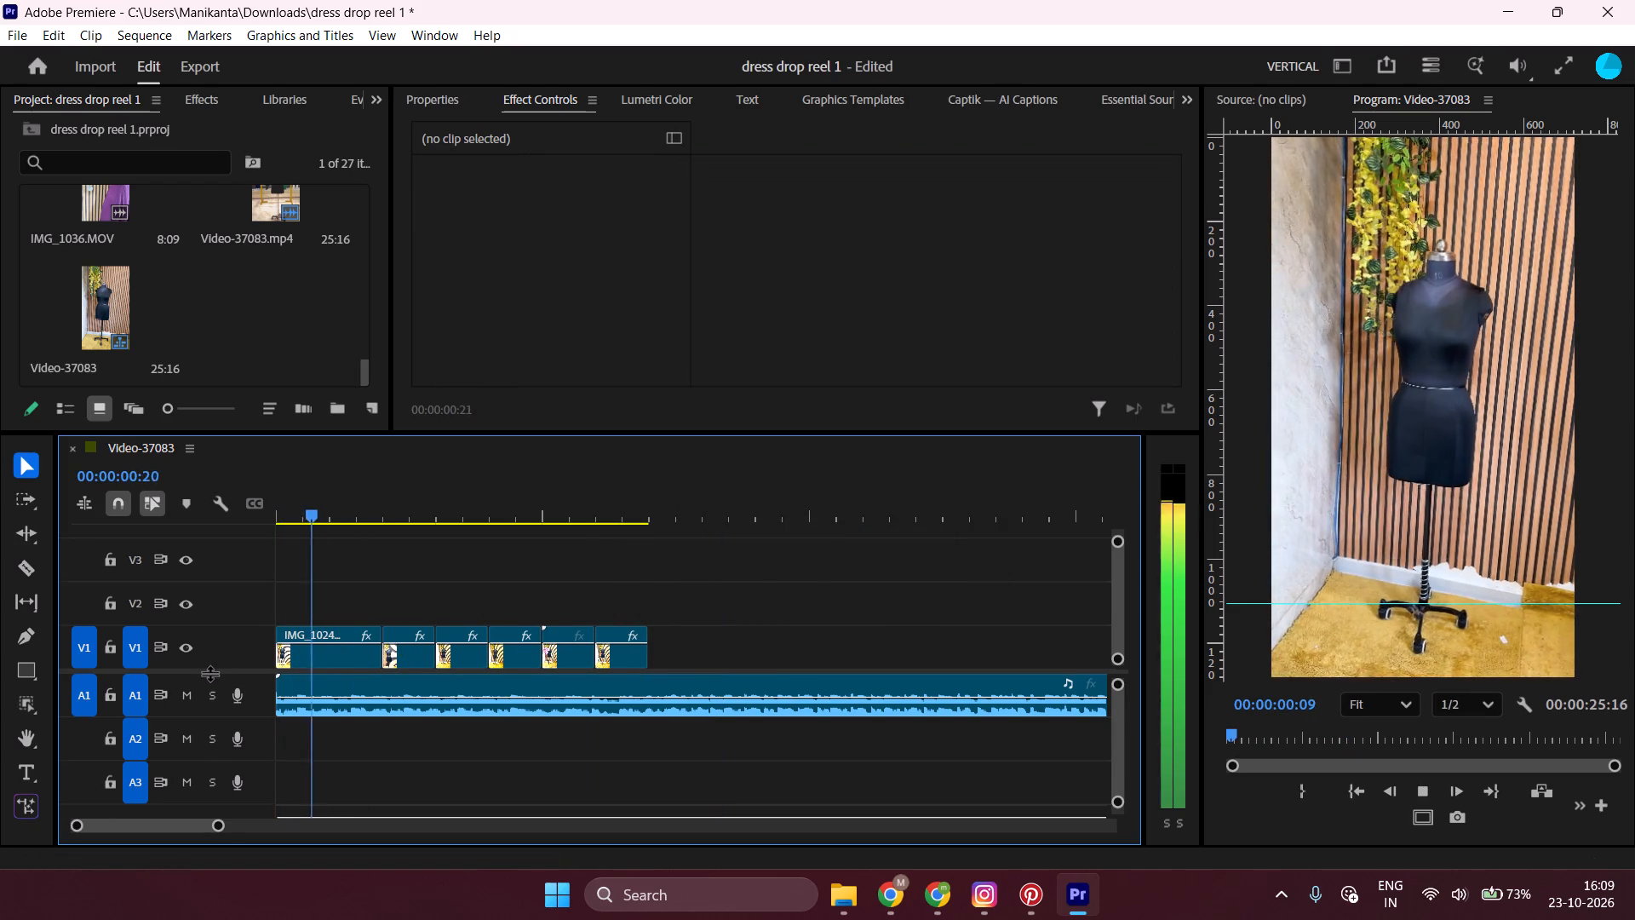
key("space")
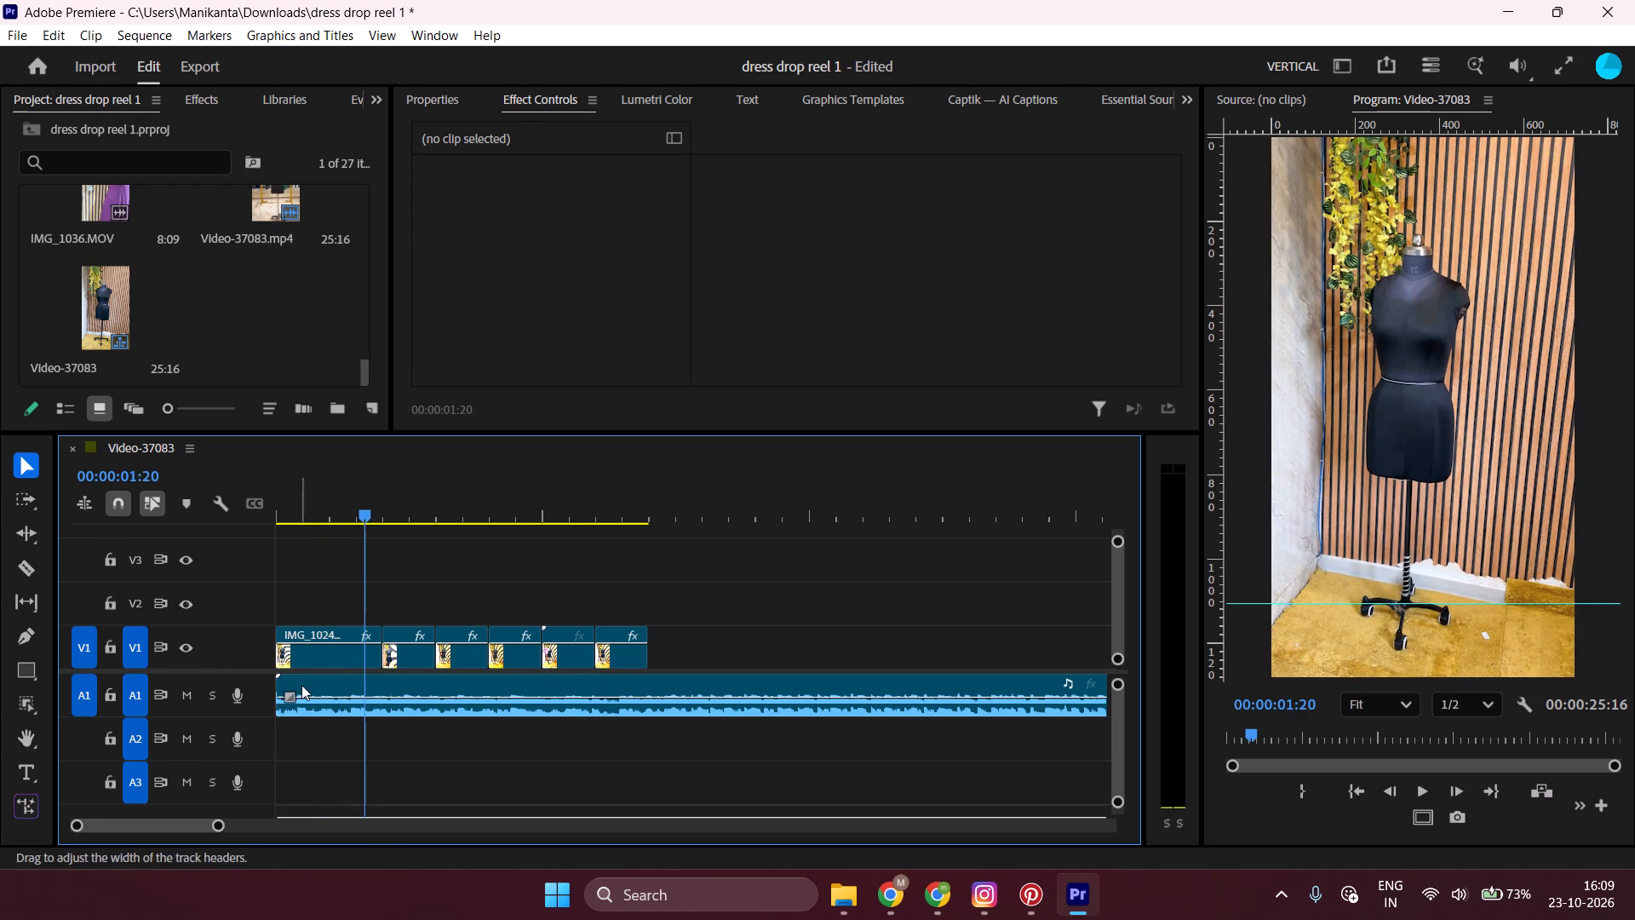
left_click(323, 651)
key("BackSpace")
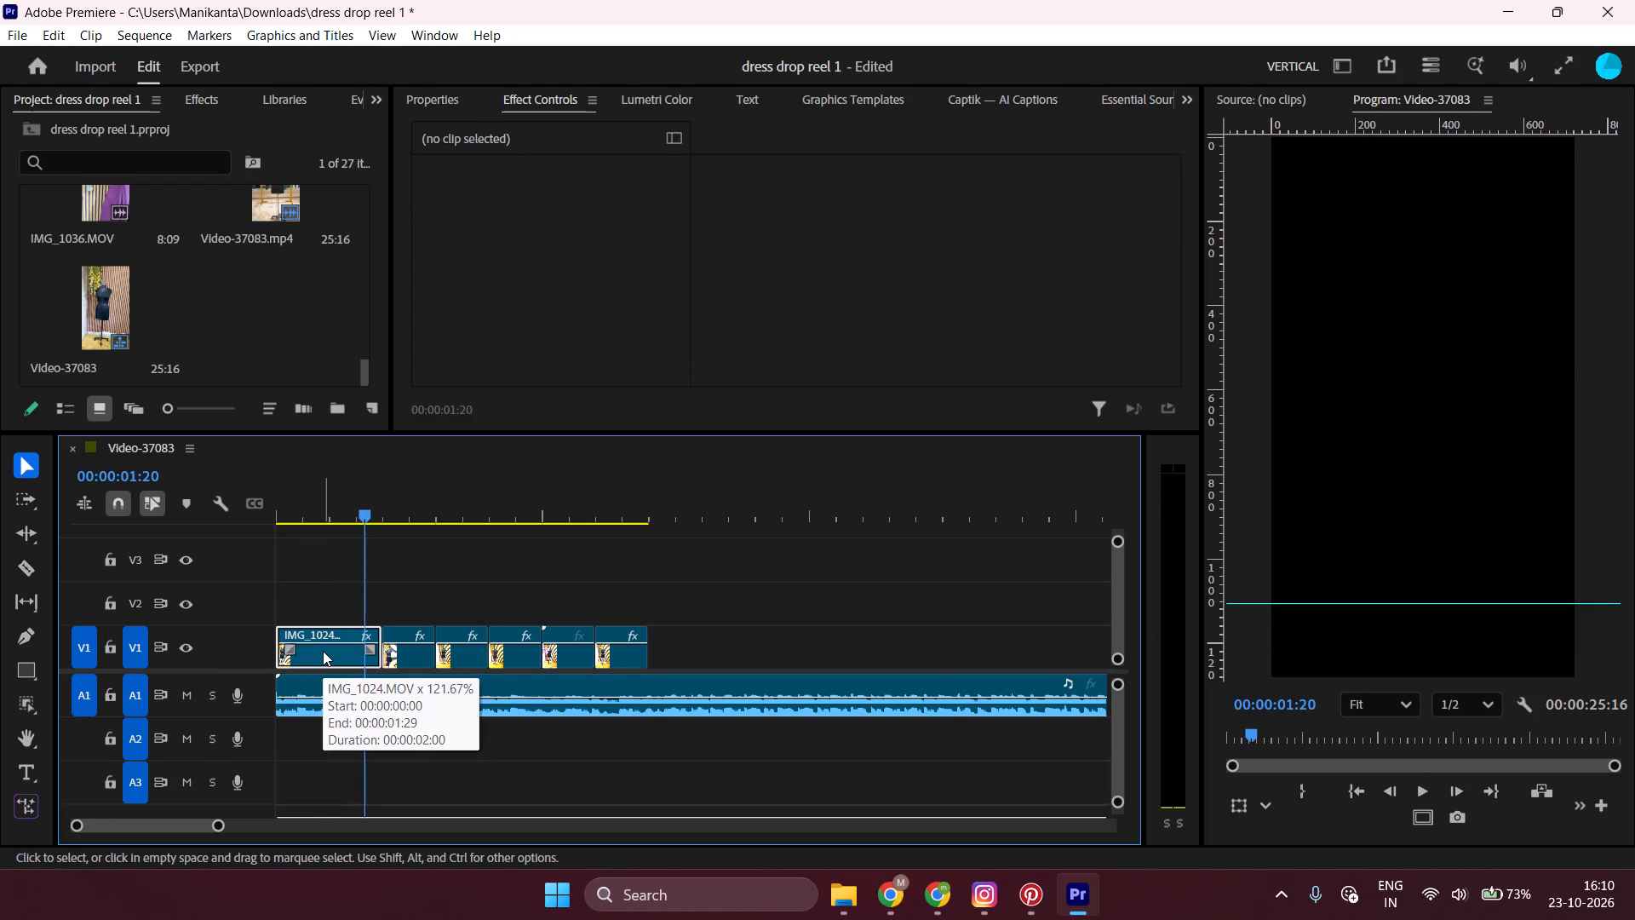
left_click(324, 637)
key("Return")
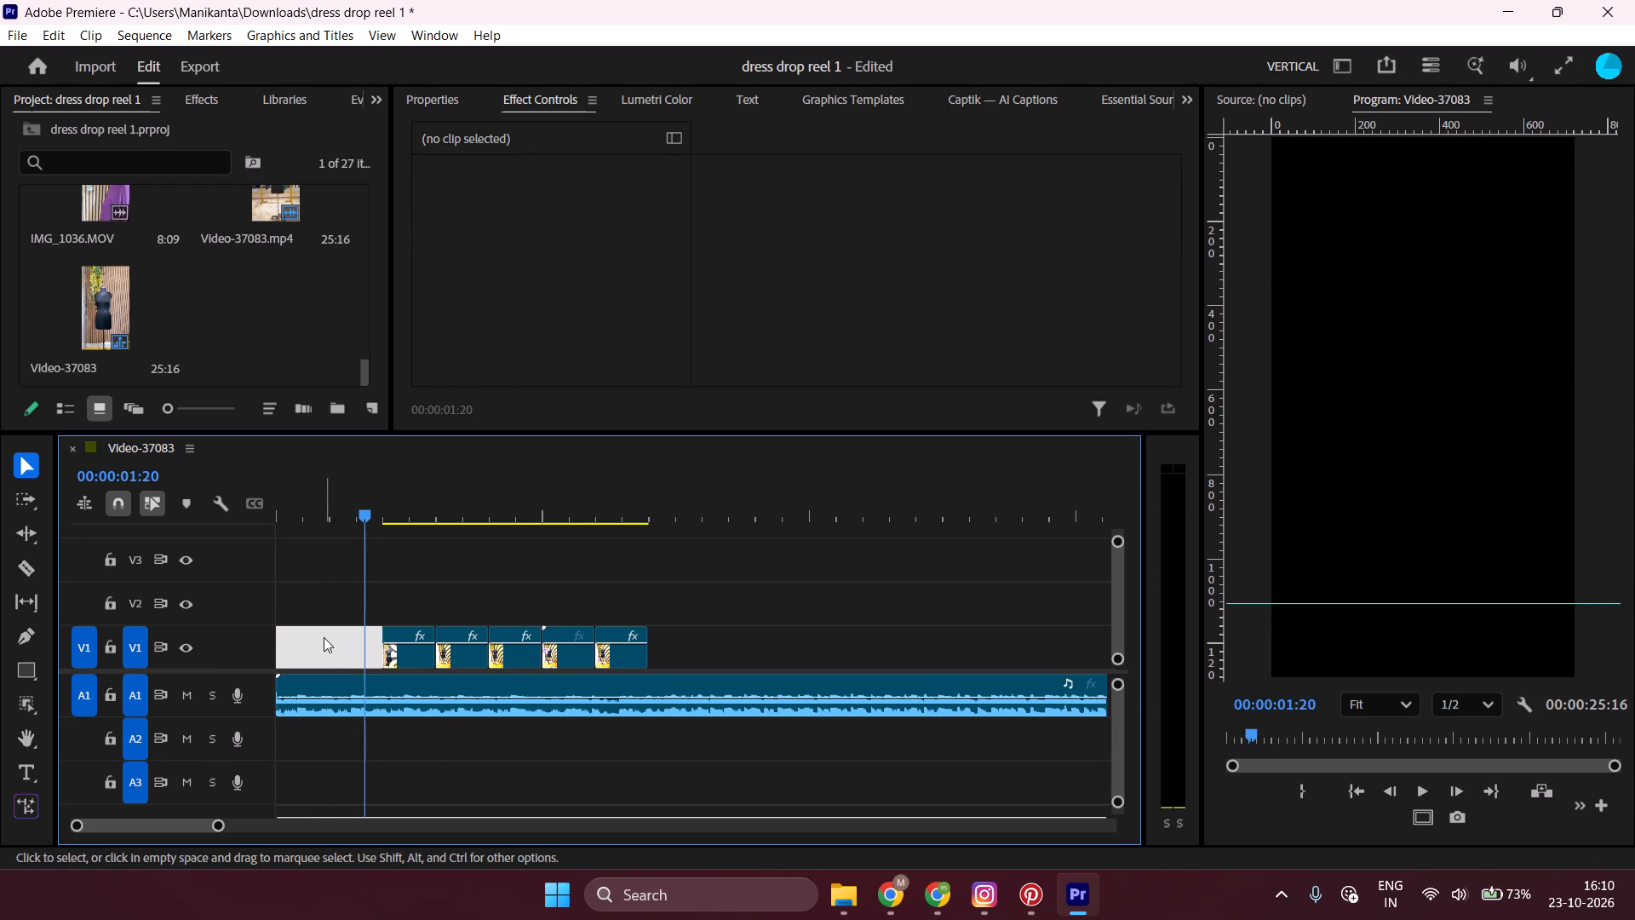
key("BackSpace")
Play the sequence from the start to review the pacing of the remaining clips against the music.
left_click_drag(365, 511, 300, 503)
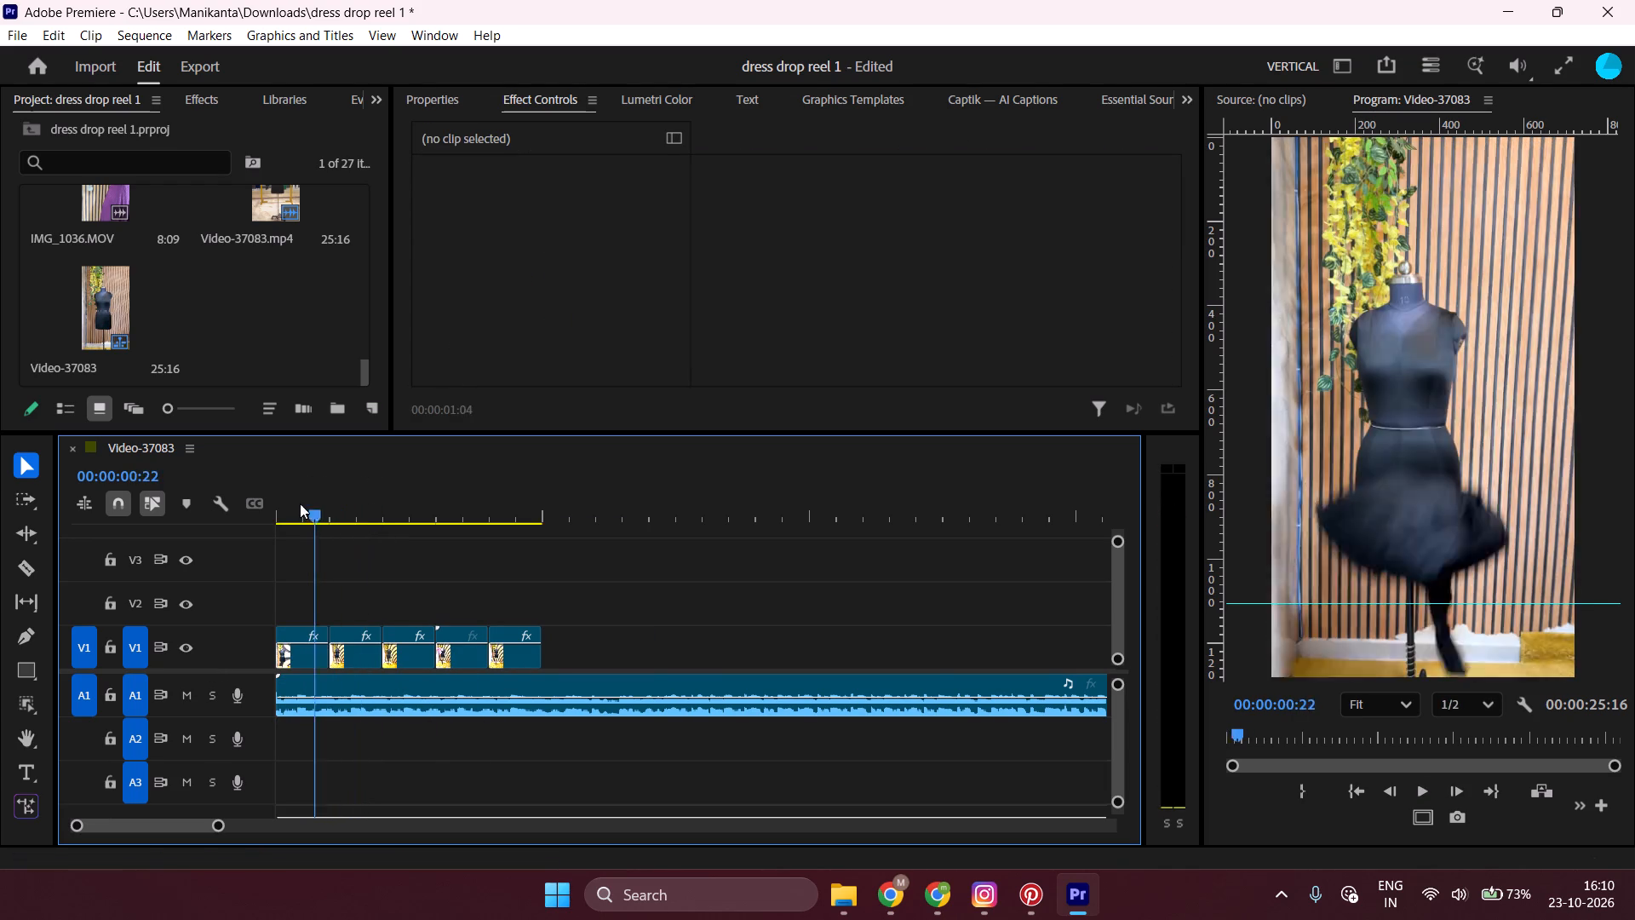
left_click_drag(300, 503, 278, 503)
key("space")
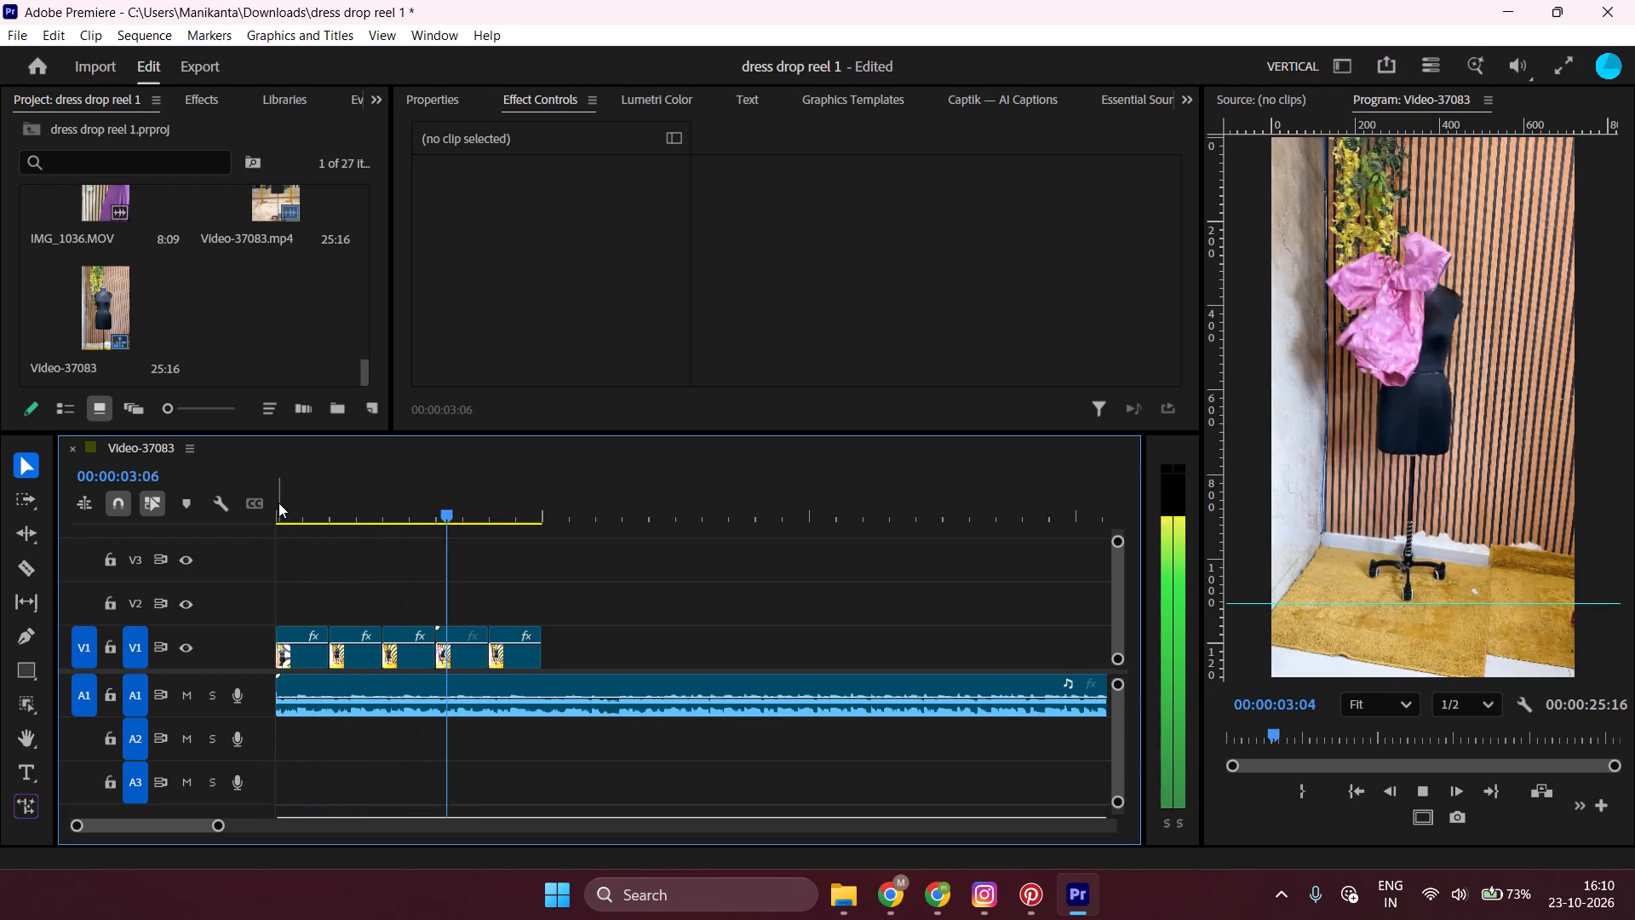
key("space")
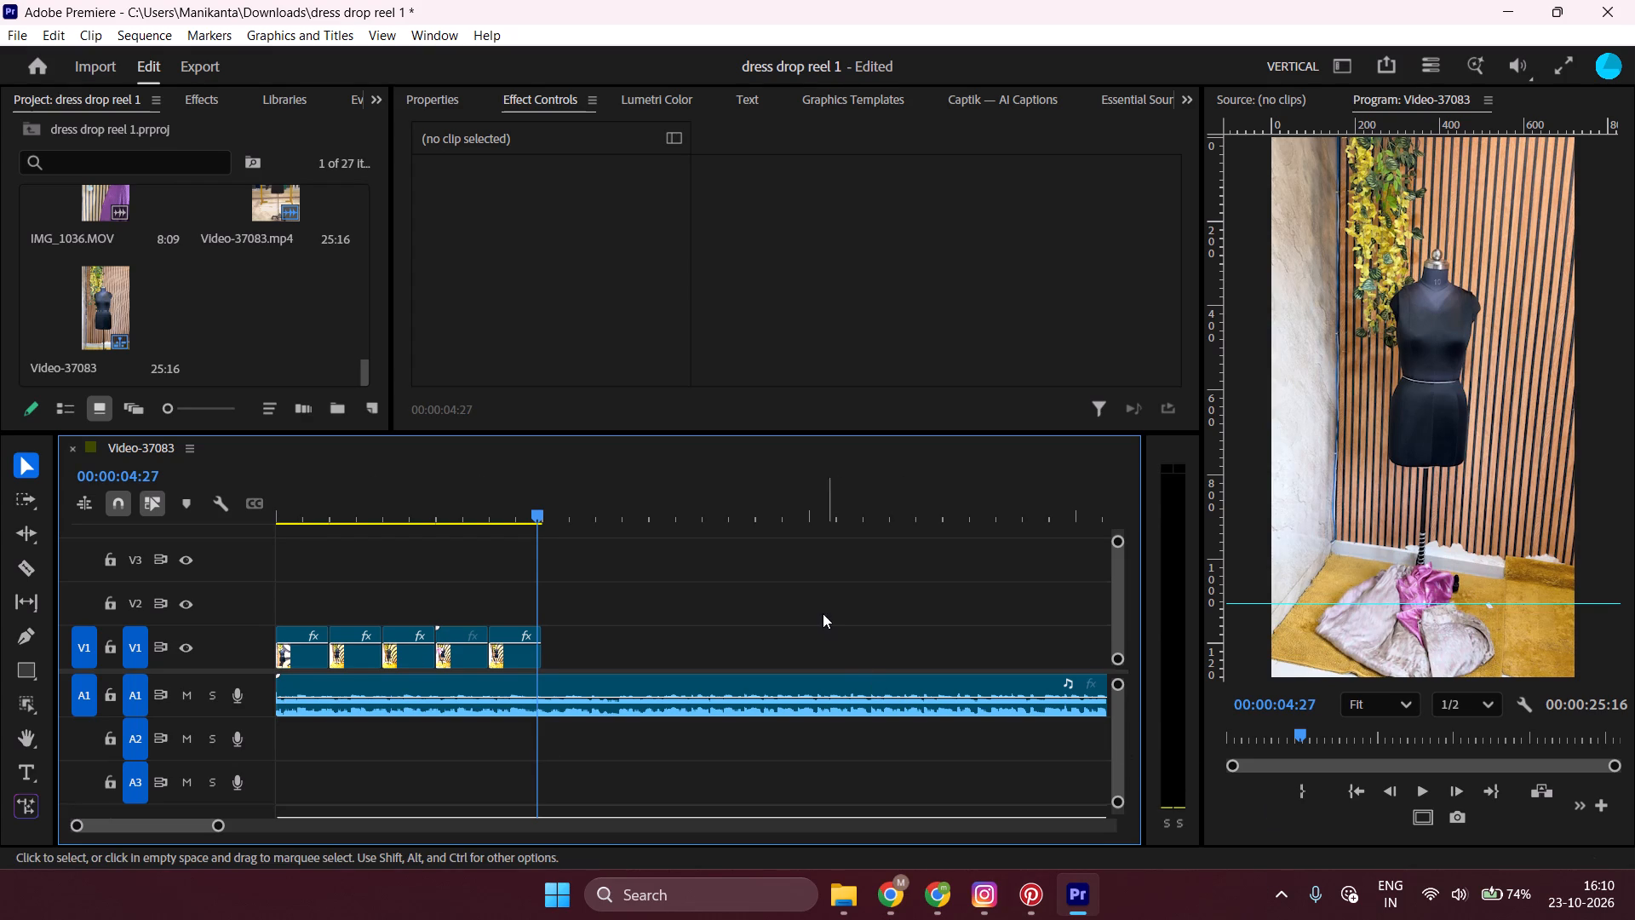
scroll(816, 606, "down", 2)
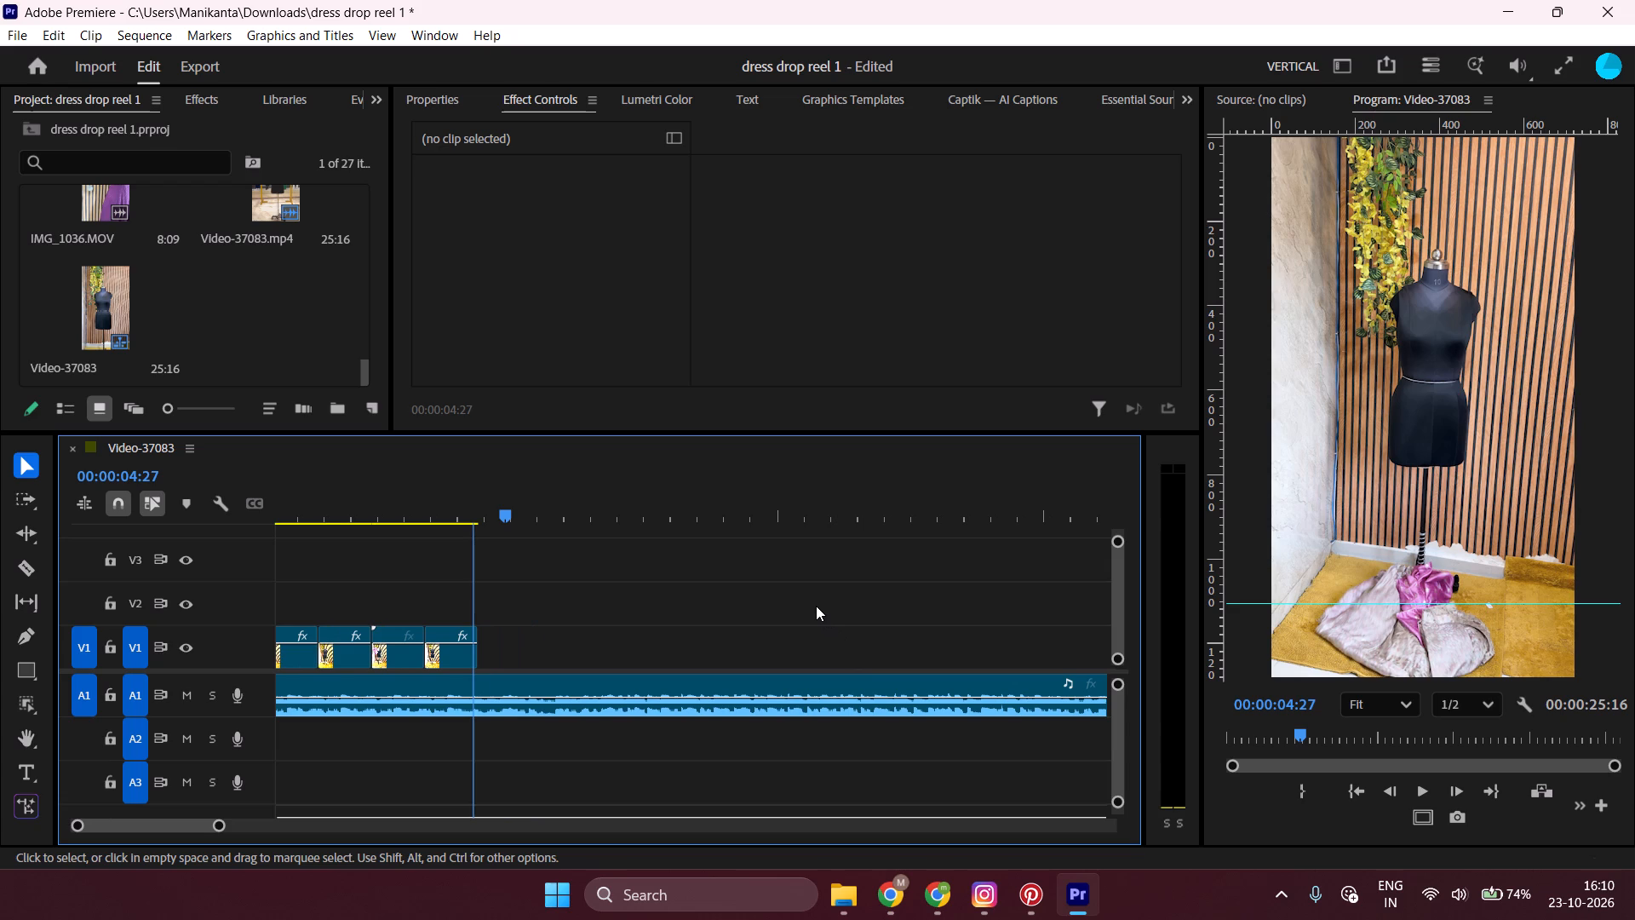
scroll(816, 606, "down", 2)
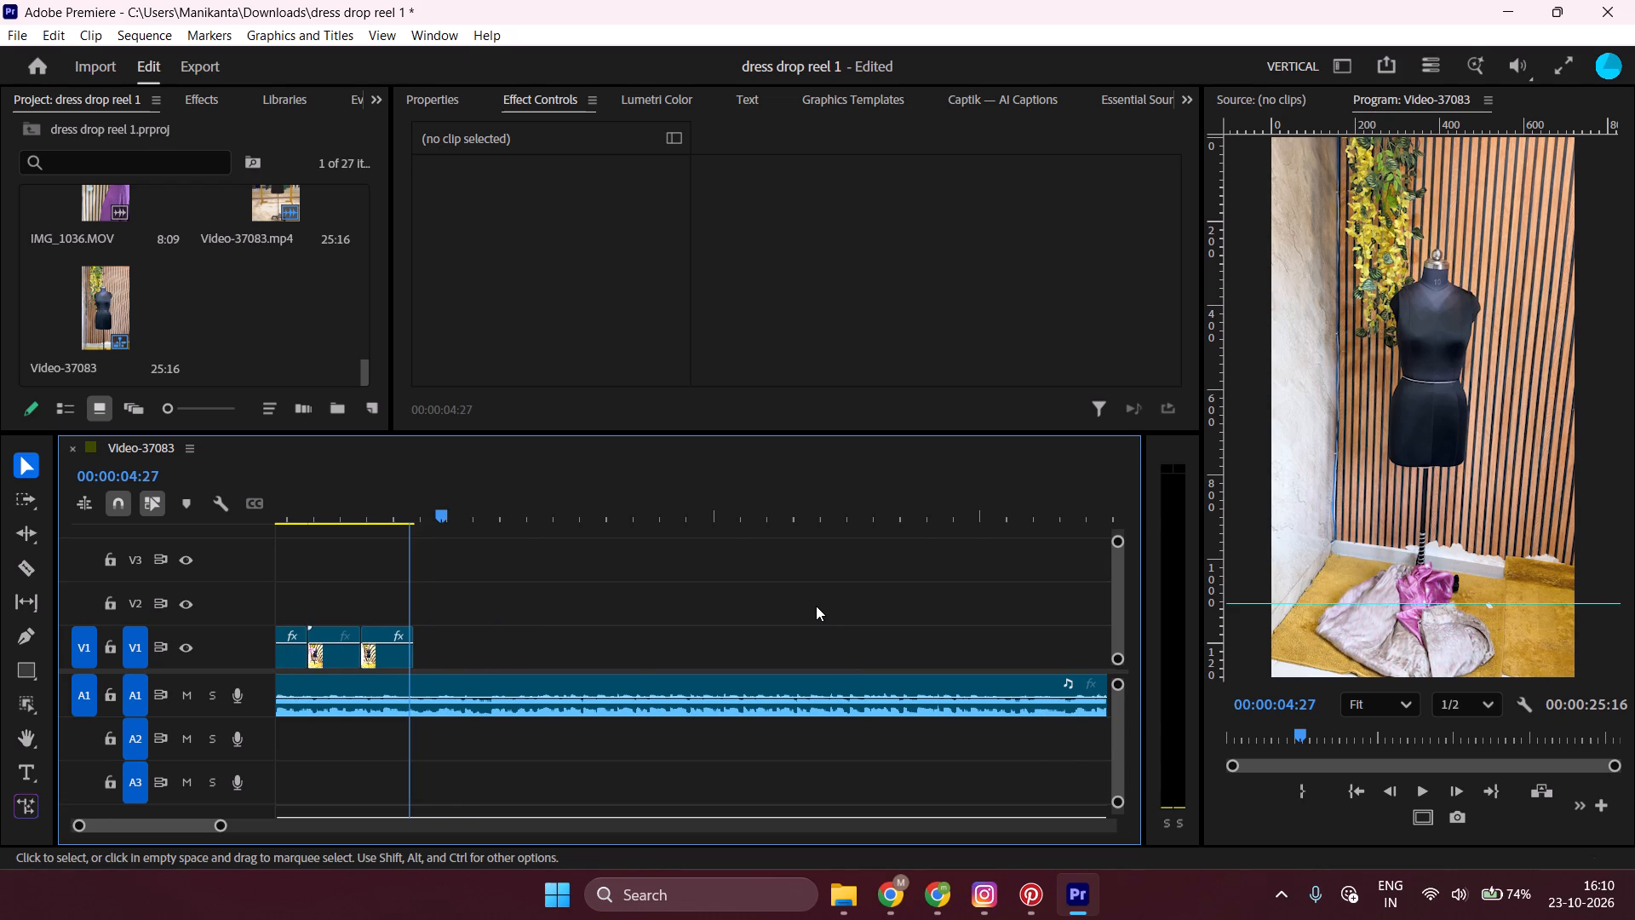
scroll(816, 606, "down", 1)
scroll(816, 606, "up", 8)
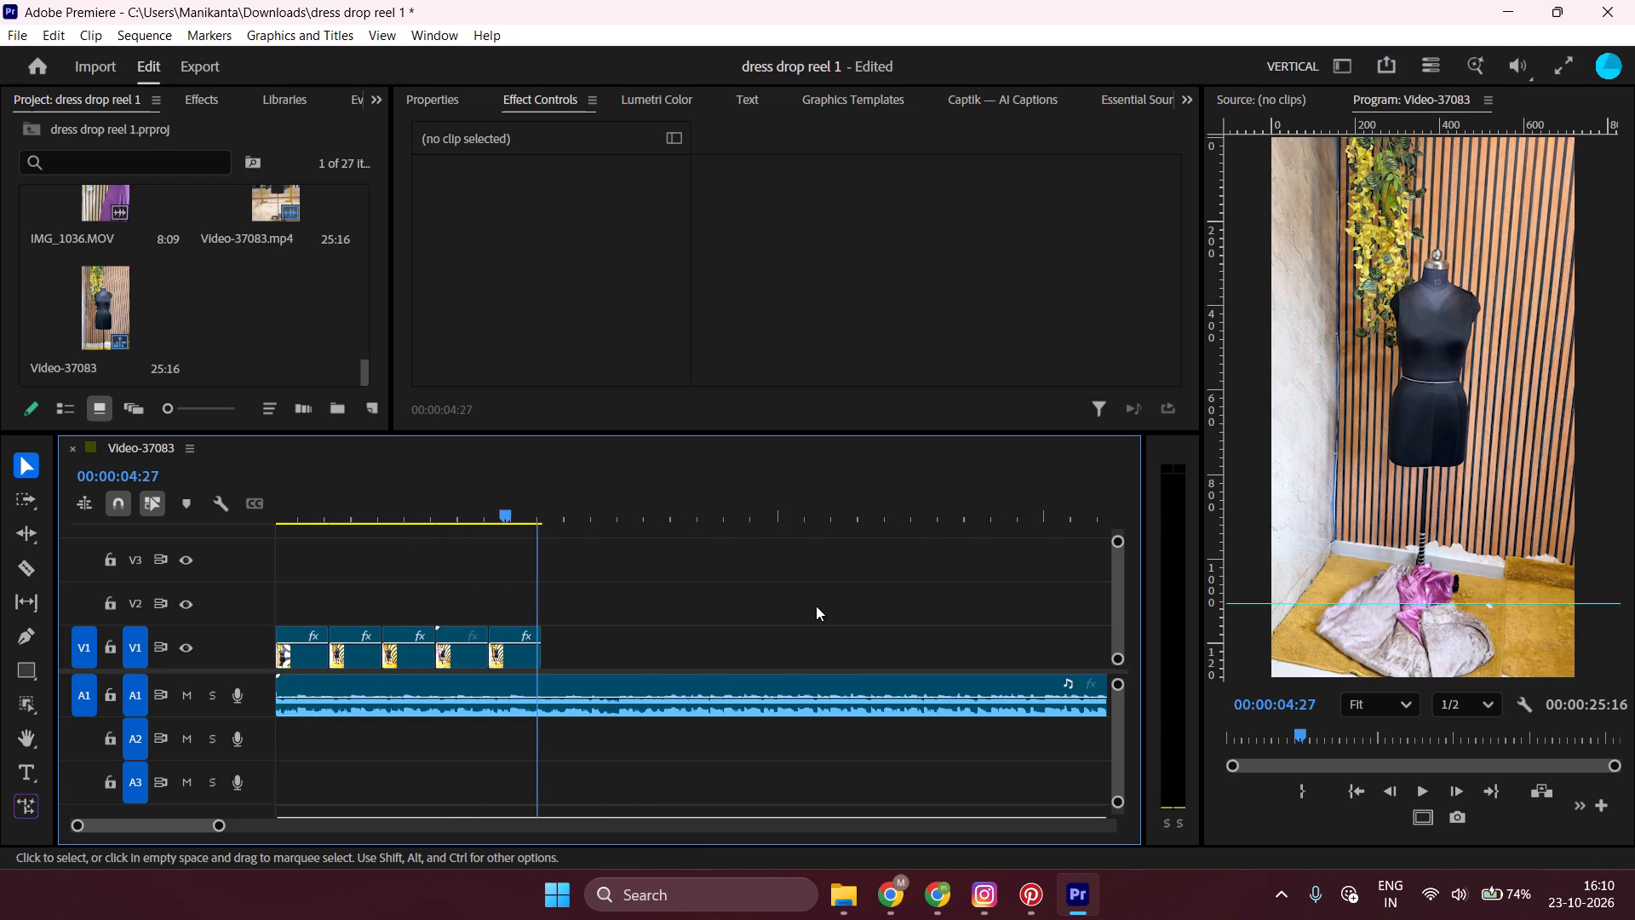
scroll(816, 606, "up", 2)
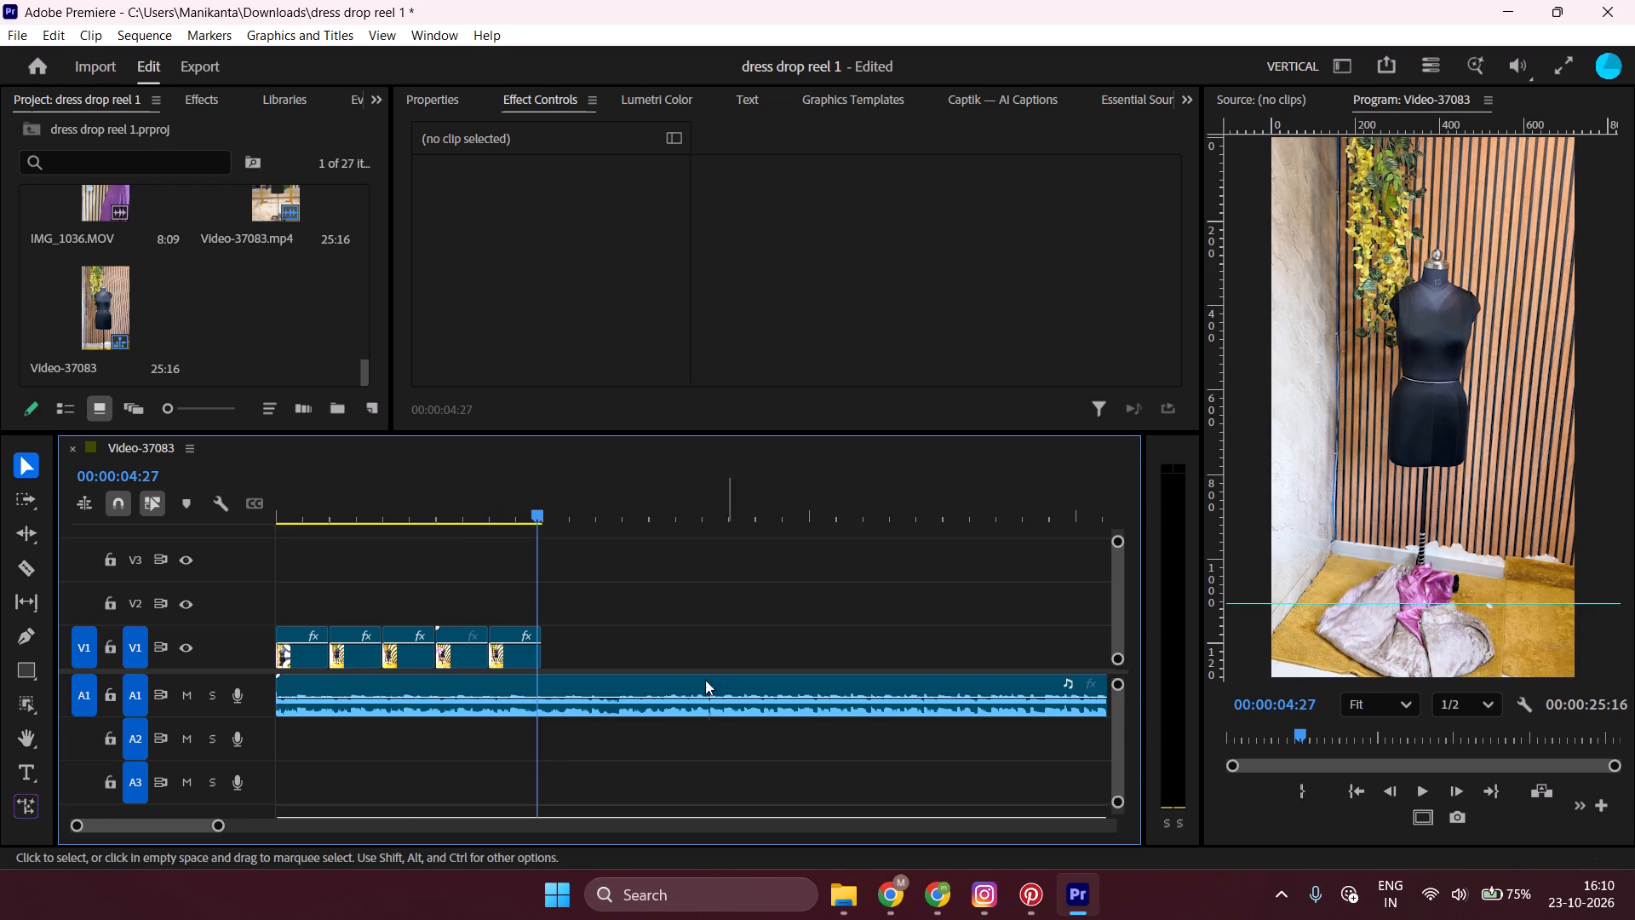
scroll(643, 602, "up", 4)
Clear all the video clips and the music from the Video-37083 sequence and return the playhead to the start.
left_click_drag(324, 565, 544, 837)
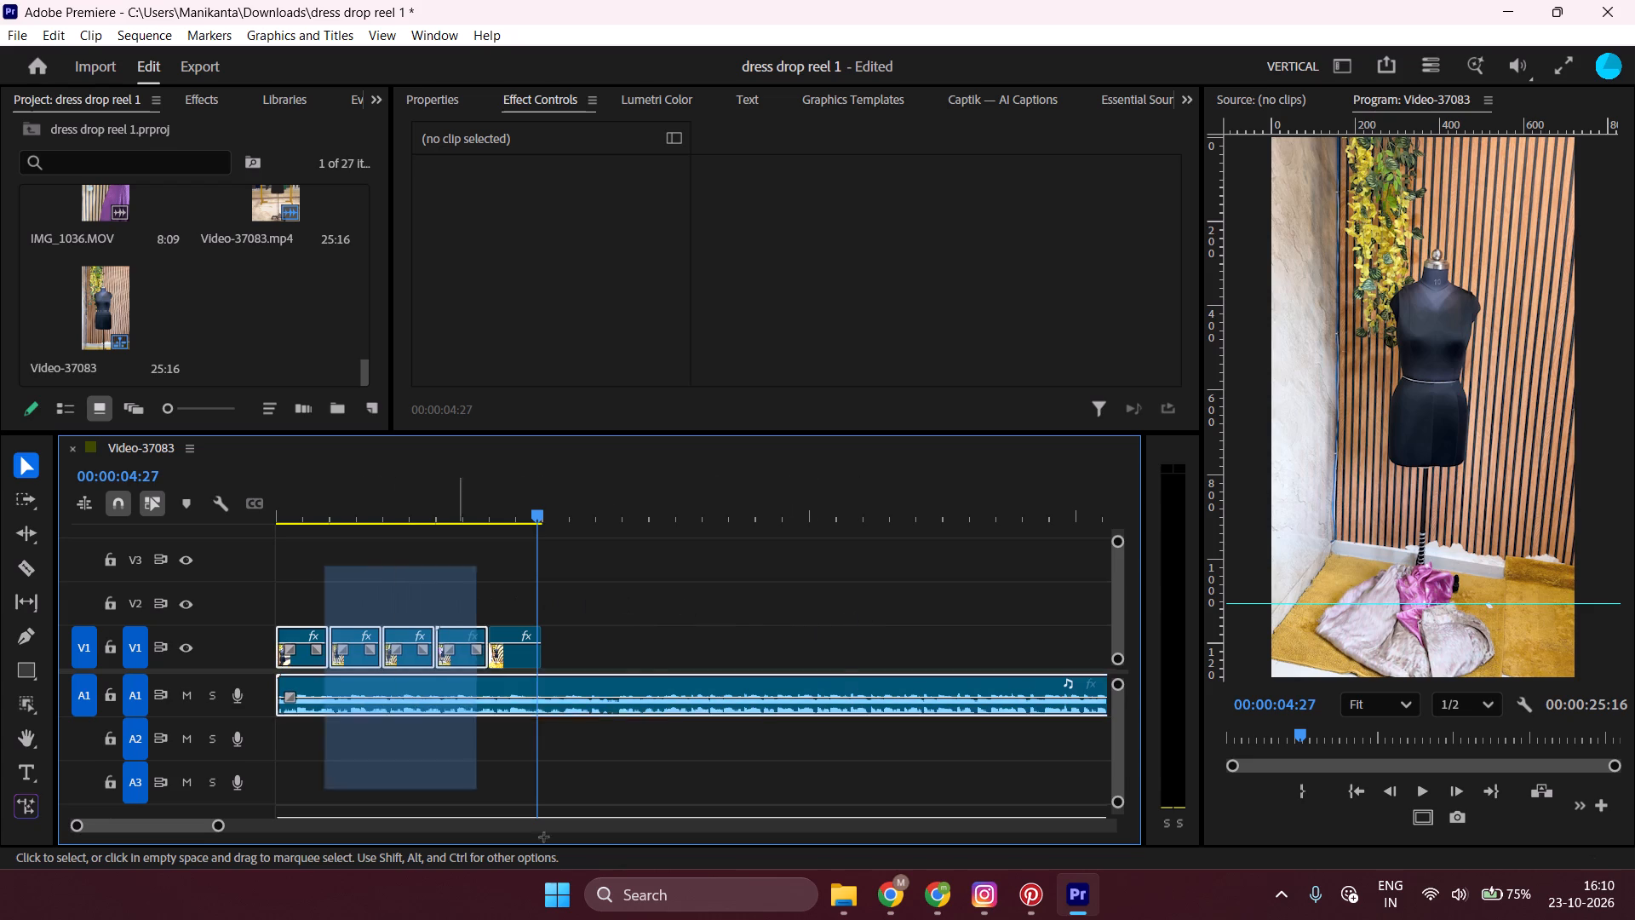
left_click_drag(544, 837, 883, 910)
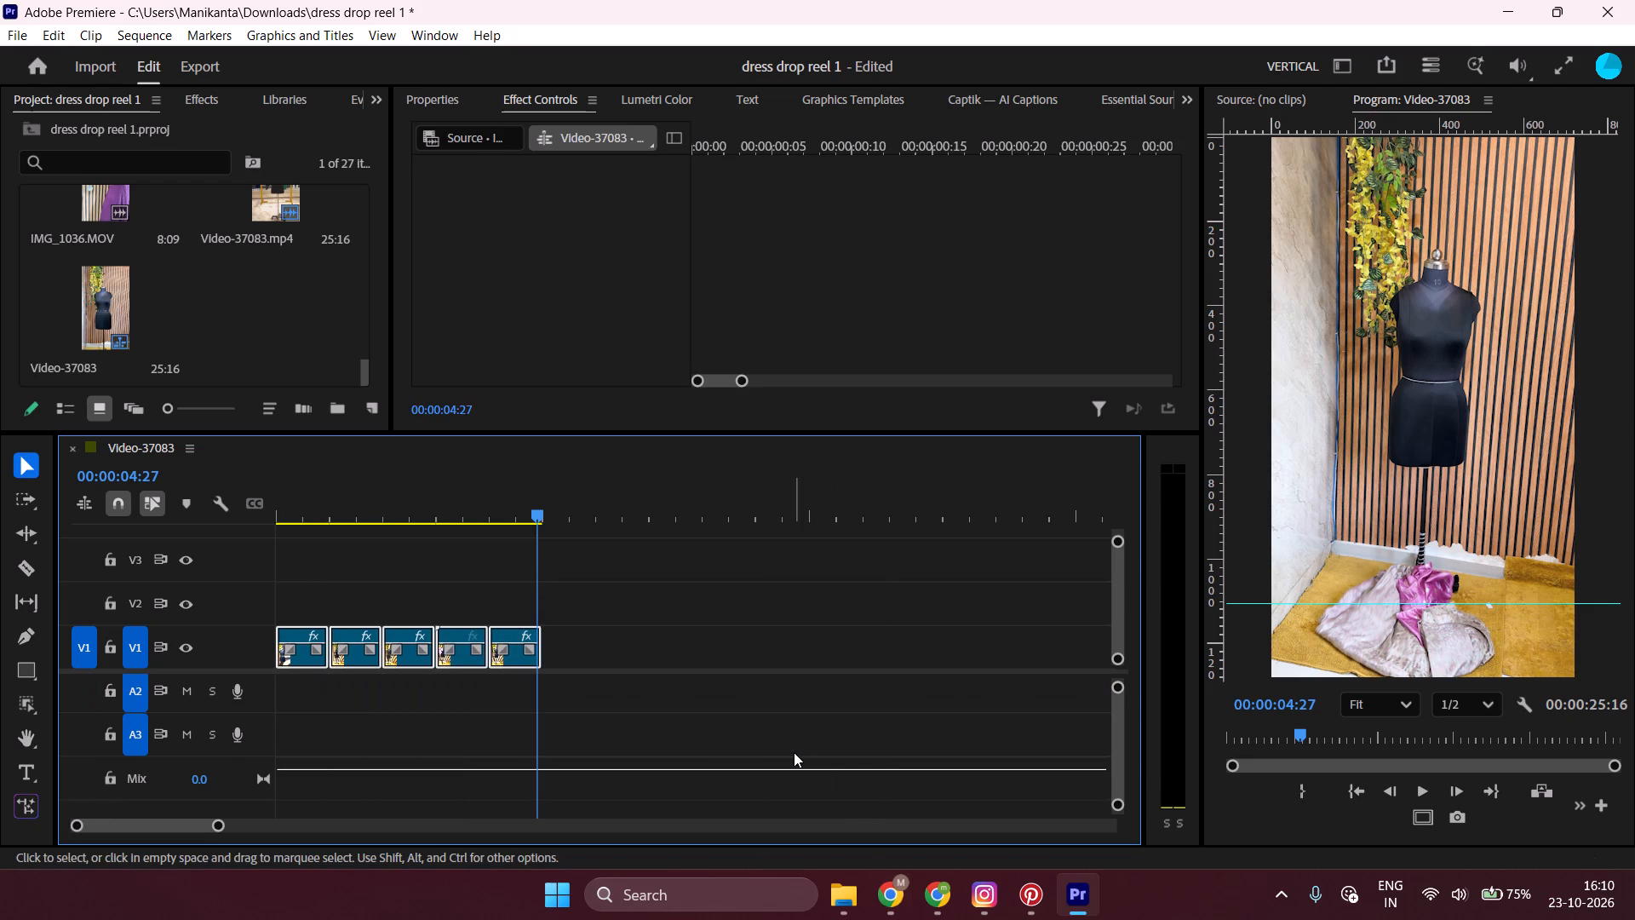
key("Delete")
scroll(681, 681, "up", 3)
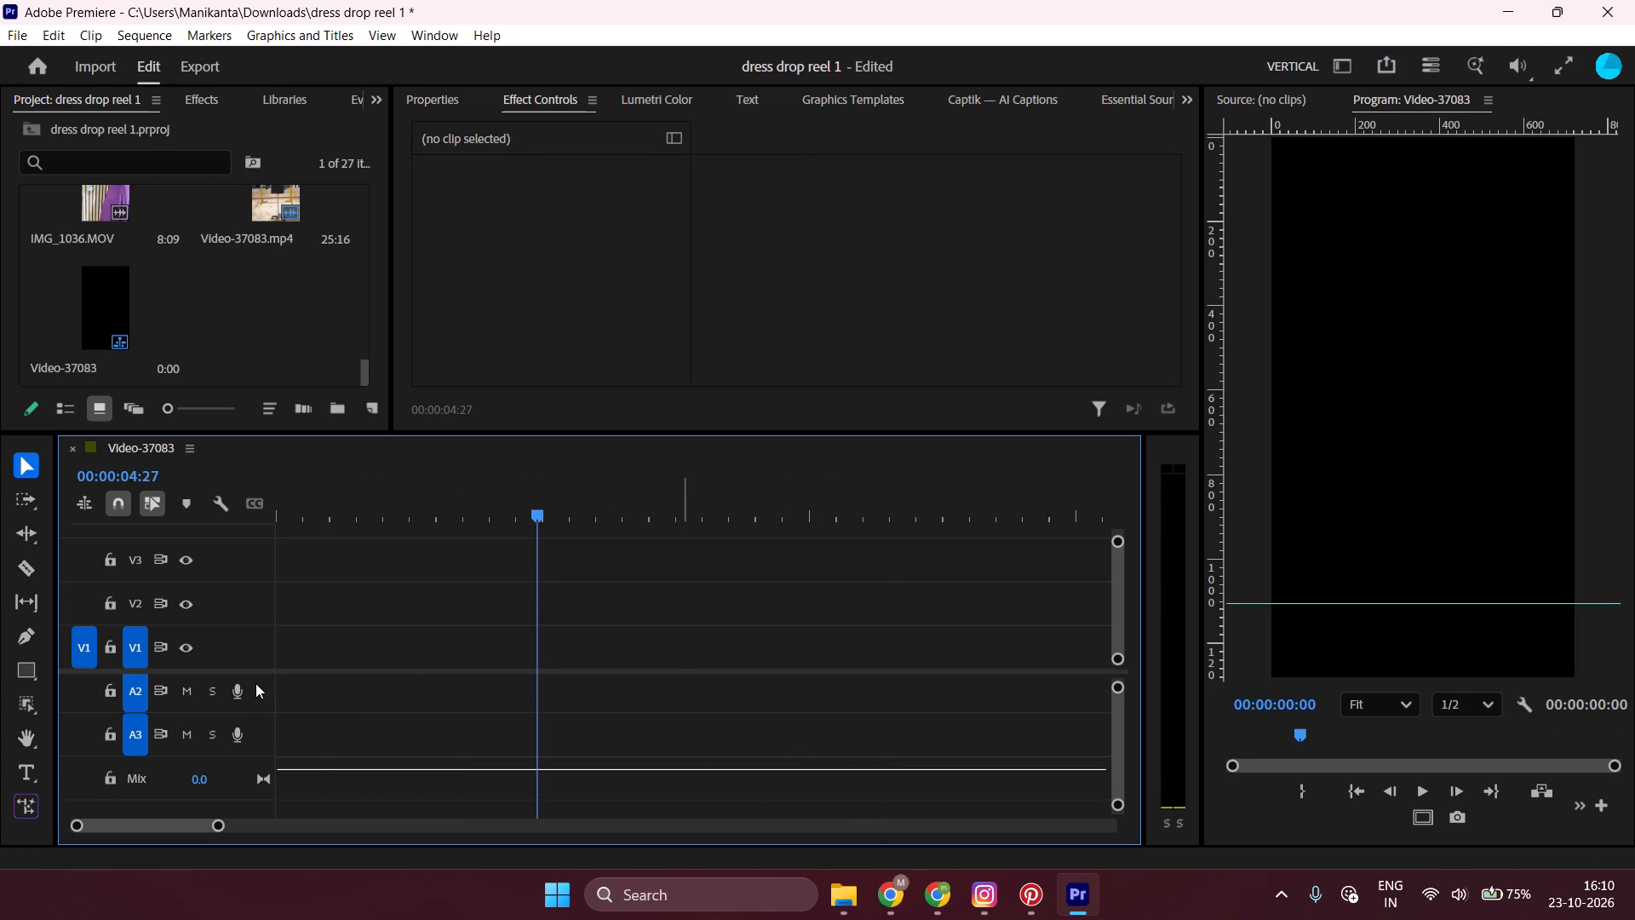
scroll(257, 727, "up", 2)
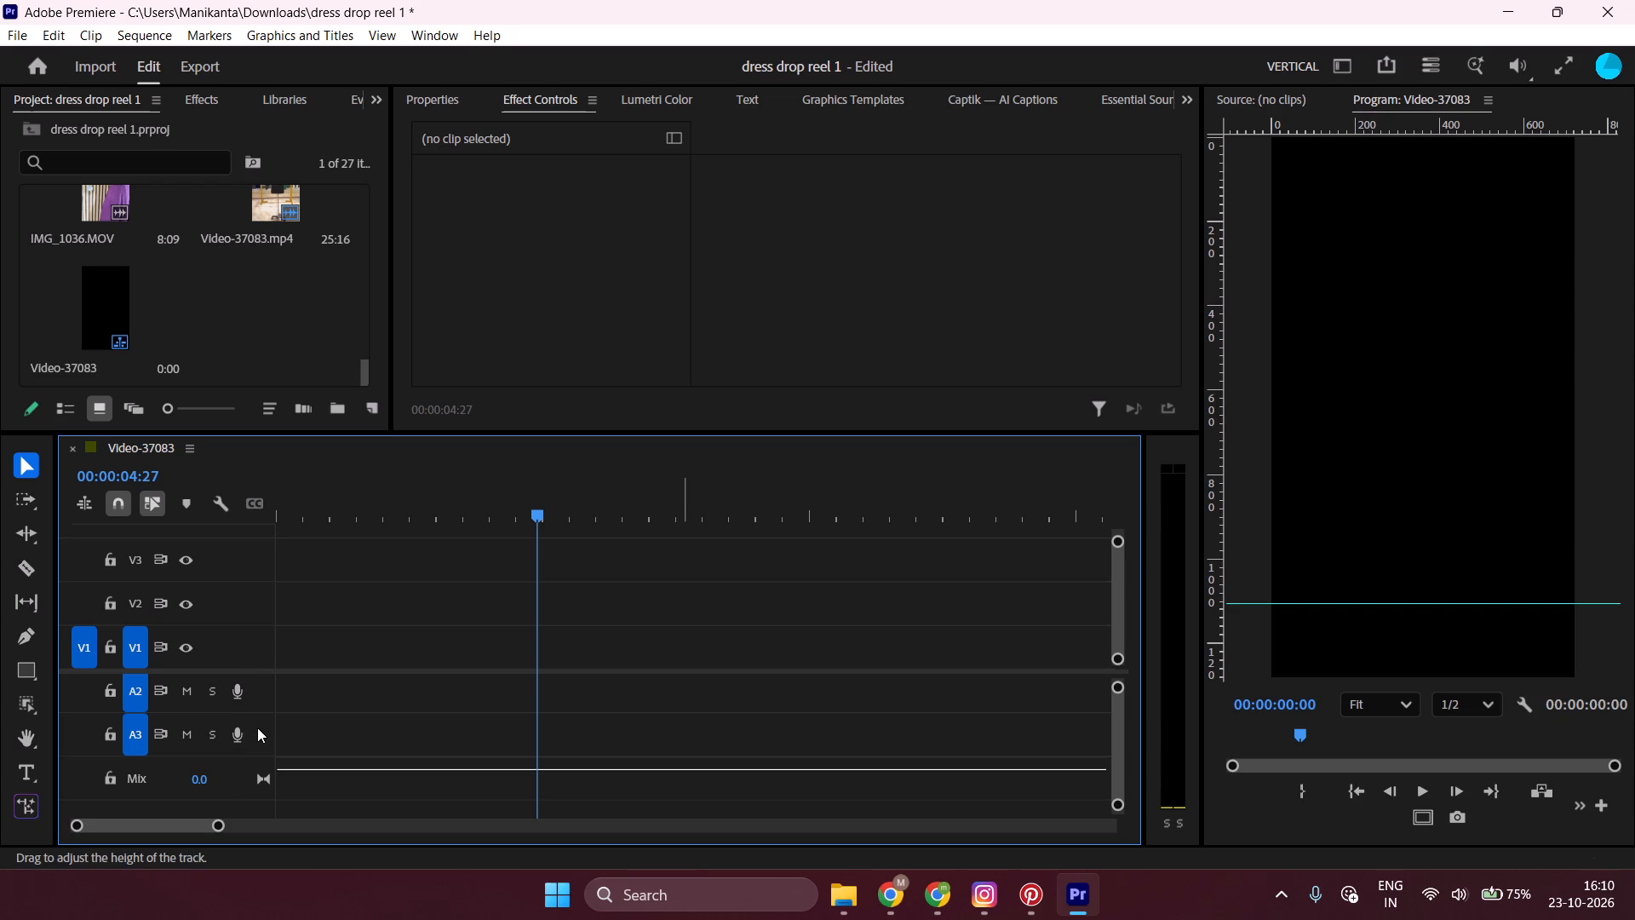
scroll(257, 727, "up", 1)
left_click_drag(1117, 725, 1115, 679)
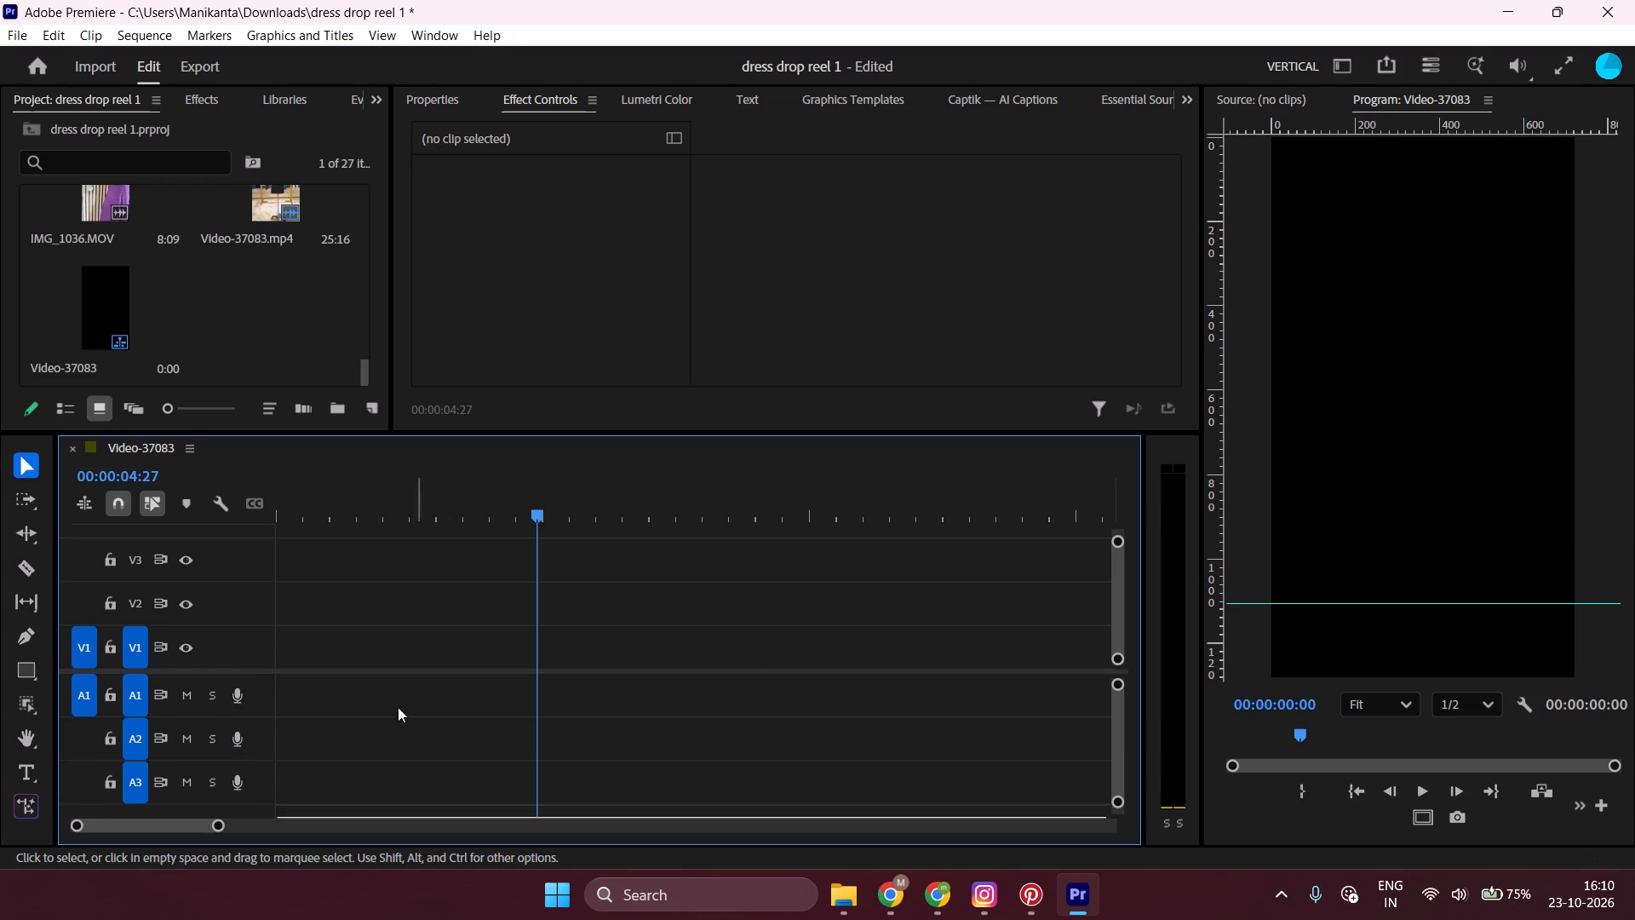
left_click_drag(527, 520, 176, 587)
Delete all the media items and the Video-37083 sequence from the dress drop reel 1 project.
left_click(201, 365)
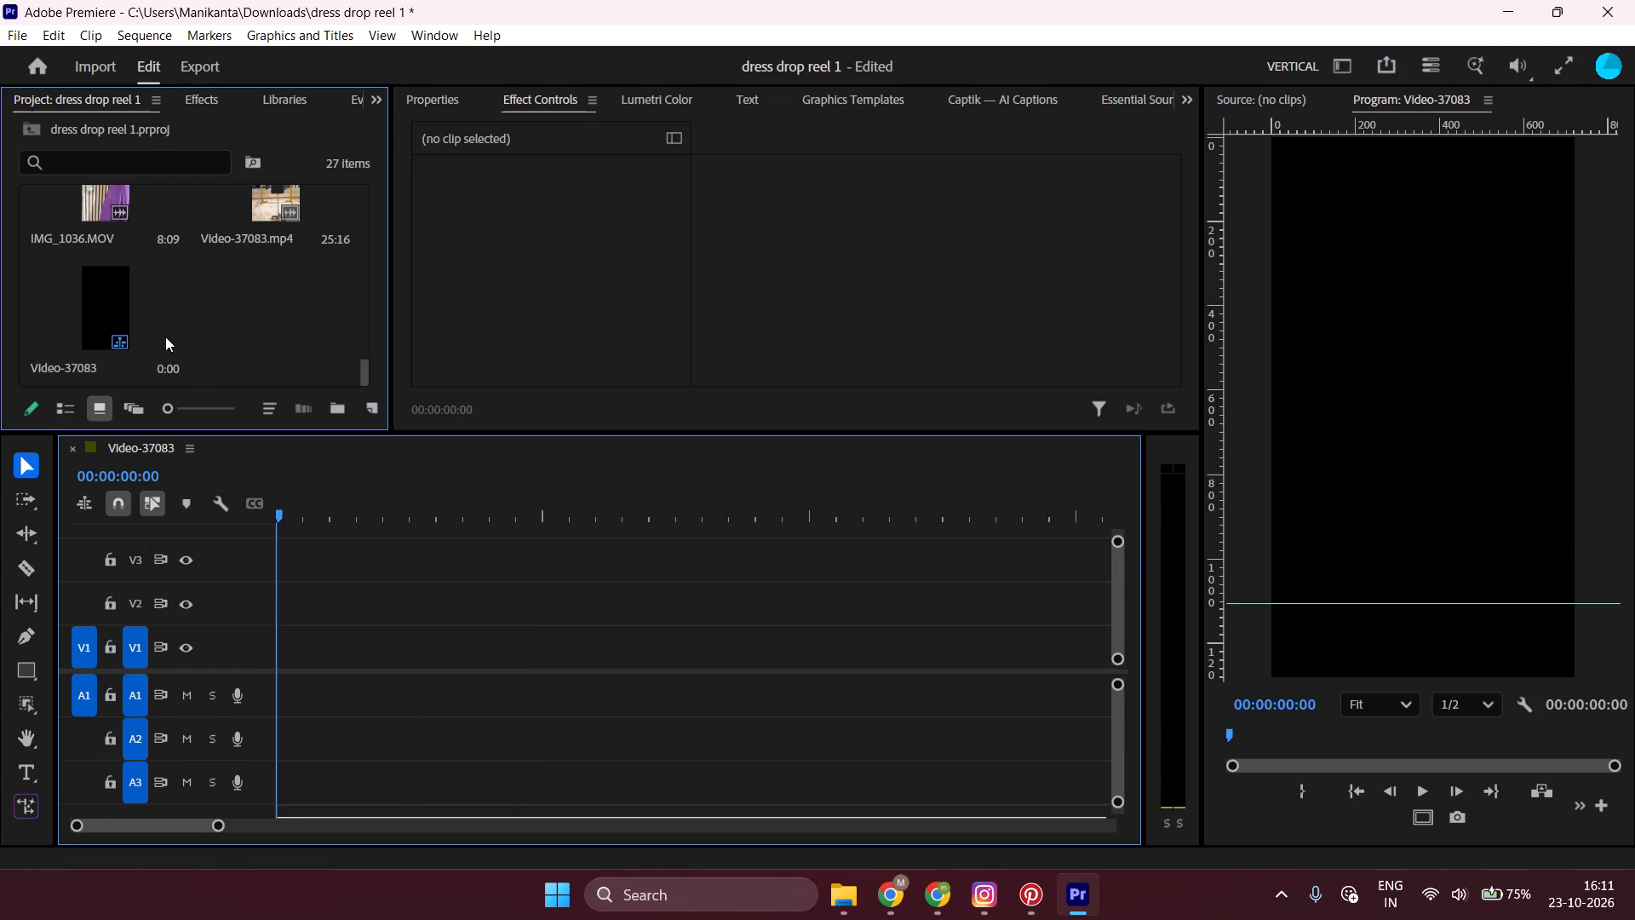
left_click(128, 297)
scroll(278, 325, "up", 13)
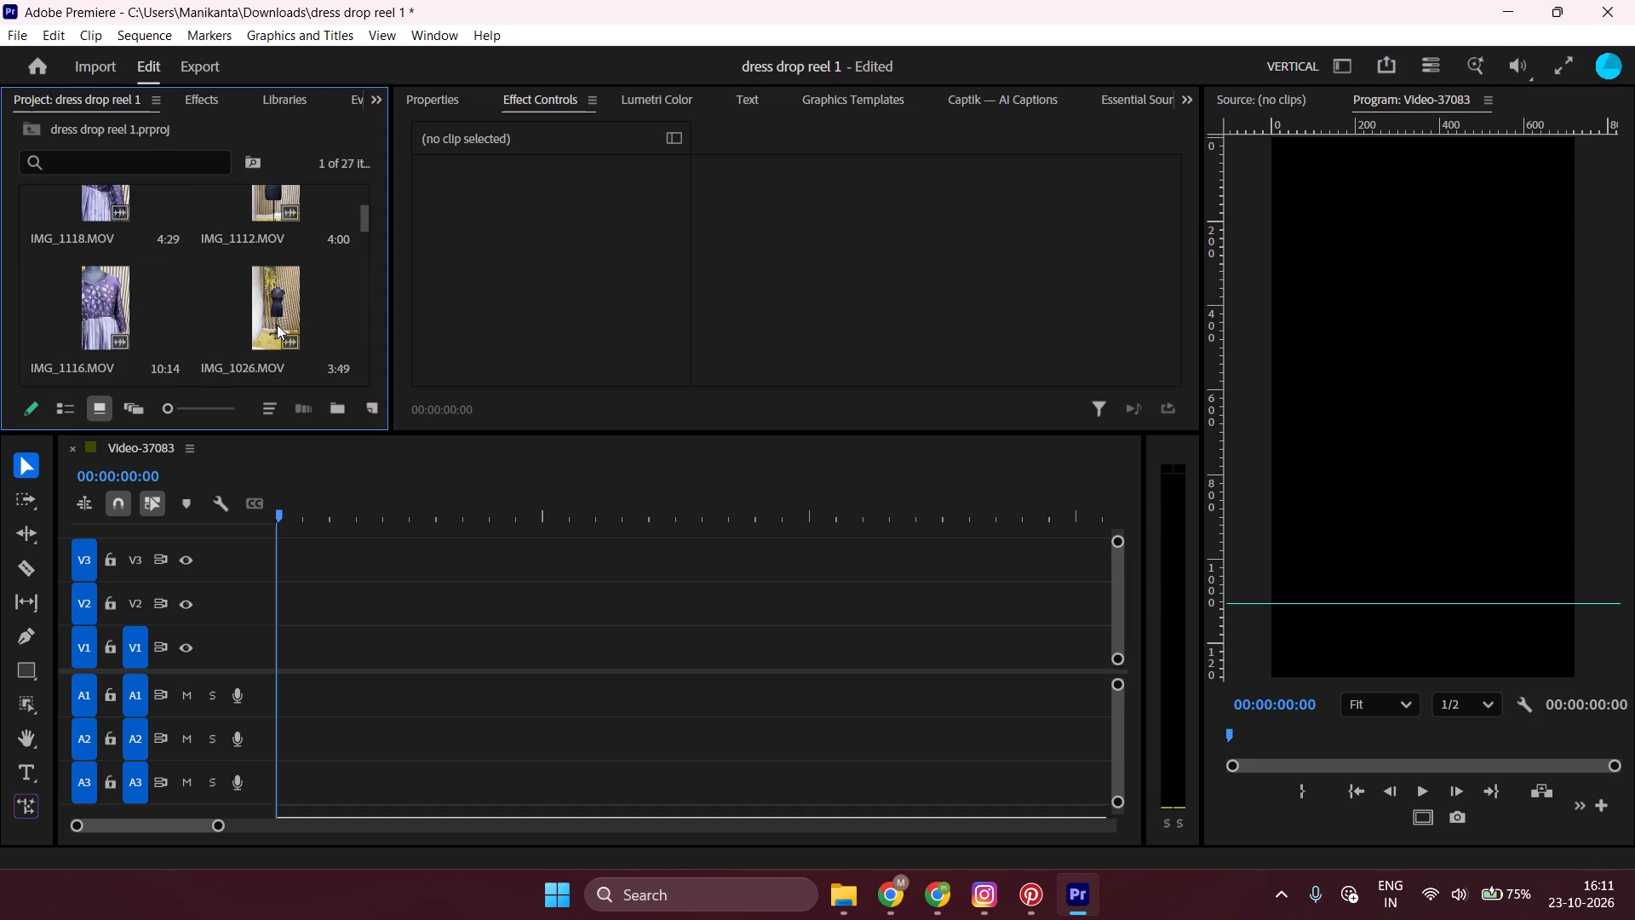
scroll(277, 325, "up", 6)
left_click(72, 235, "shift")
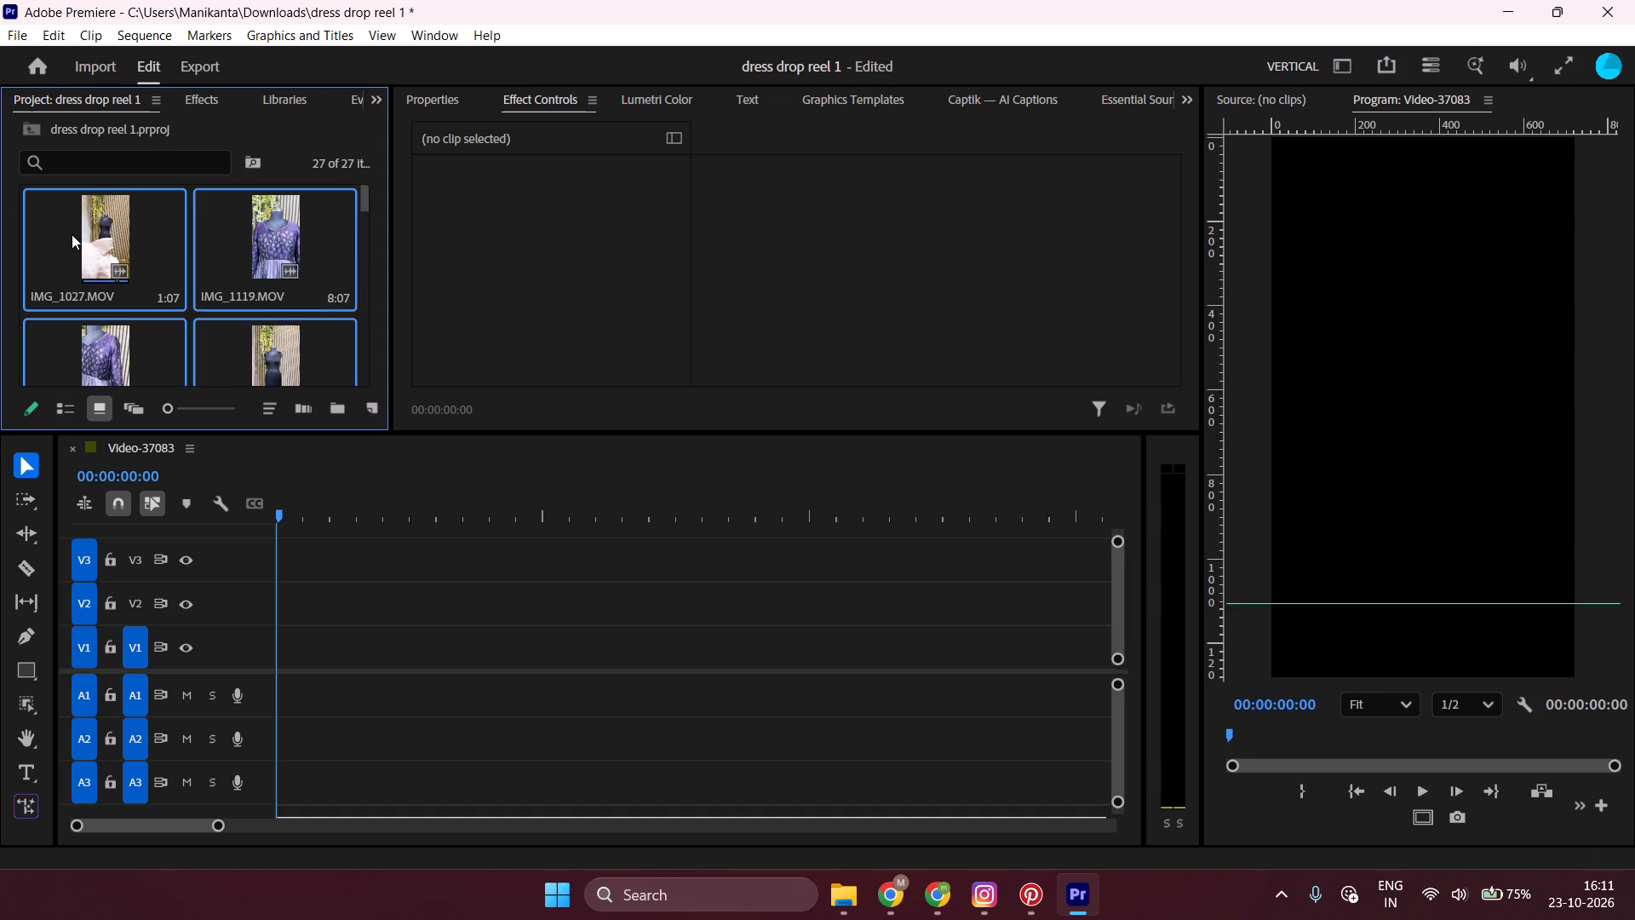
key("Delete")
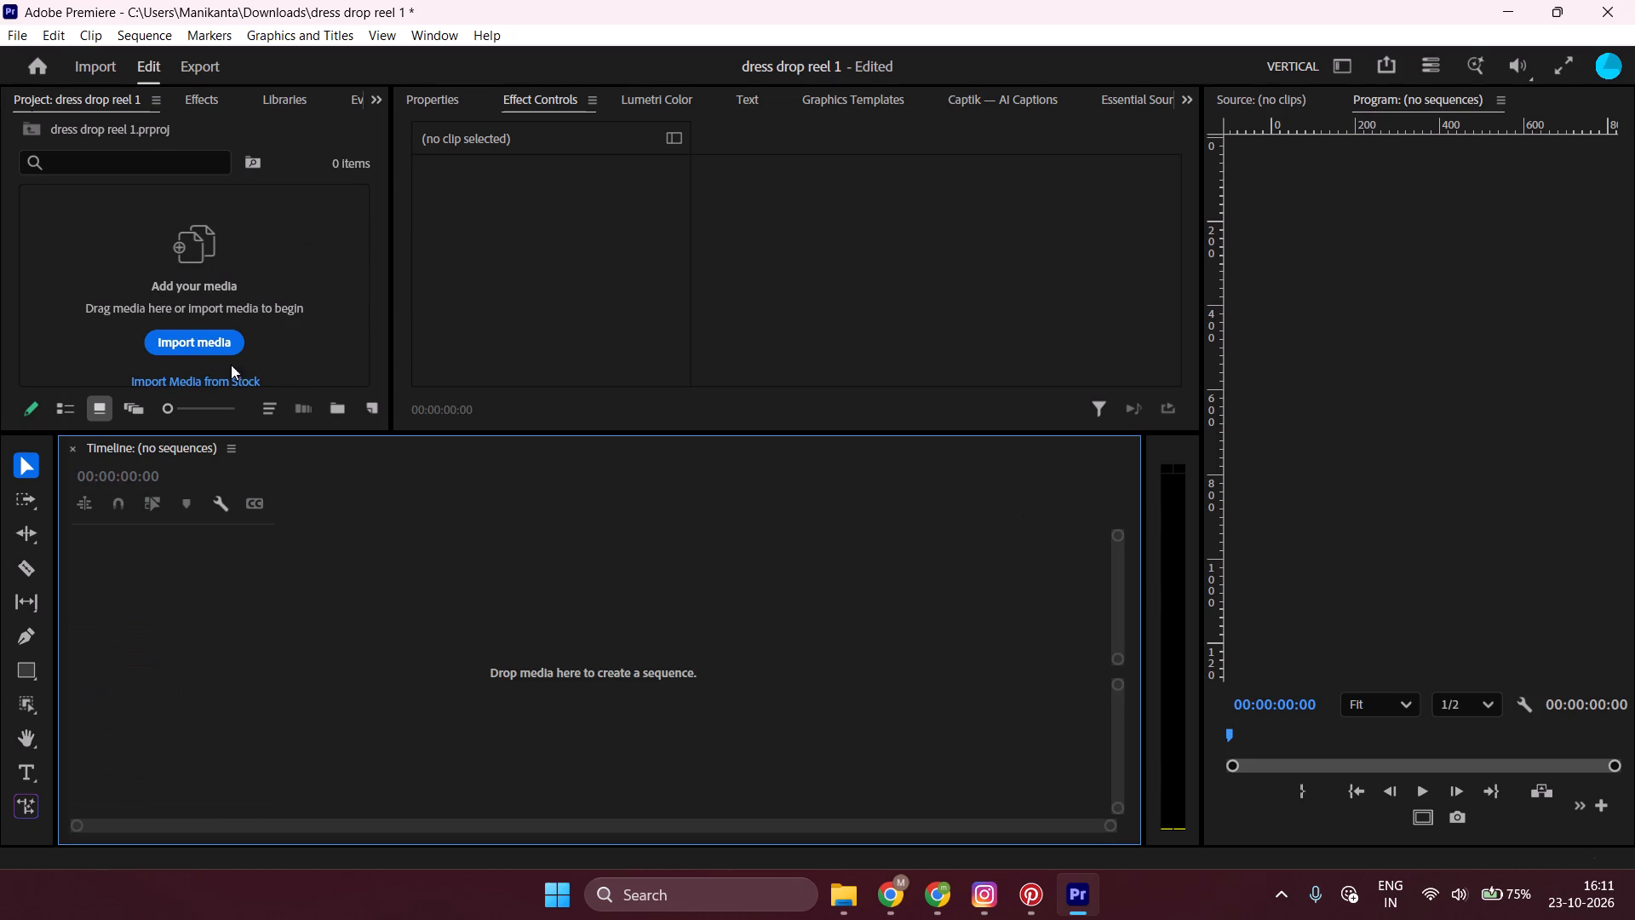